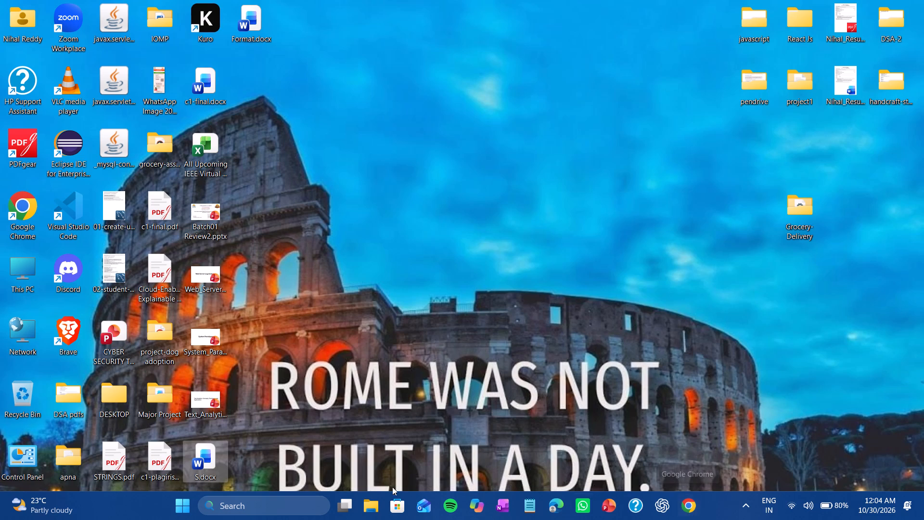
Open Project Stage-I Documentation Format.docx from the Documents folder of the user profile on the C: drive.
click(363, 511)
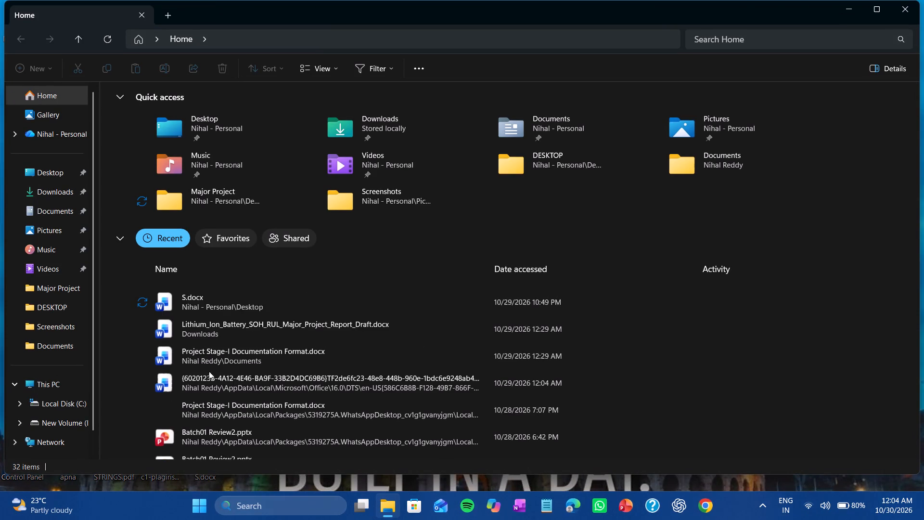
click(70, 413)
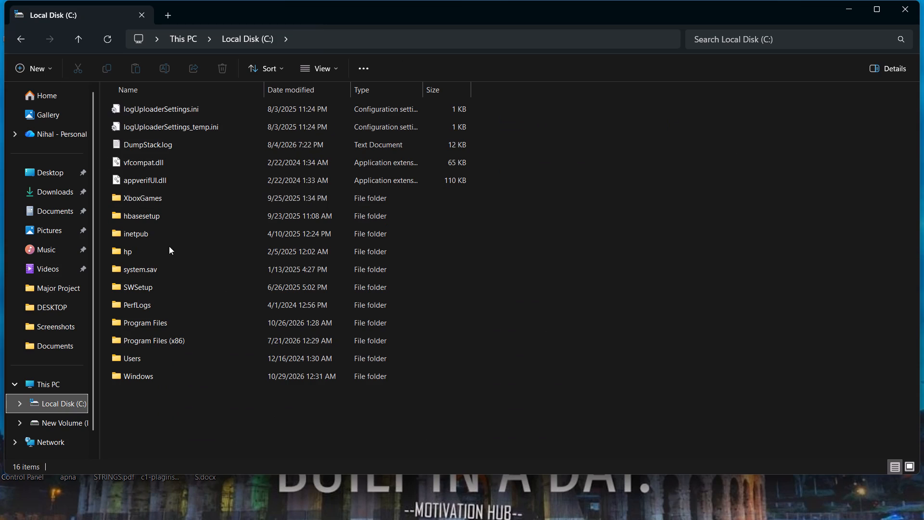
double_click(141, 354)
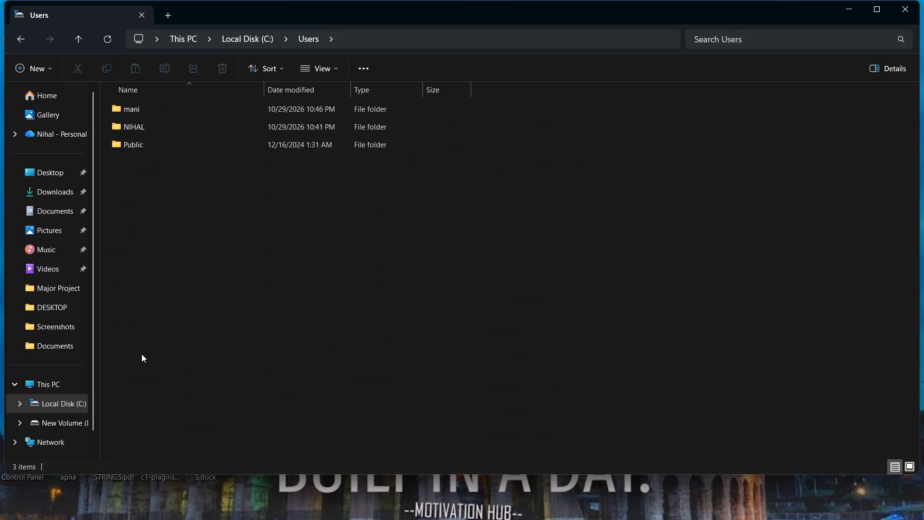
double_click(201, 127)
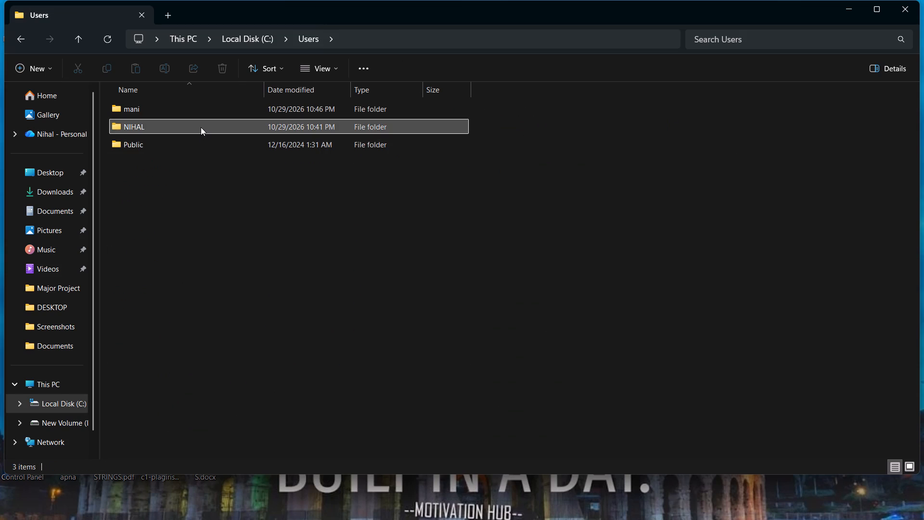
double_click(195, 198)
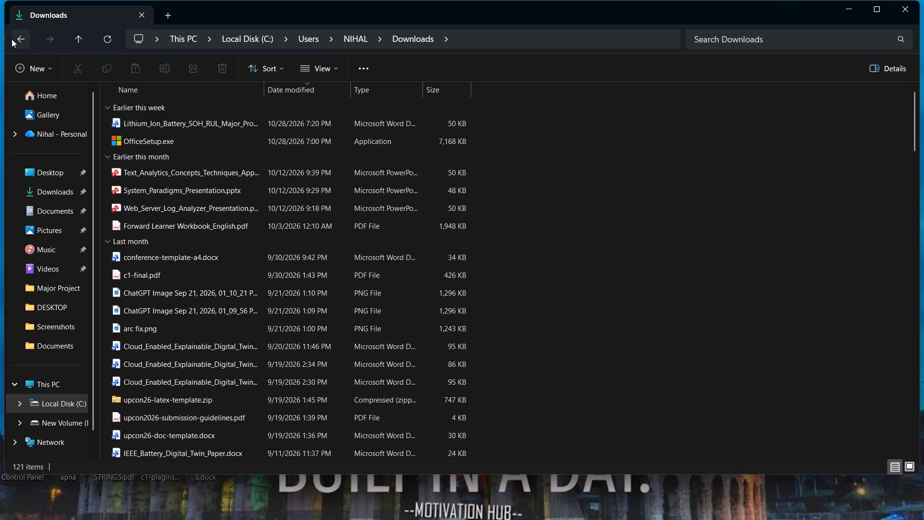
click(12, 39)
double_click(148, 172)
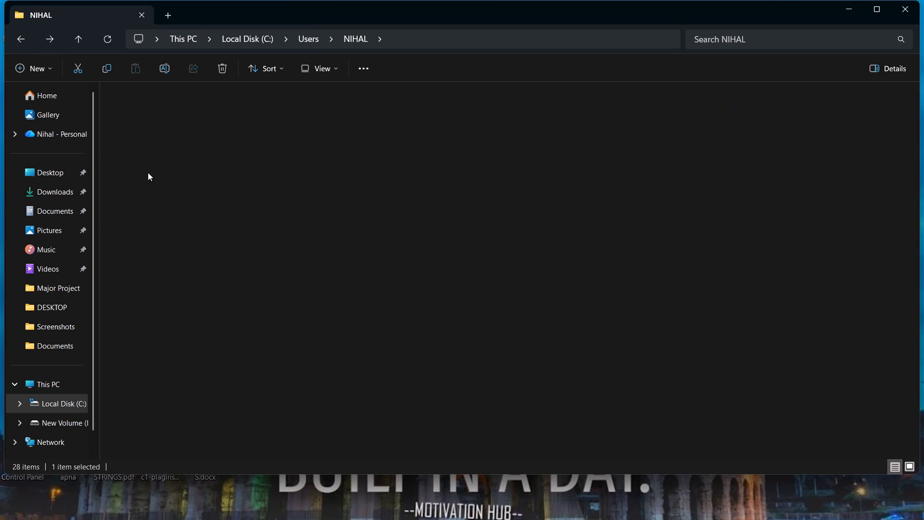
double_click(181, 107)
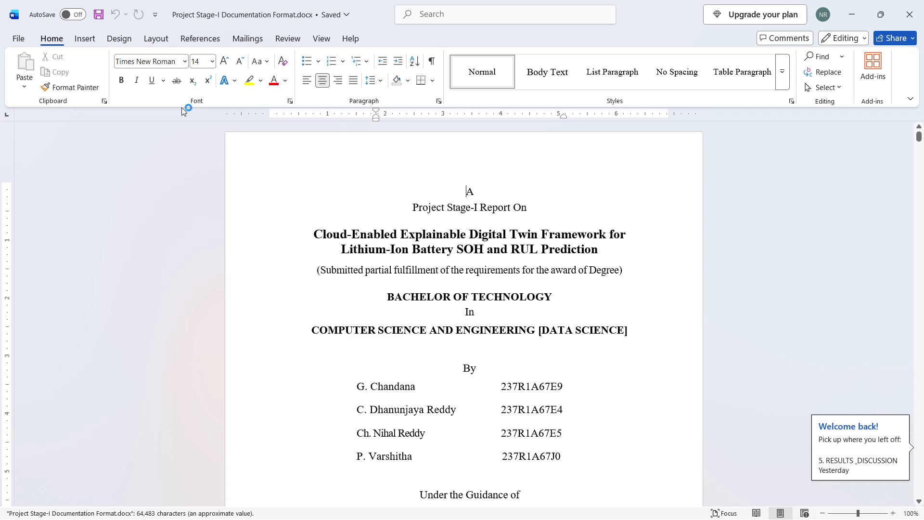
Look through the report from the cover page to section 3.3 Data Flow Diagram.
scroll(544, 311, down, 17)
scroll(544, 311, down, 6)
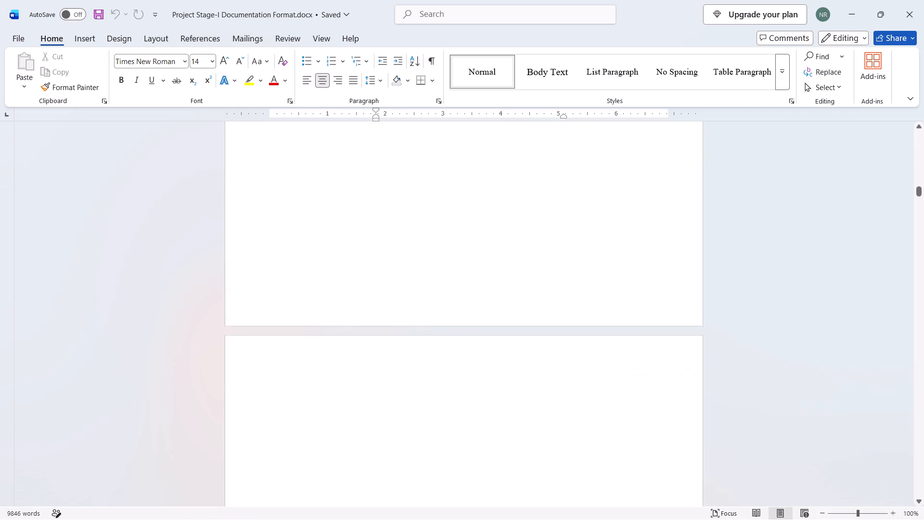
scroll(544, 311, down, 20)
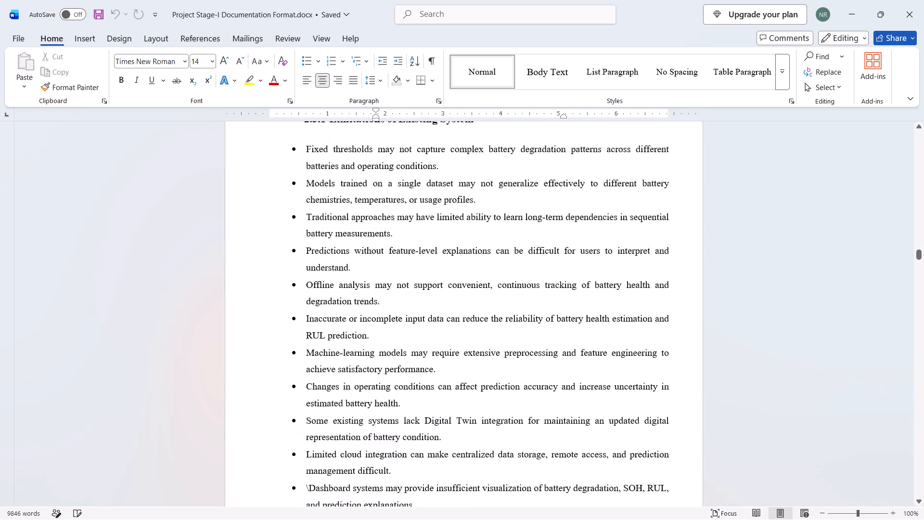
scroll(518, 283, down, 16)
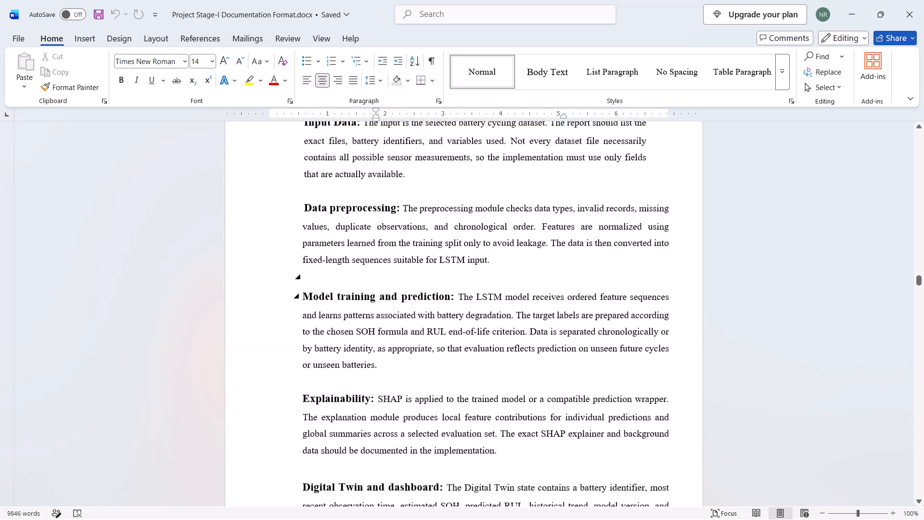
scroll(518, 283, down, 4)
scroll(518, 283, right, 2)
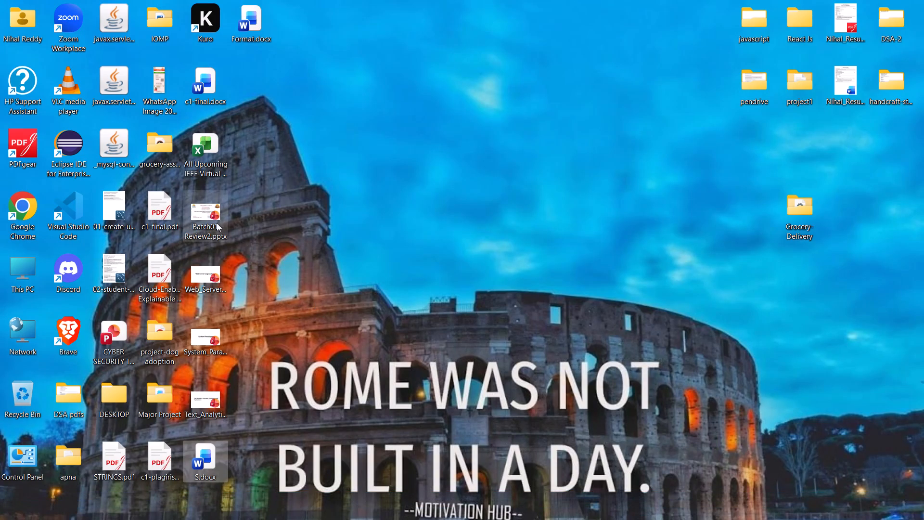
Open the Batch01 Review2.pptx presentation from the desktop and arrange it side by side with the Word report.
double_click(205, 210)
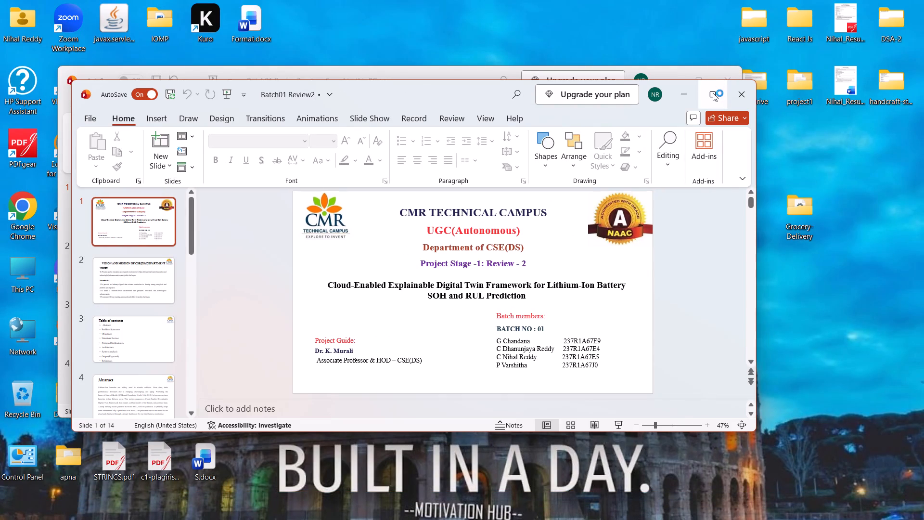
click(734, 72)
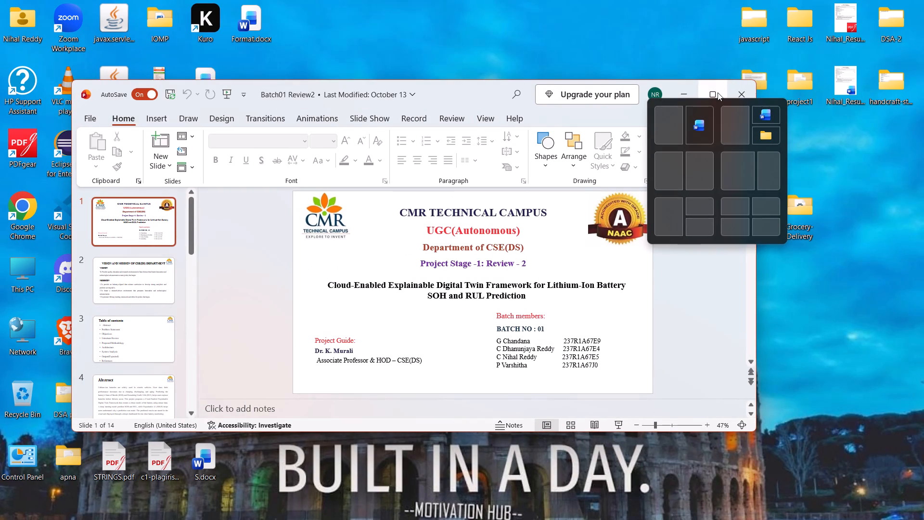
click(683, 111)
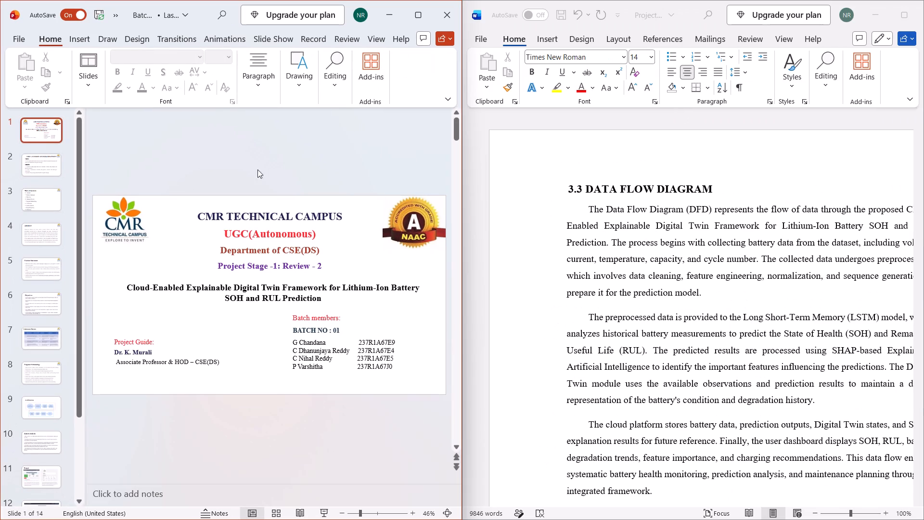
Copy the architecture diagram from slide 9 of the presentation and minimize PowerPoint.
click(31, 406)
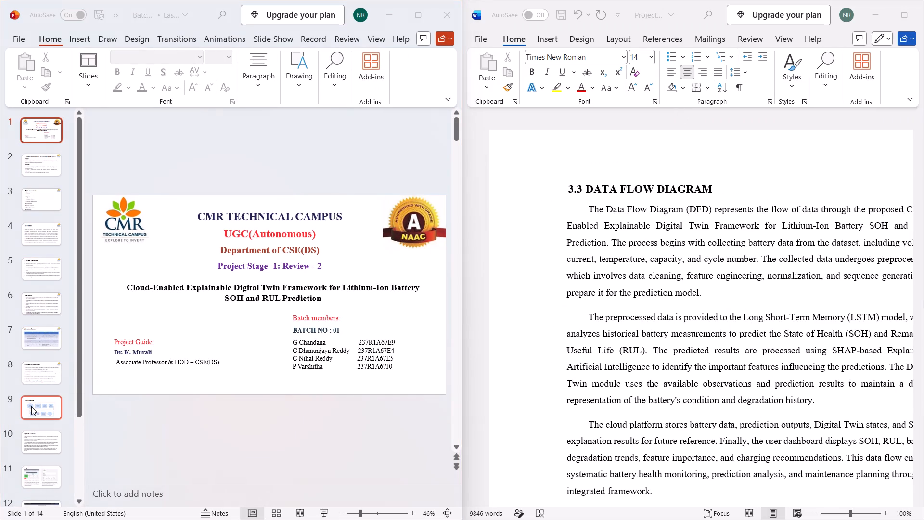
click(31, 406)
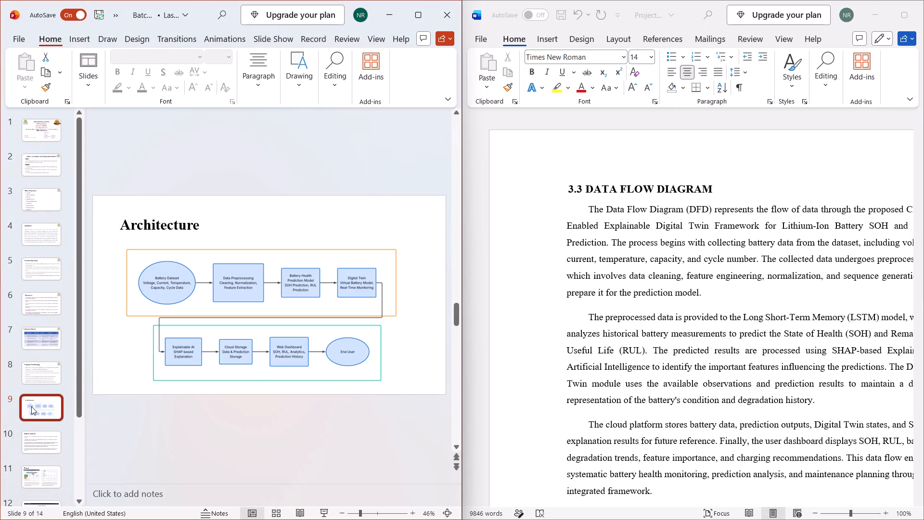
click(291, 306)
key(ctrl+c)
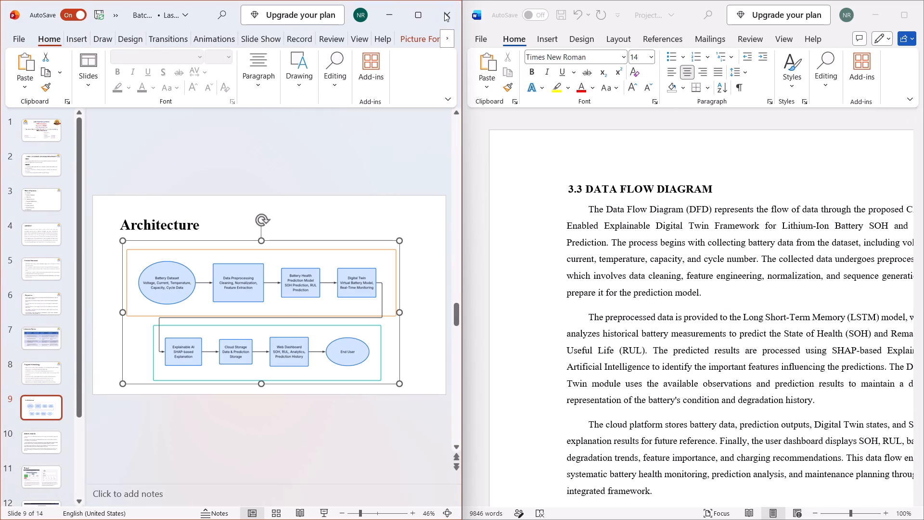
click(392, 18)
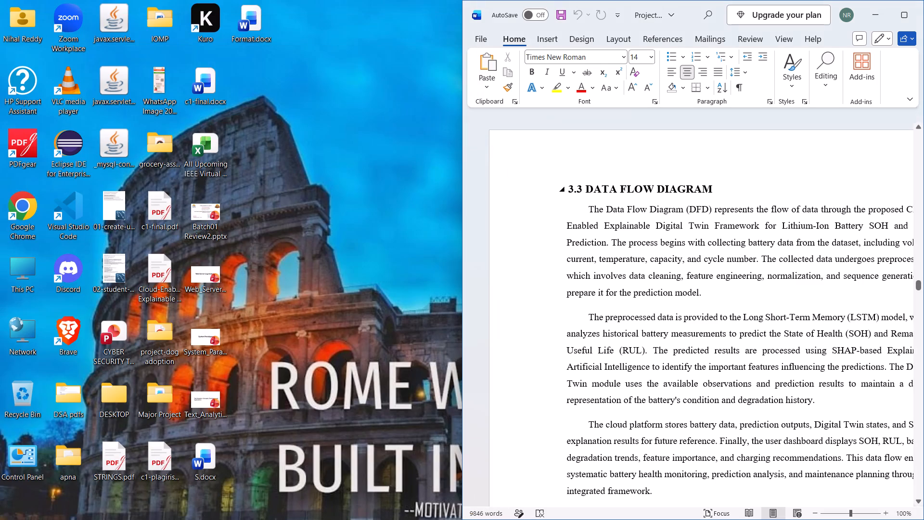
In the maximized Word report, replace the old diagram under 3.1 Project Architecture with the copied battery architecture diagram.
scroll(791, 260, up, 7)
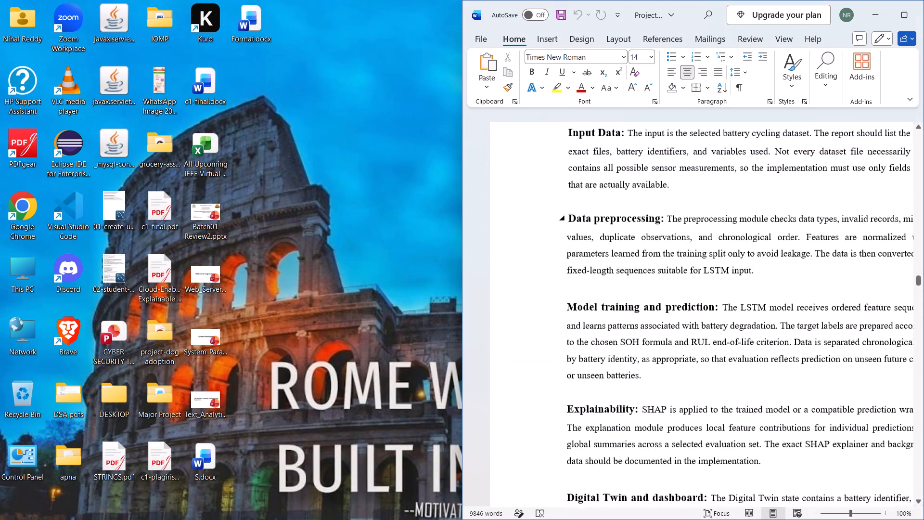
scroll(791, 260, up, 2)
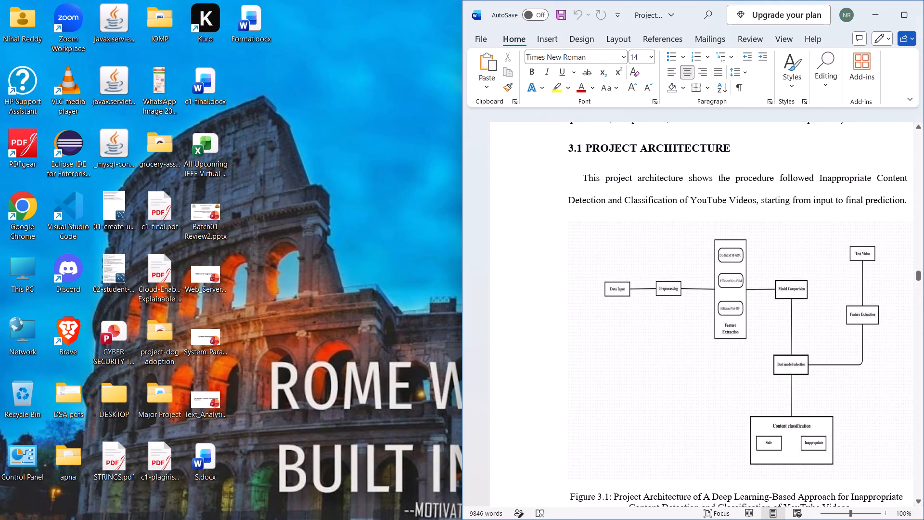
click(885, 13)
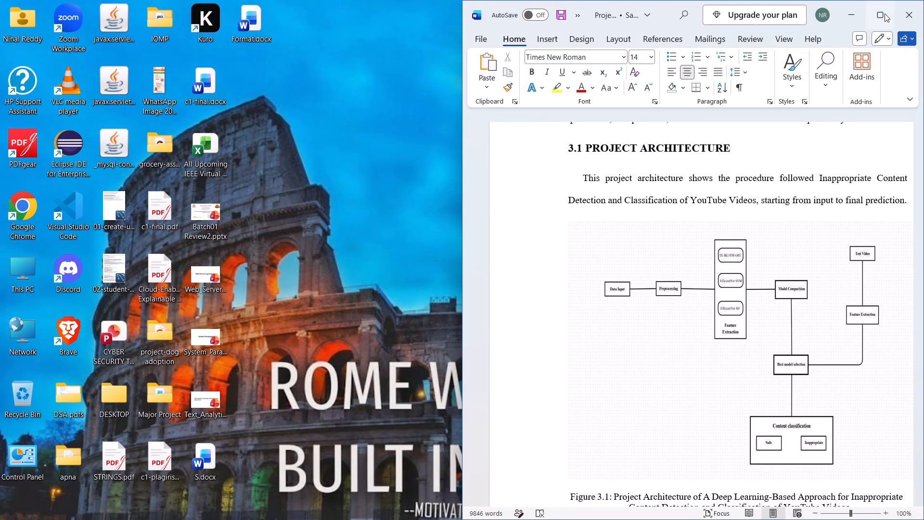
click(507, 309)
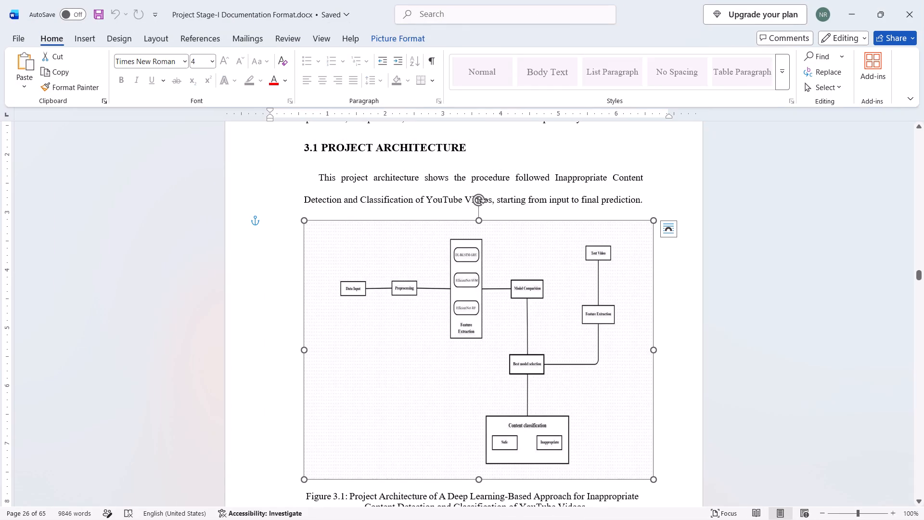
key(ctrl+v)
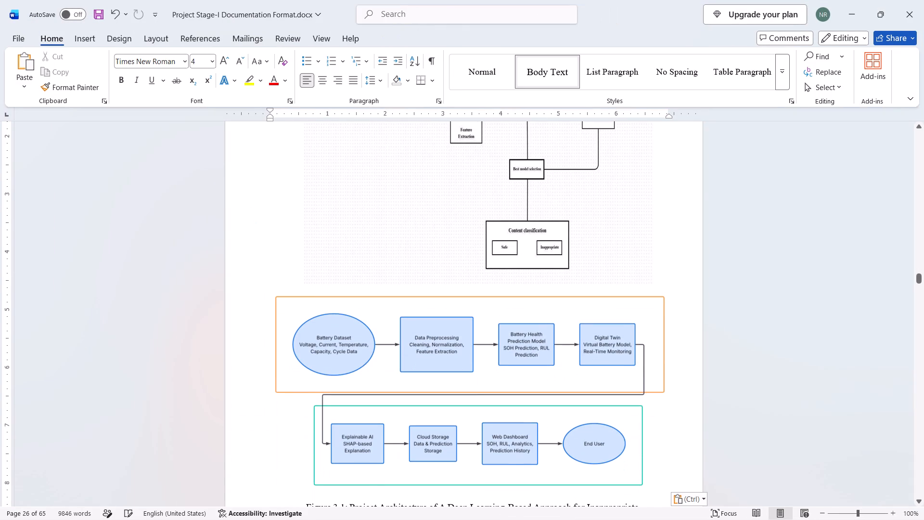
click(494, 221)
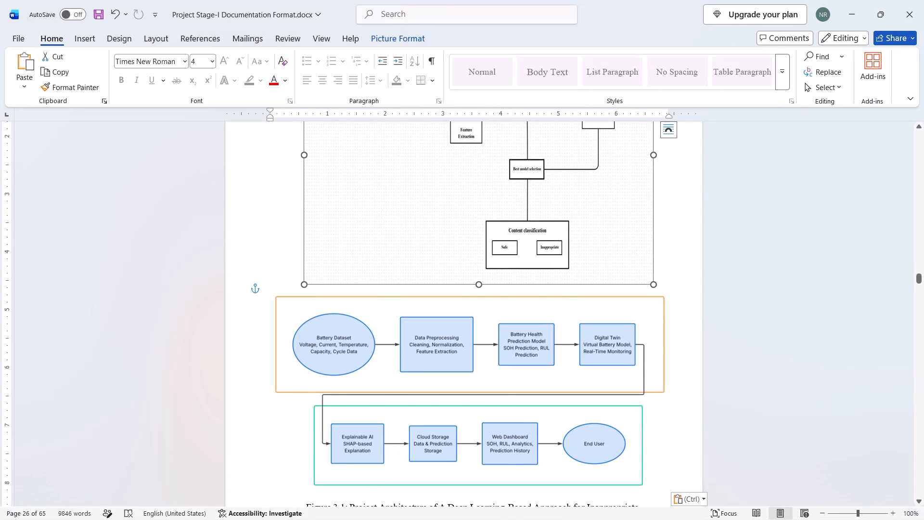
key(Delete)
Check the page layout around Figure 3.1 and the start of section 3.2 Description.
scroll(494, 221, up, 1)
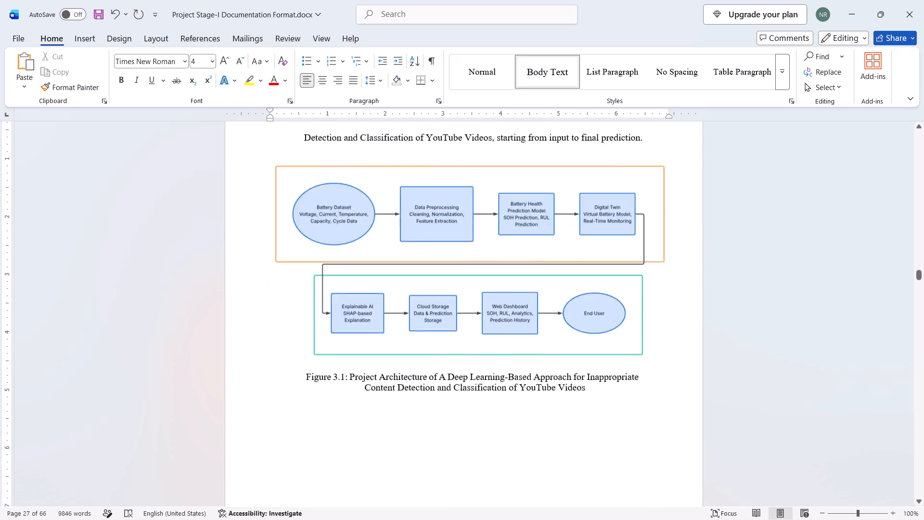
scroll(494, 221, up, 1)
scroll(483, 275, down, 3)
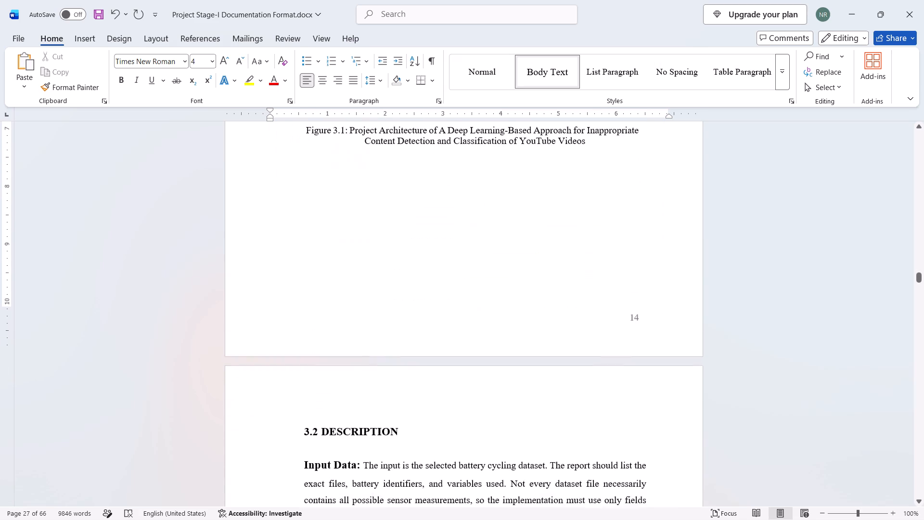
scroll(483, 275, up, 2)
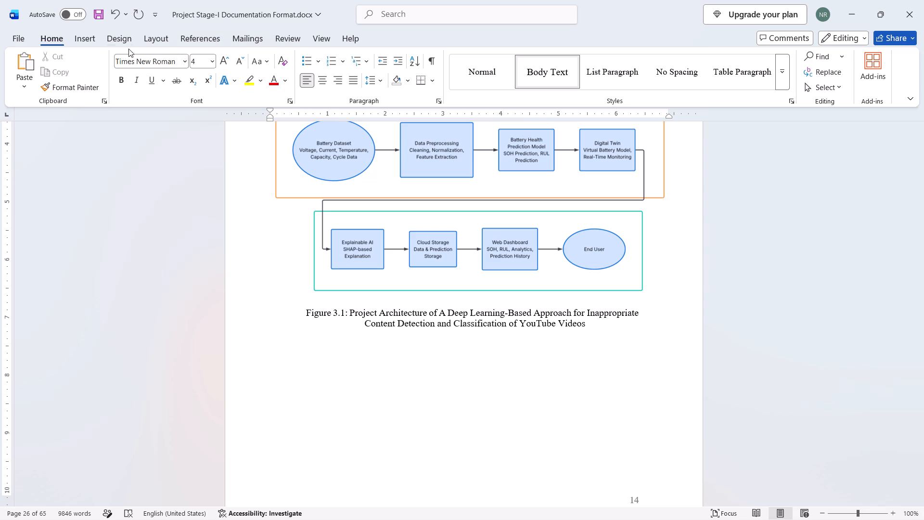
click(331, 36)
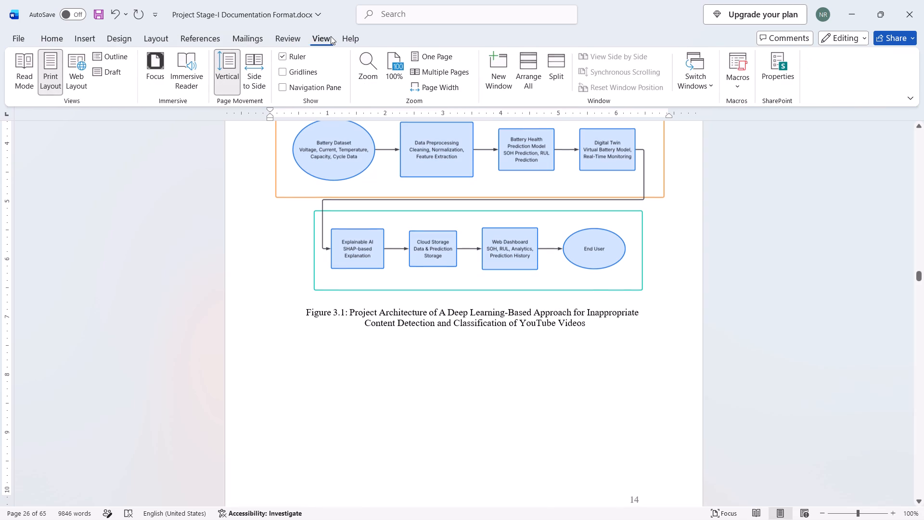
click(60, 36)
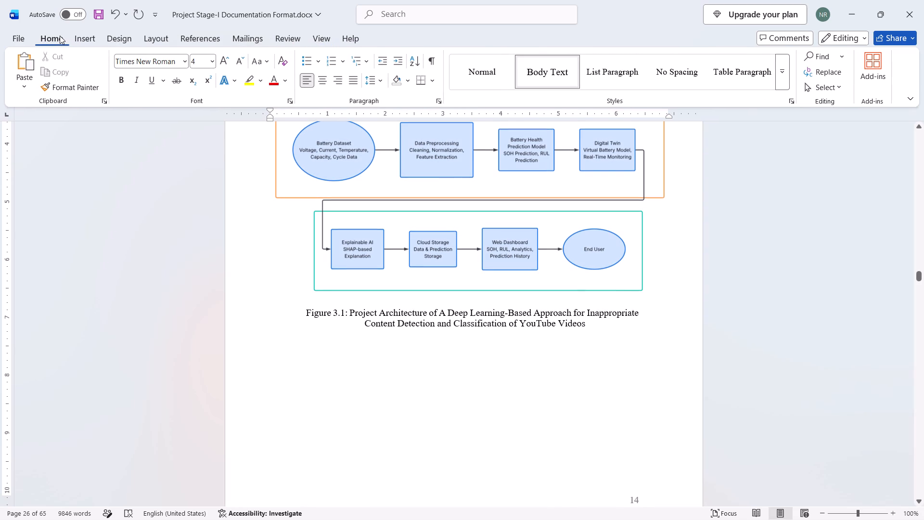
Copy the title "Cloud-Enabled Explainable Digital Twin Framework for Lithium-Ion Battery SOH and RUL Prediction" from the report's cover page.
scroll(332, 341, up, 11)
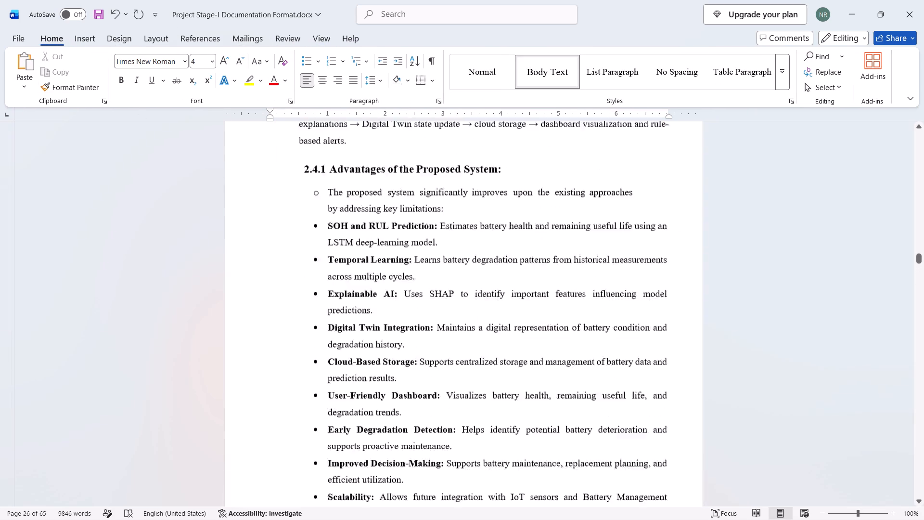
scroll(332, 341, up, 16)
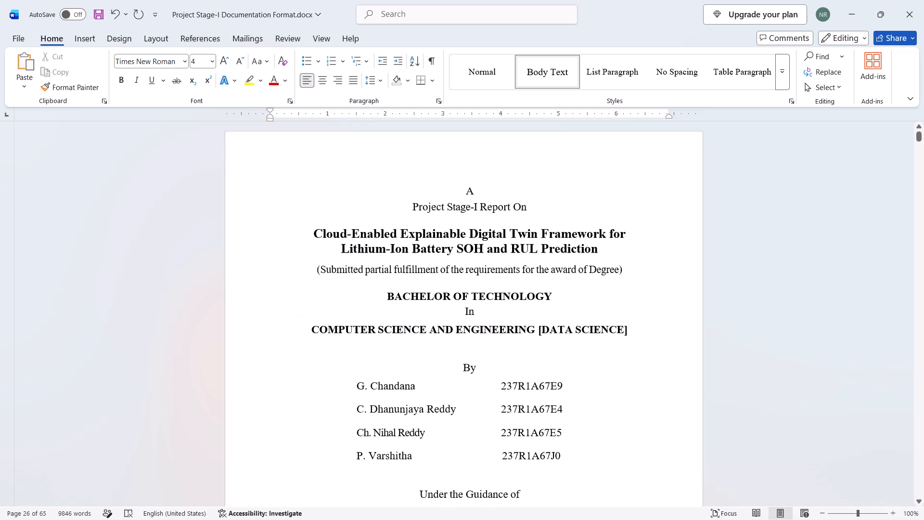
scroll(332, 341, up, 1)
click(598, 253)
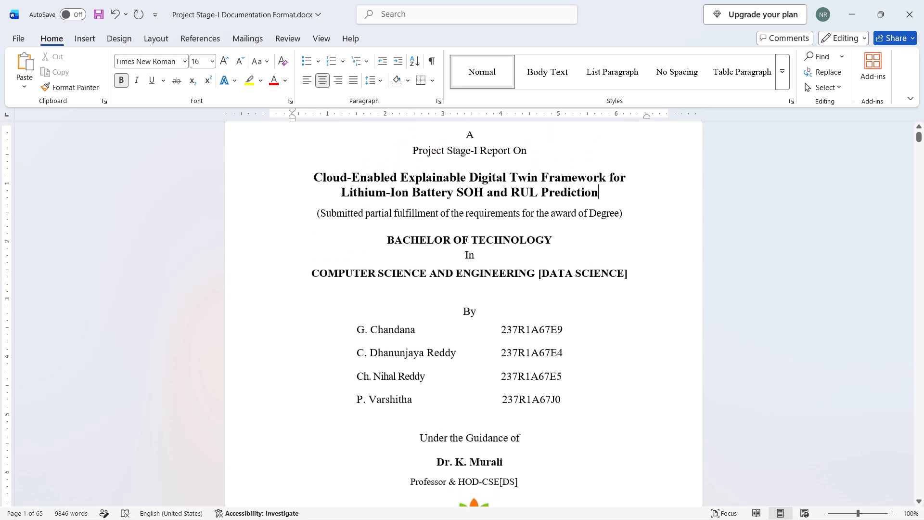
drag(597, 193, 321, 171)
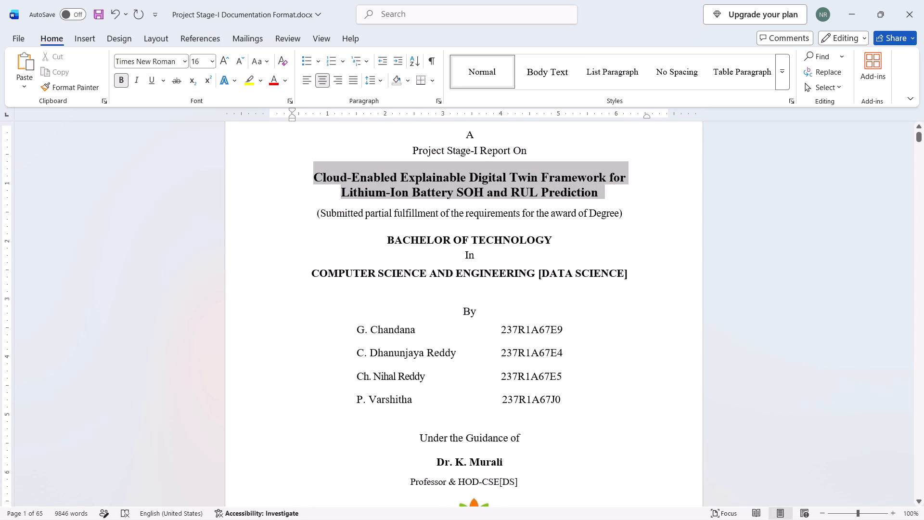
drag(321, 171, 316, 171)
key(ctrl+c)
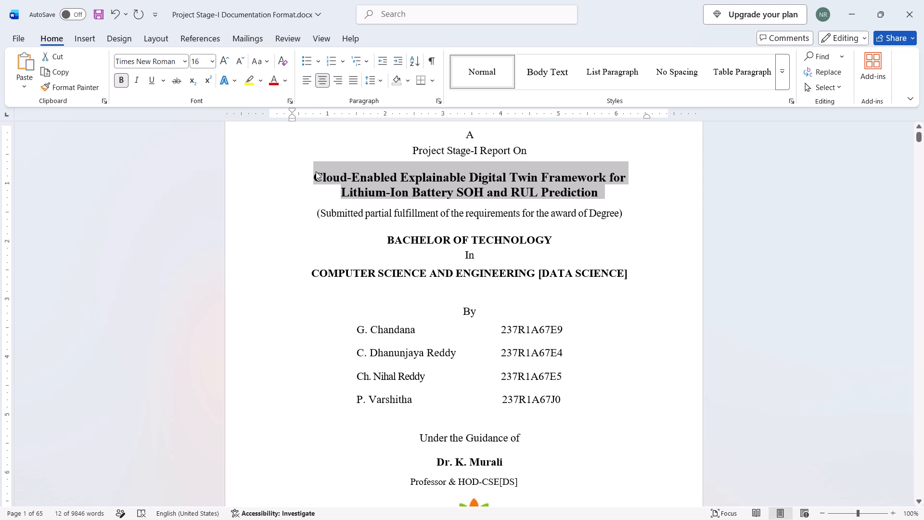
Replace the leftover YouTube project title in the Figure 3.1 caption with the copied "Cloud-Enabled Explainable Digital Twin Framework for Lithium-Ion Battery SOH and RUL Prediction".
click(667, 329)
scroll(667, 329, down, 10)
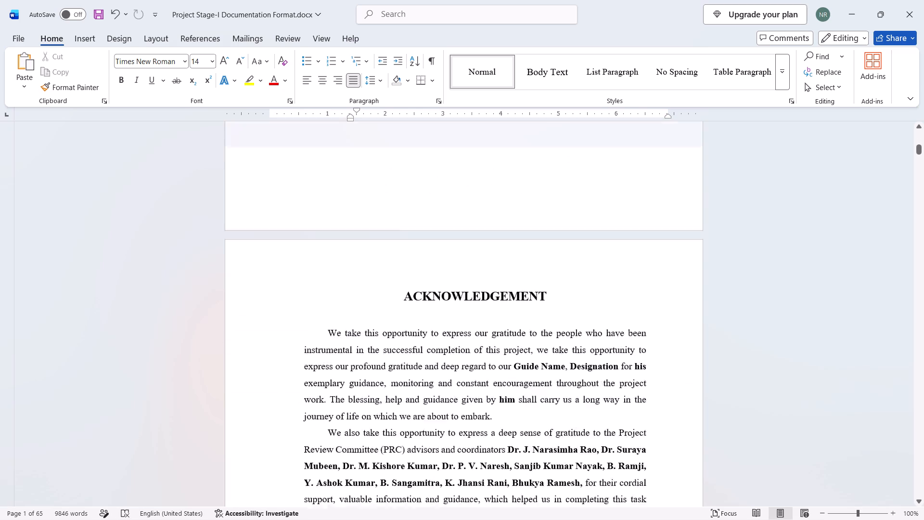
scroll(667, 329, down, 14)
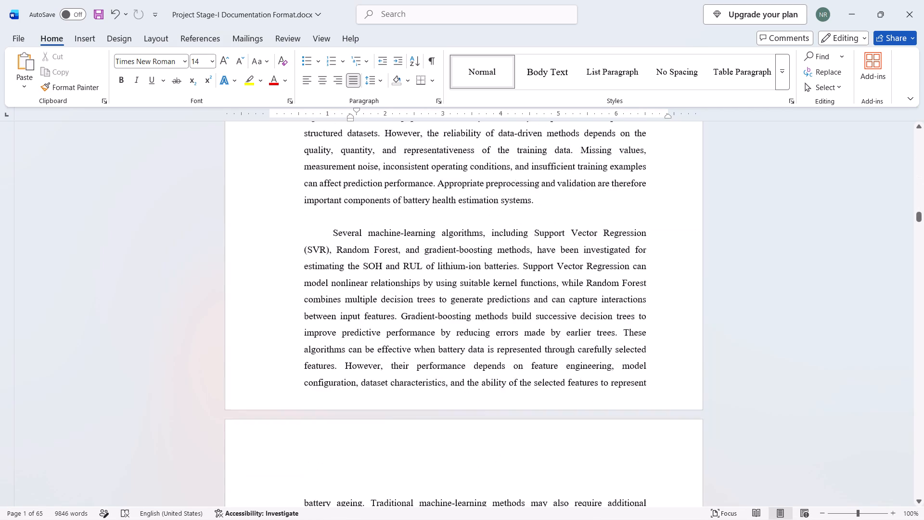
scroll(667, 329, down, 7)
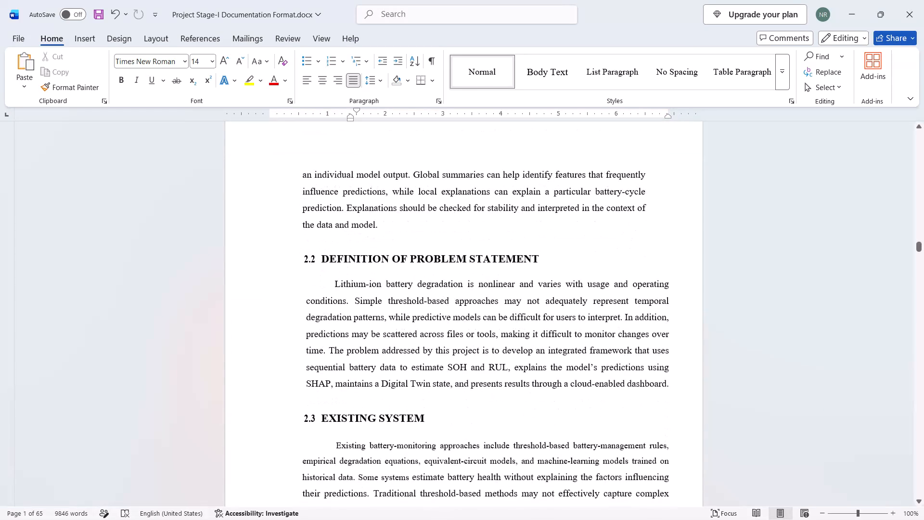
scroll(438, 331, down, 4)
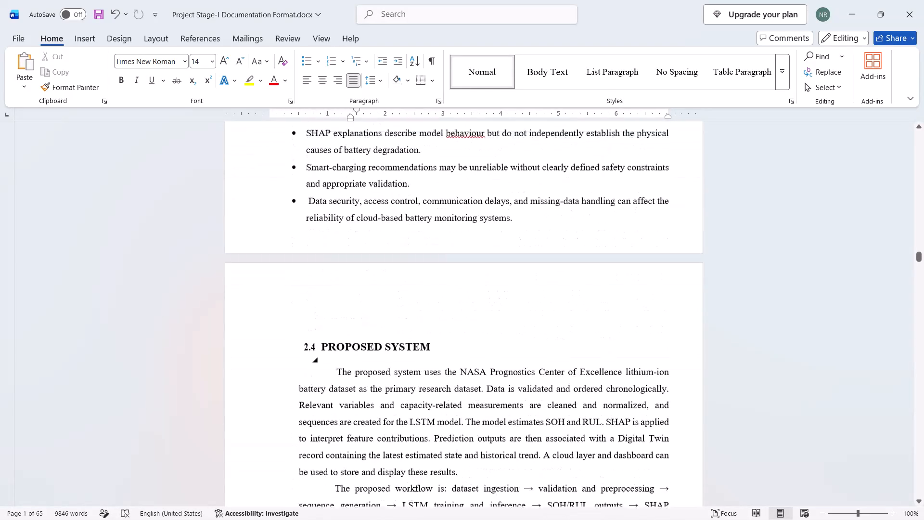
scroll(438, 331, down, 7)
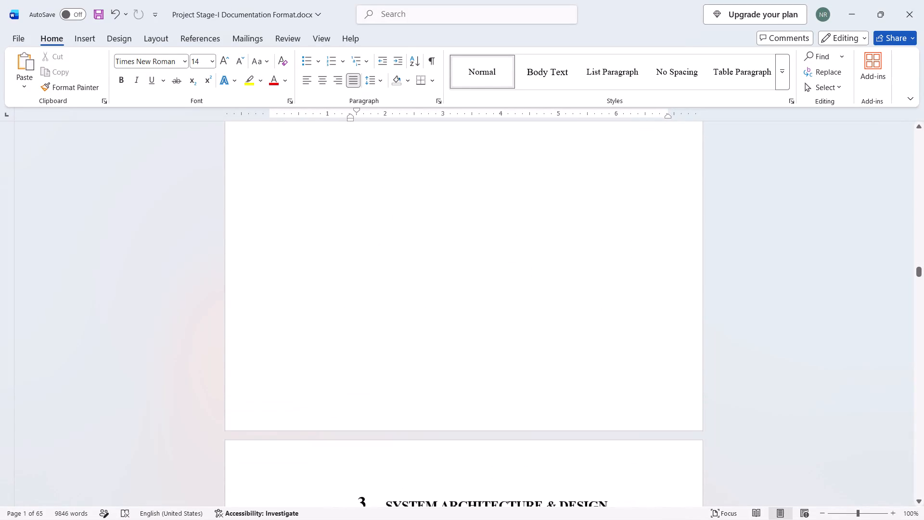
scroll(438, 331, down, 2)
scroll(438, 331, up, 1)
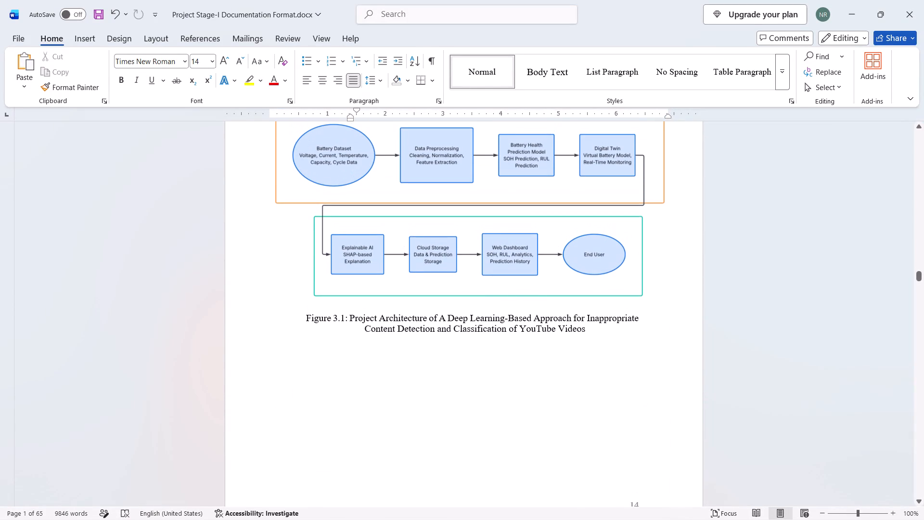
drag(439, 316, 578, 326)
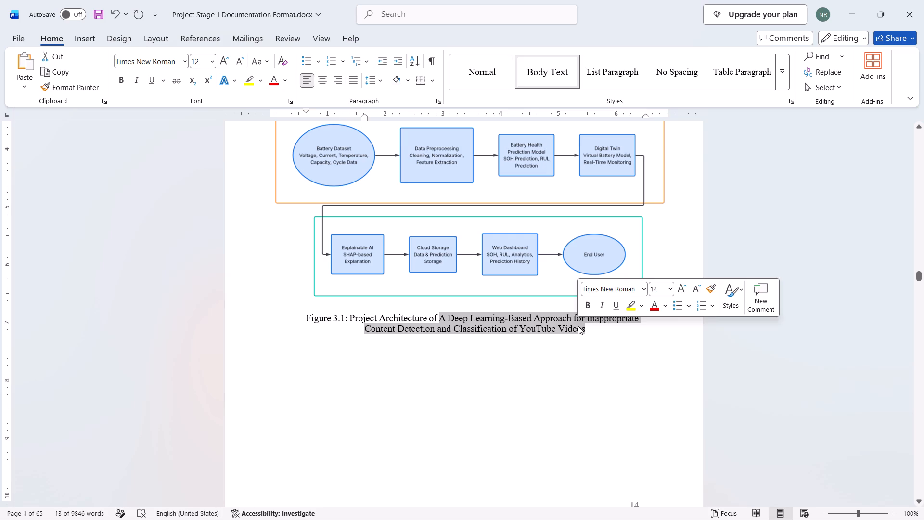
key(ctrl+shift+v)
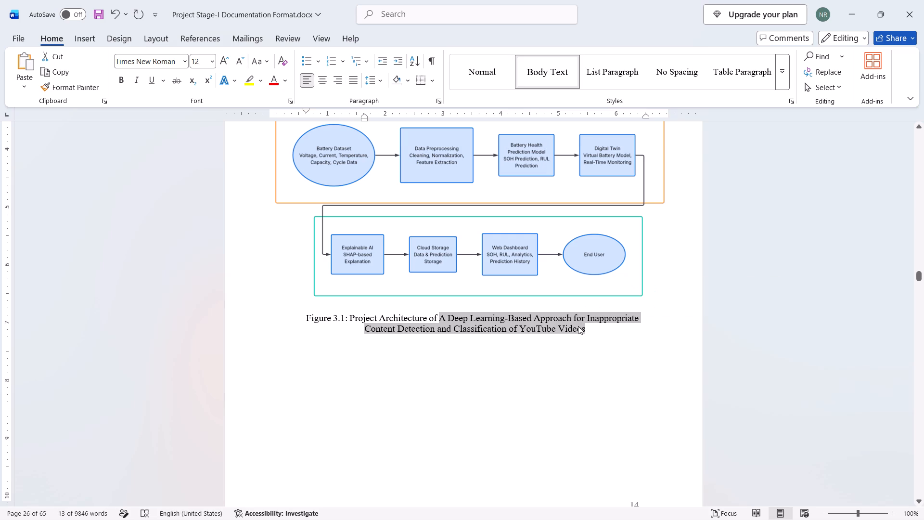
key(ctrl+shift+v)
key(ctrl+shift+v)
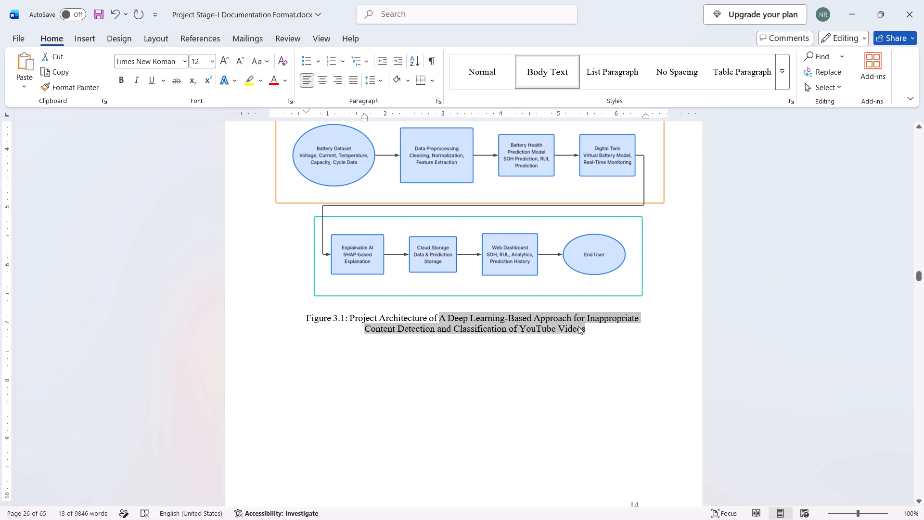
key(ctrl+shift+v)
click(587, 327)
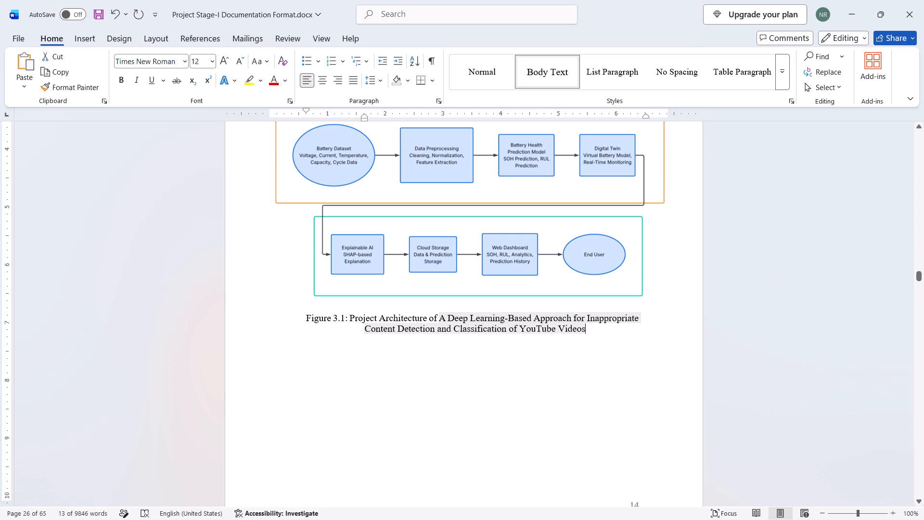
drag(587, 327, 440, 317)
key(ctrl+shift+v)
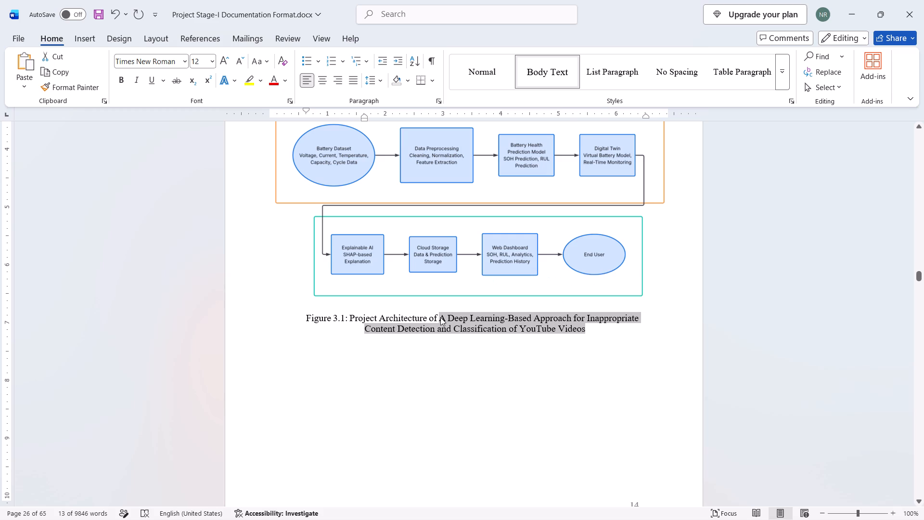
key(ctrl+v)
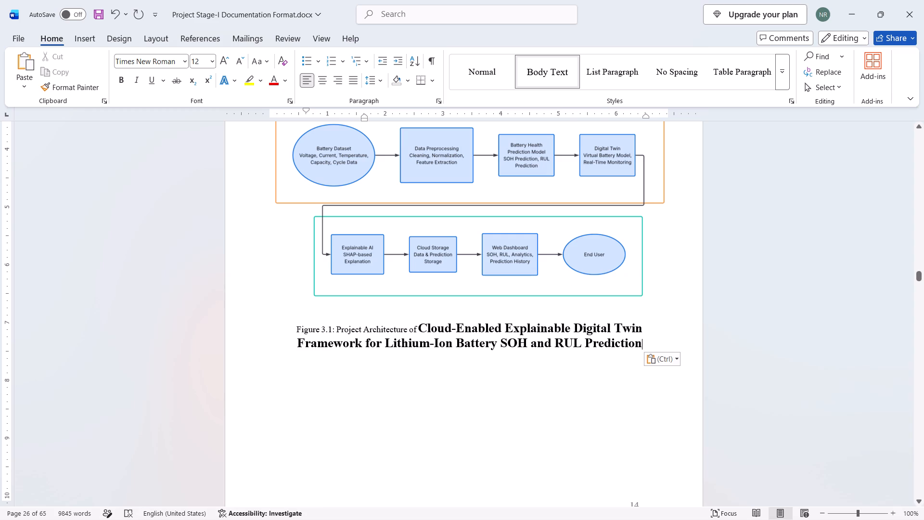
Remove the bold formatting from the pasted battery project title in the Figure 3.1 caption.
drag(639, 342, 586, 332)
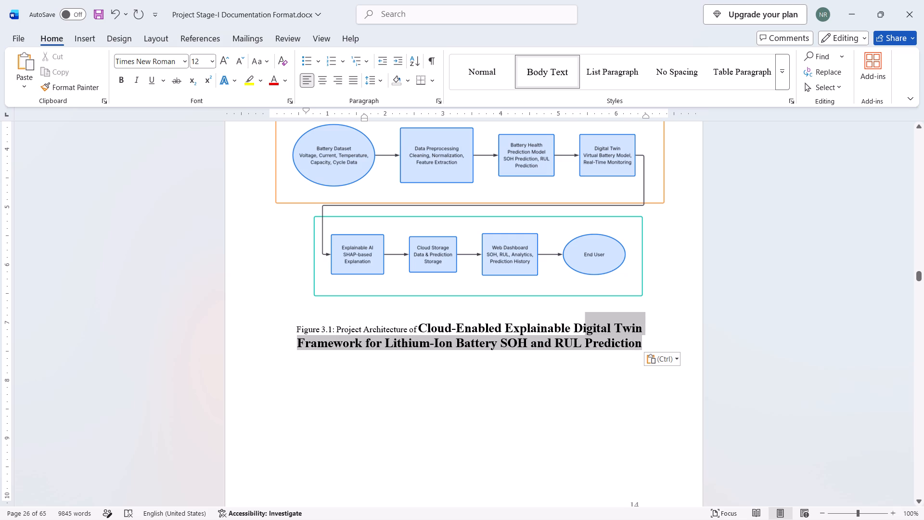
drag(586, 332, 429, 333)
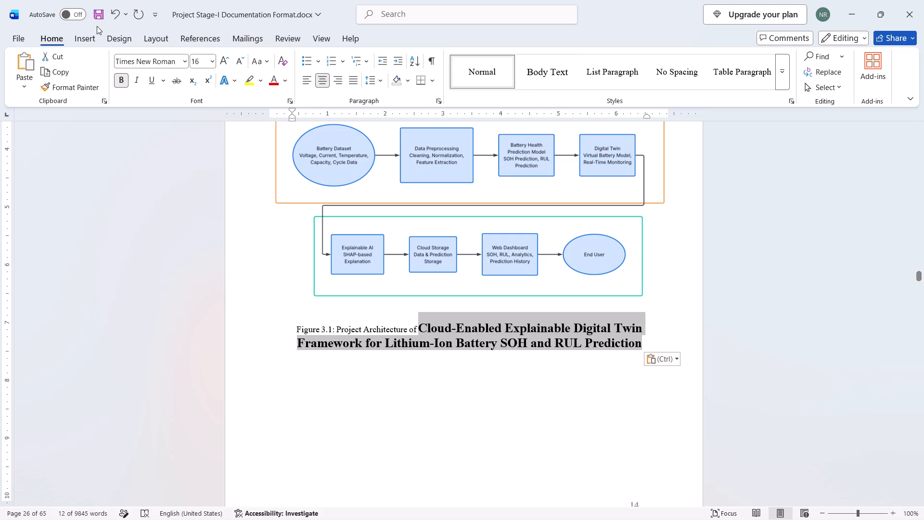
click(119, 75)
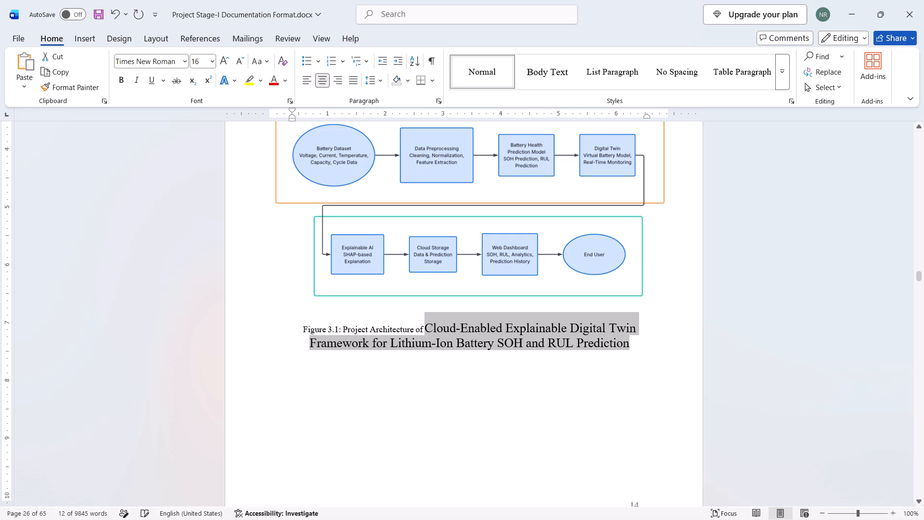
click(390, 402)
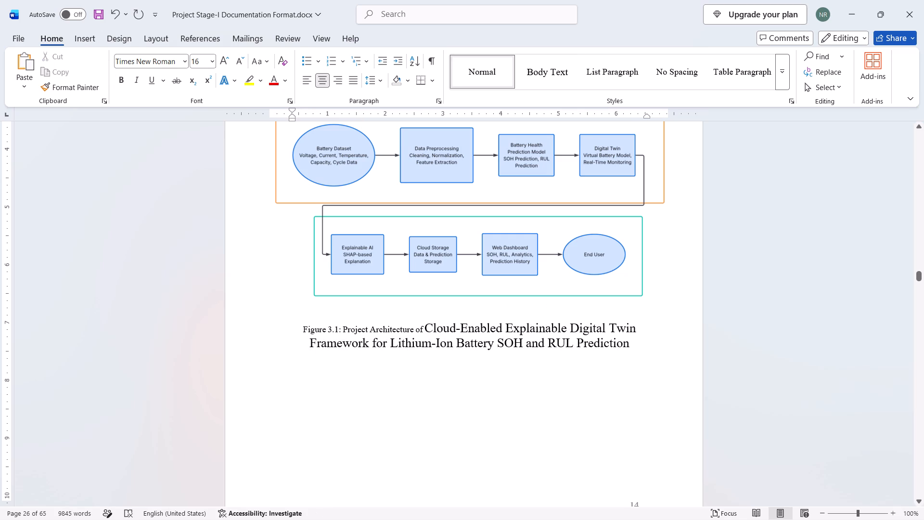
Retype the space before the pasted title in the Figure 3.1 caption and set the title's font size to 11.
click(425, 331)
key(BackSpace)
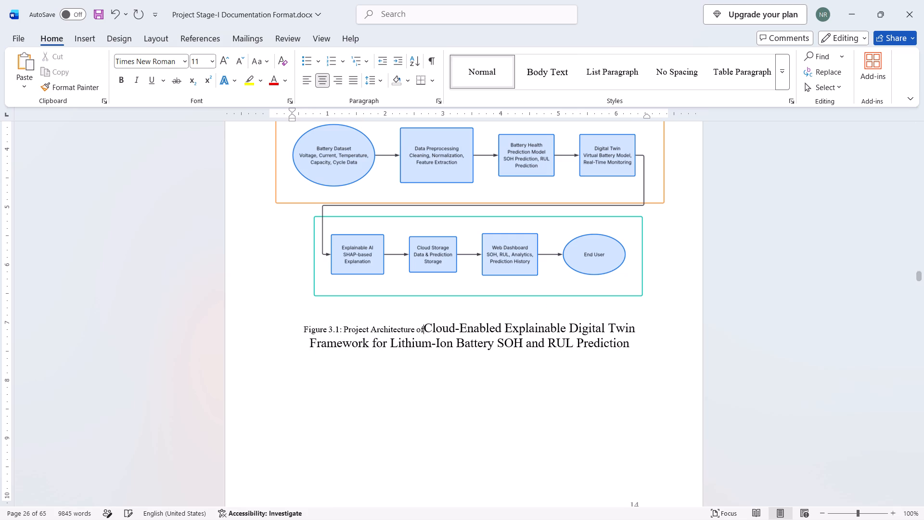
key(space)
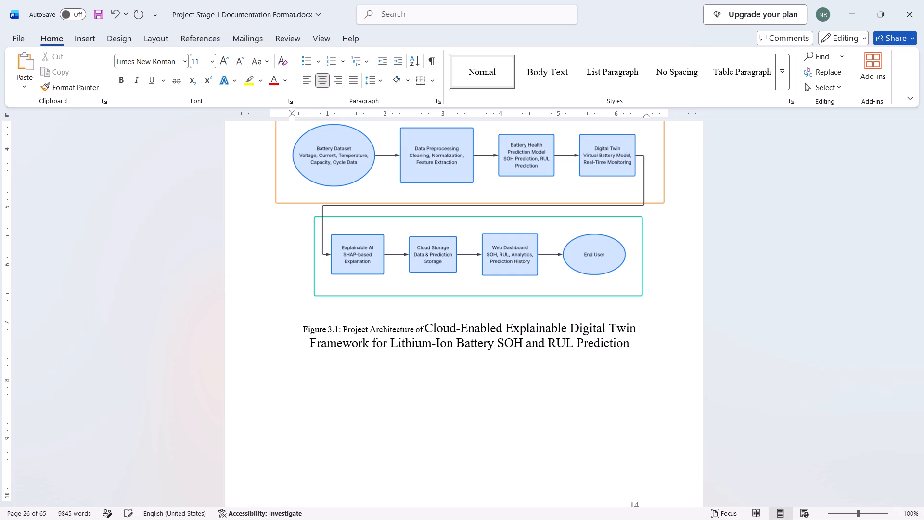
double_click(403, 331)
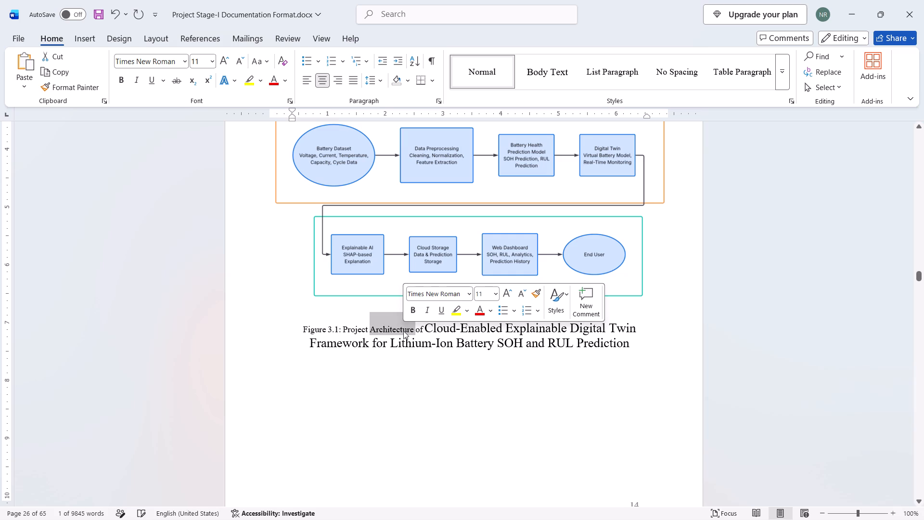
click(486, 344)
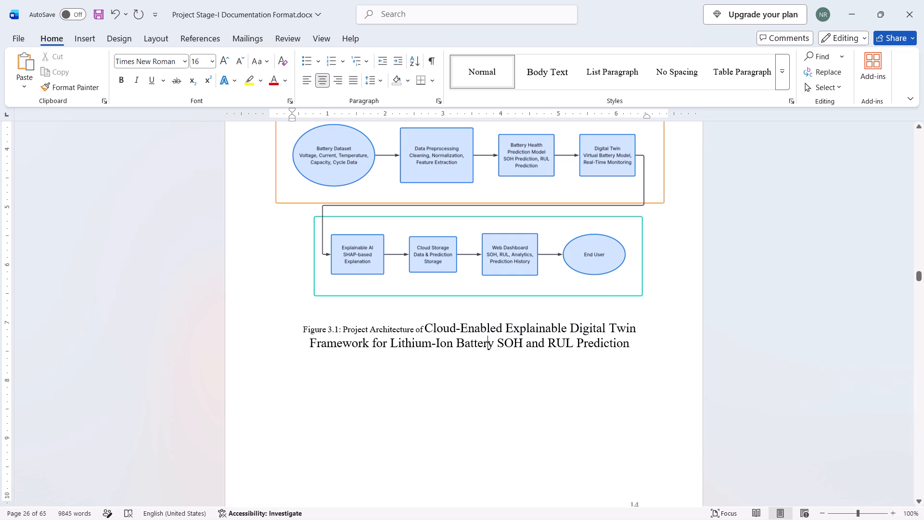
drag(425, 327, 629, 339)
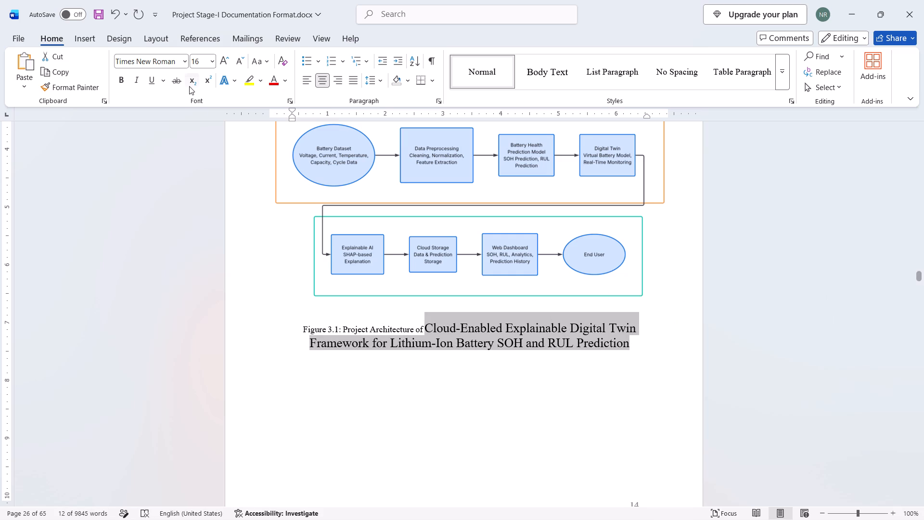
click(199, 63)
click(199, 63)
key(BackSpace)
key(1)
key(Return)
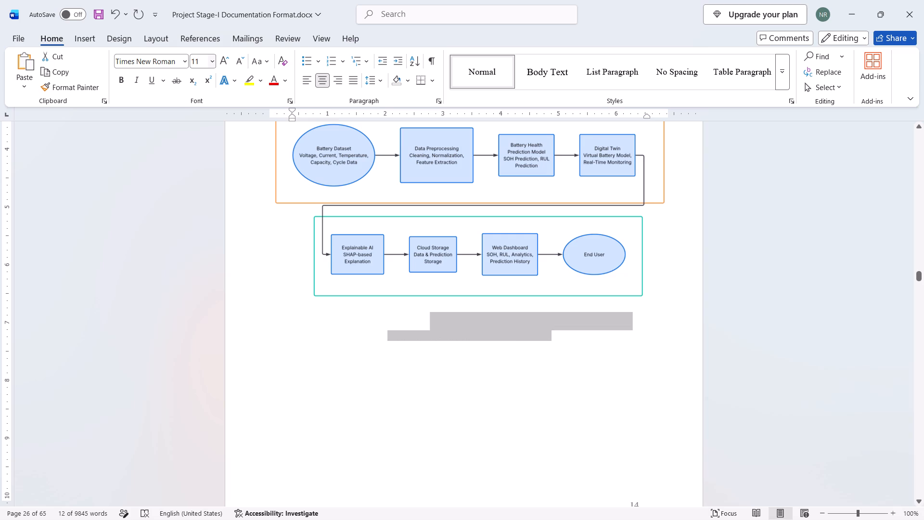
click(435, 390)
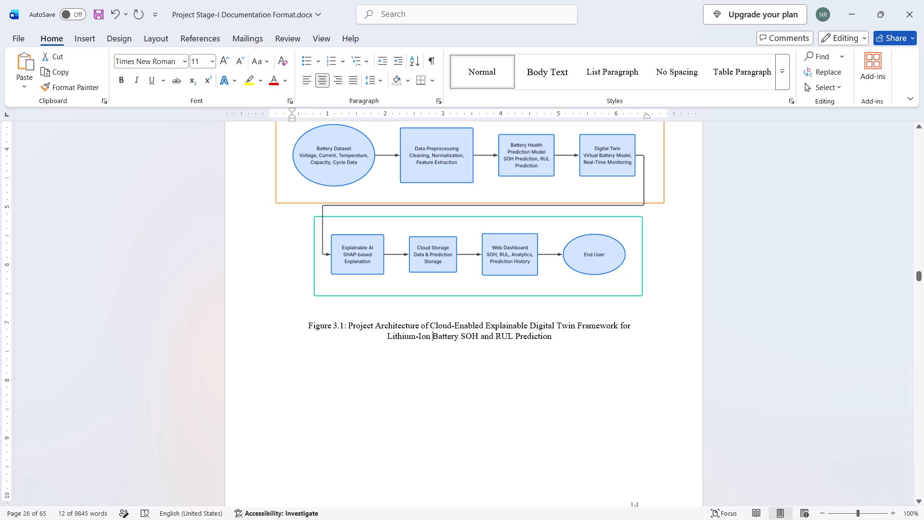
Replace the leftover YouTube project title in the Figure 3.2 dataflow diagram caption with the copied battery project title, pasted without its source formatting.
scroll(426, 369, up, 1)
scroll(426, 369, down, 3)
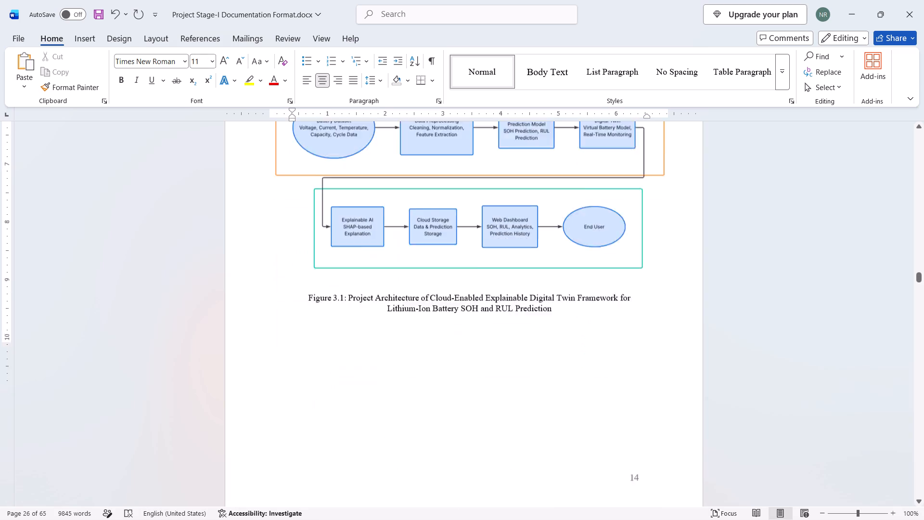
scroll(426, 369, down, 5)
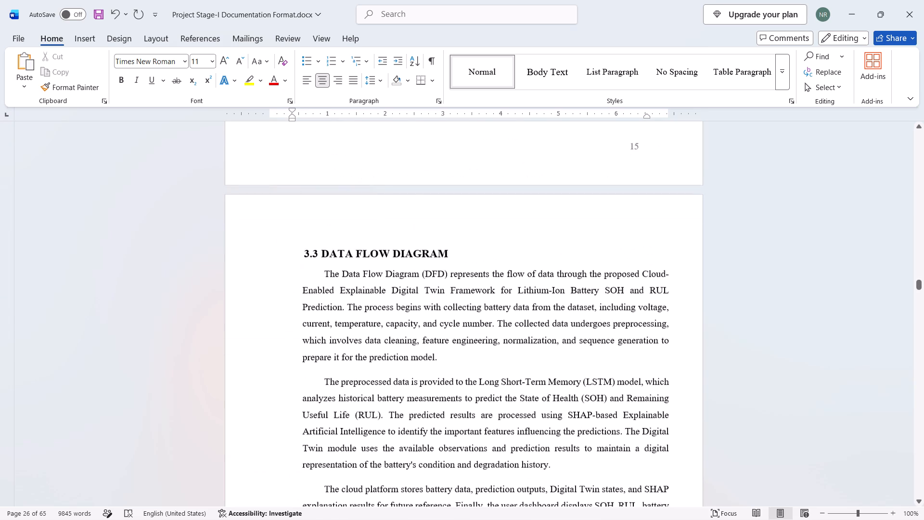
scroll(426, 369, down, 4)
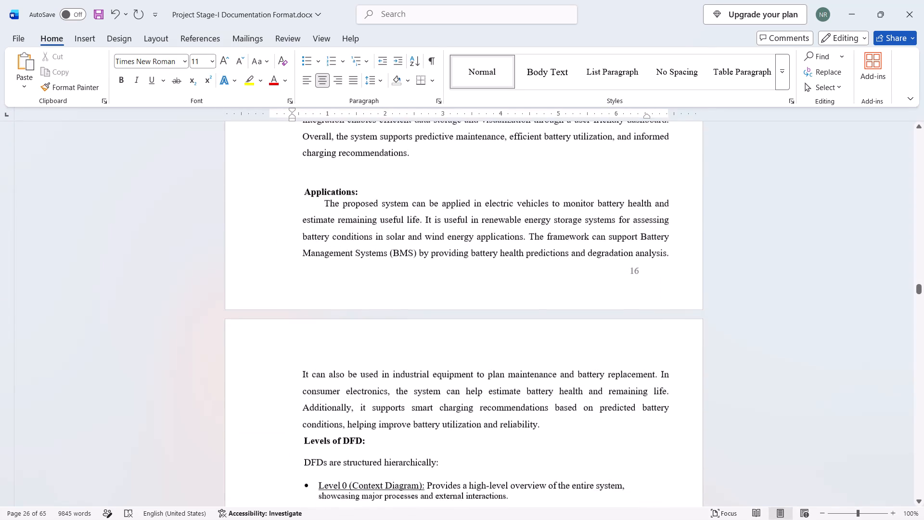
scroll(426, 369, down, 3)
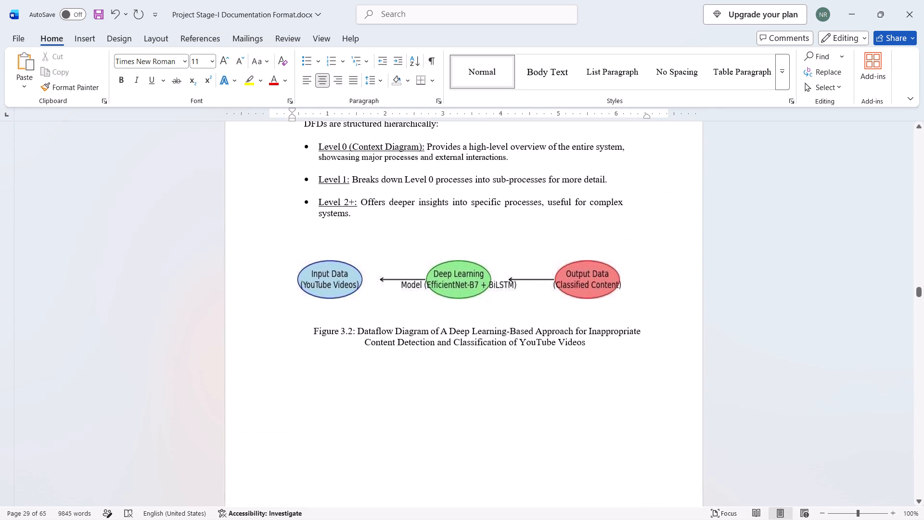
scroll(426, 369, up, 1)
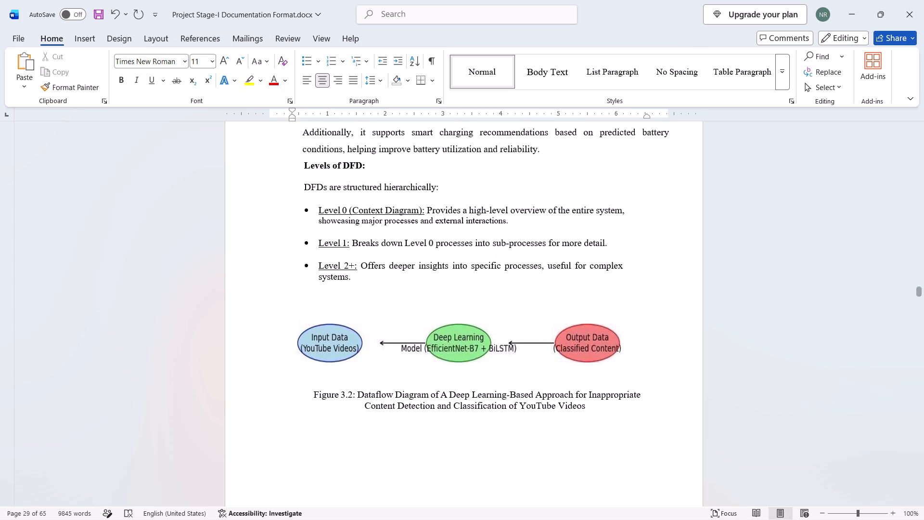
scroll(426, 369, down, 4)
scroll(426, 369, up, 5)
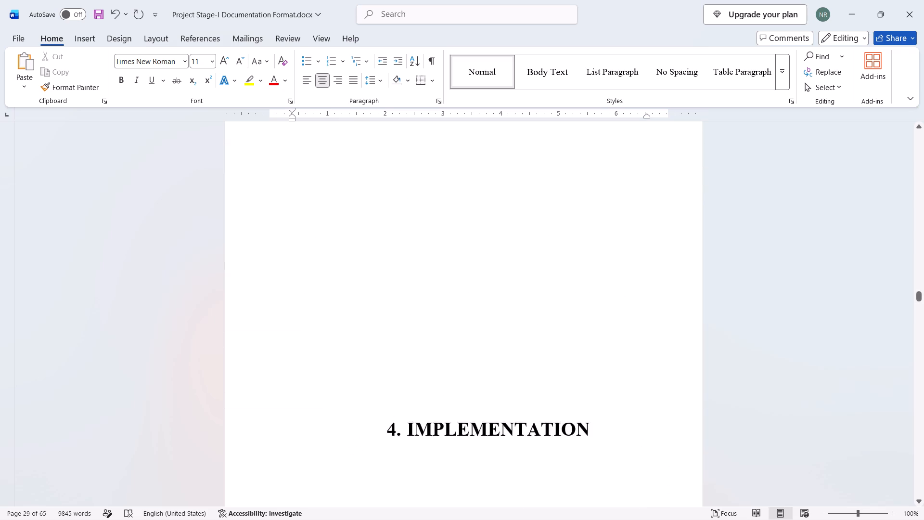
scroll(426, 369, up, 2)
scroll(426, 369, down, 2)
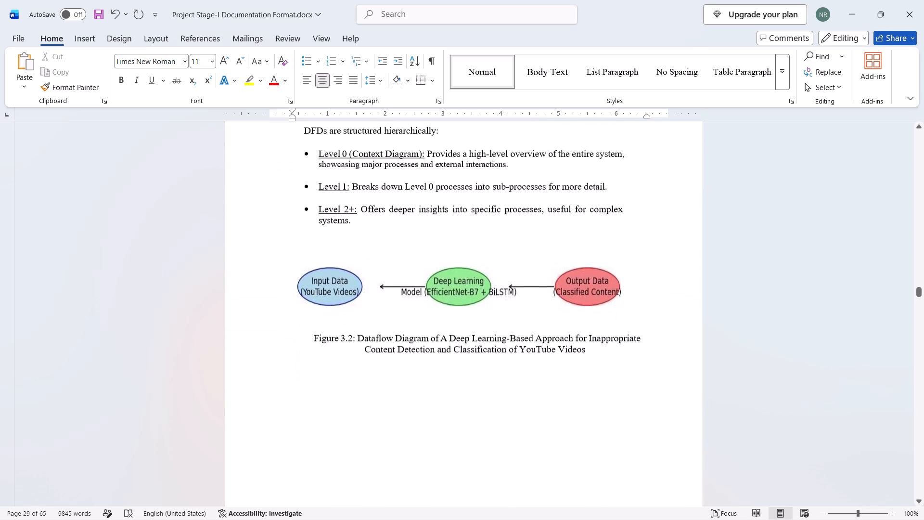
drag(442, 337, 475, 348)
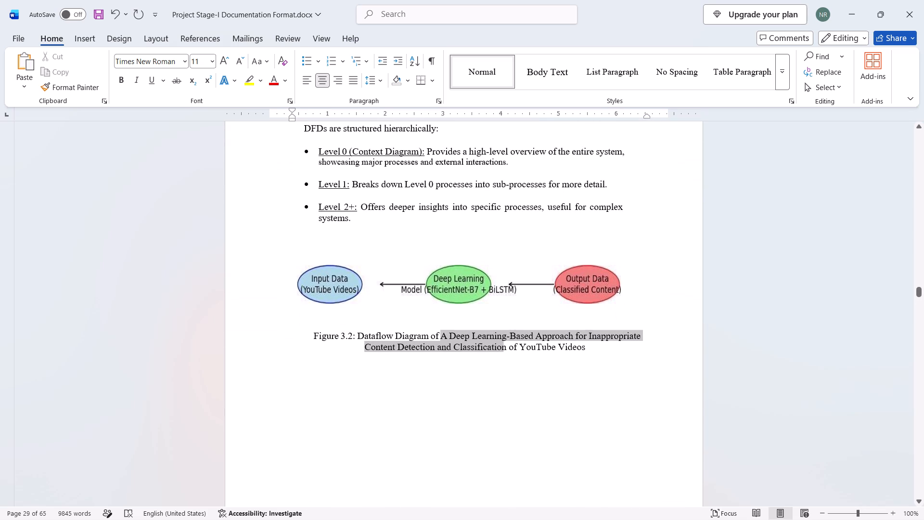
drag(475, 348, 575, 344)
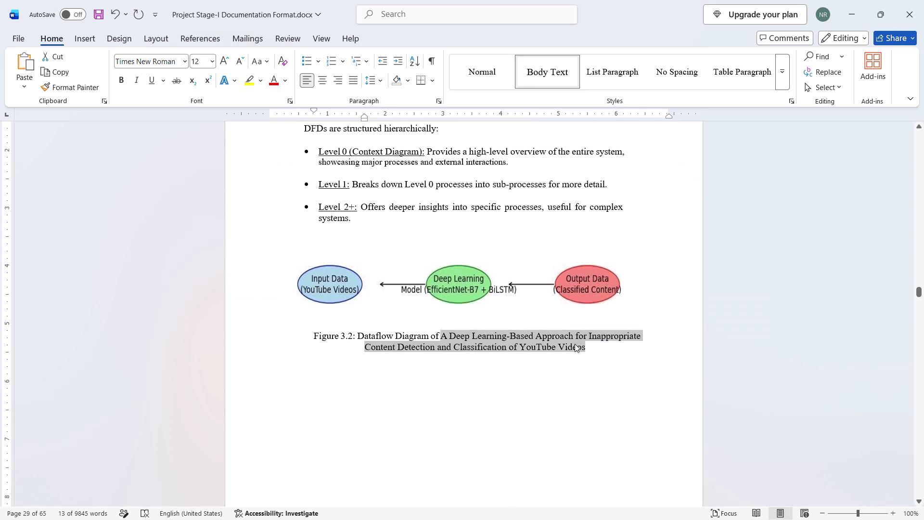
key(ctrl+shift+v)
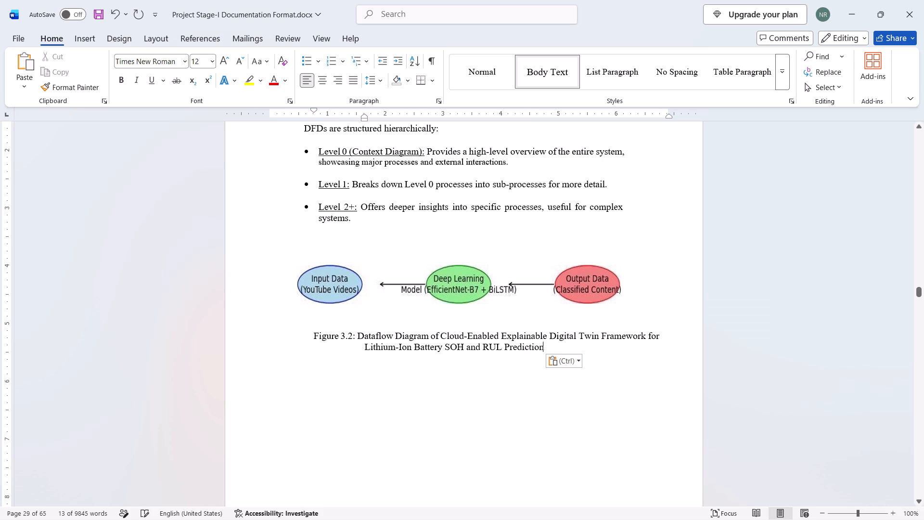
click(501, 390)
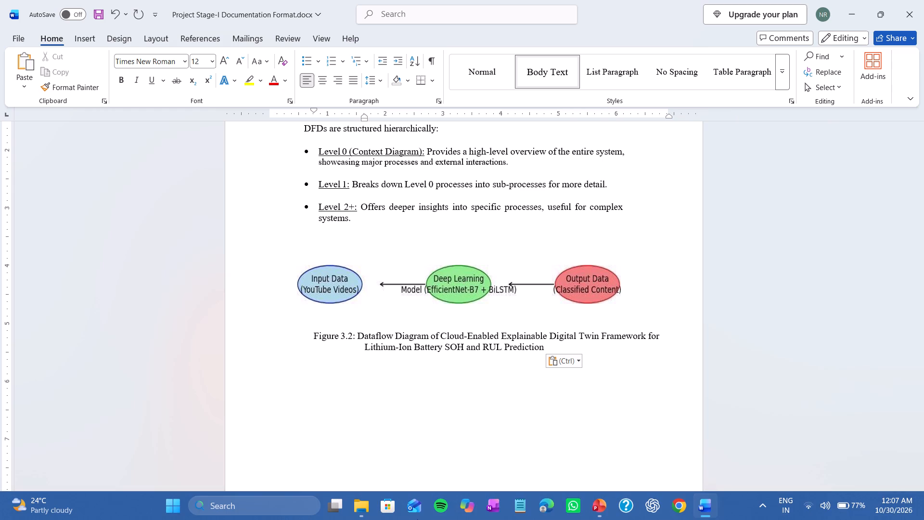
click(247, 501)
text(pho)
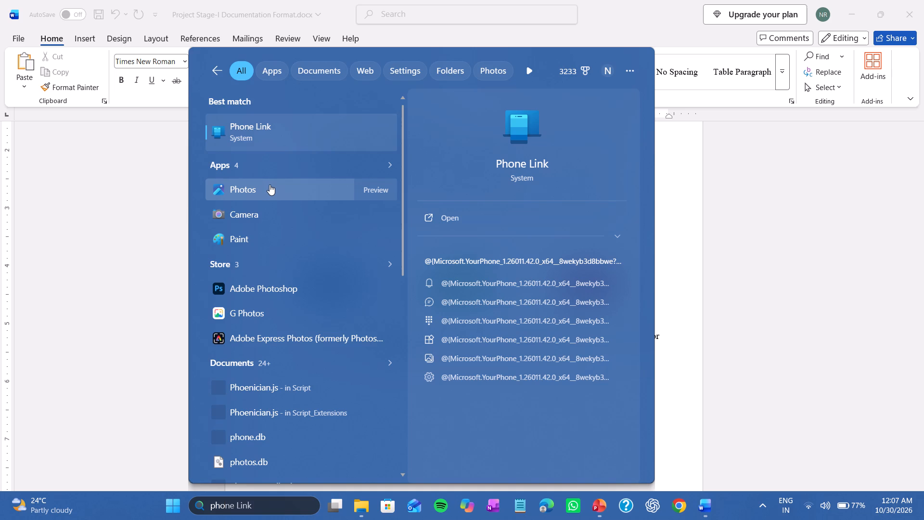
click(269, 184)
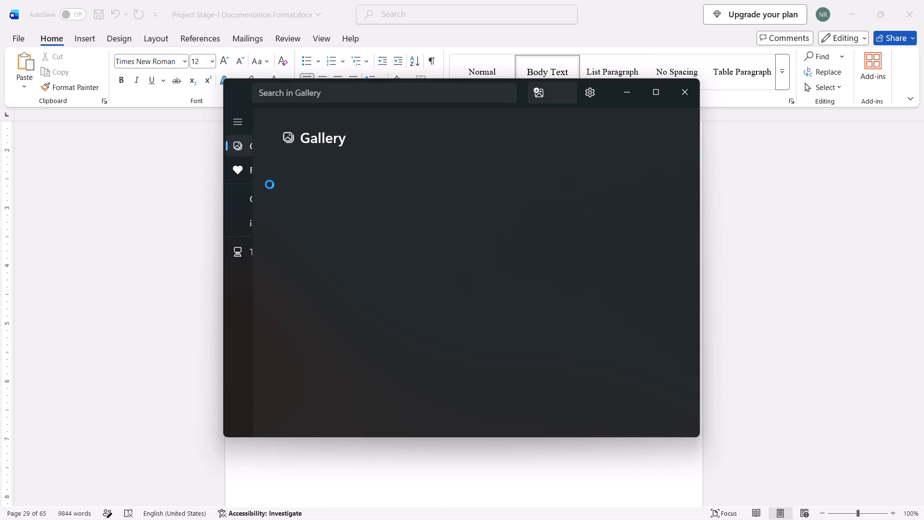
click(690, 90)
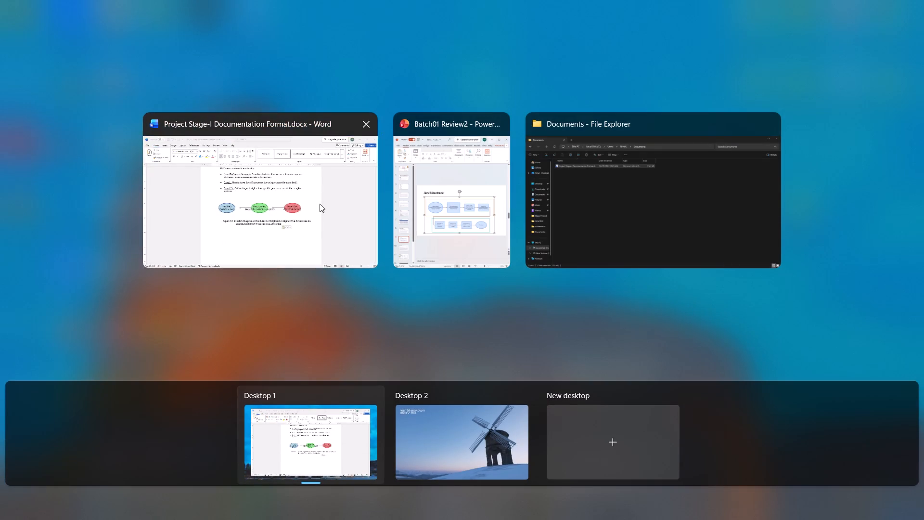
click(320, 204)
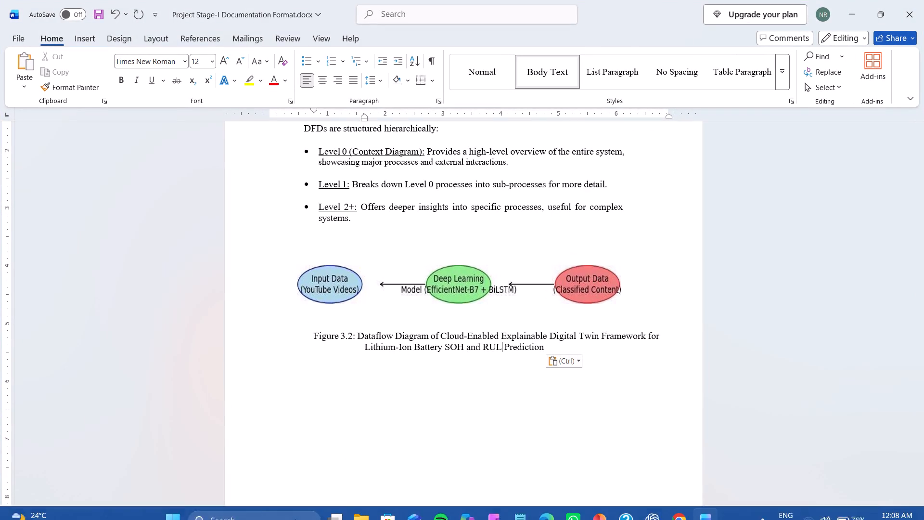
Open Paint with a blank canvas and position its window over the Word report.
click(269, 507)
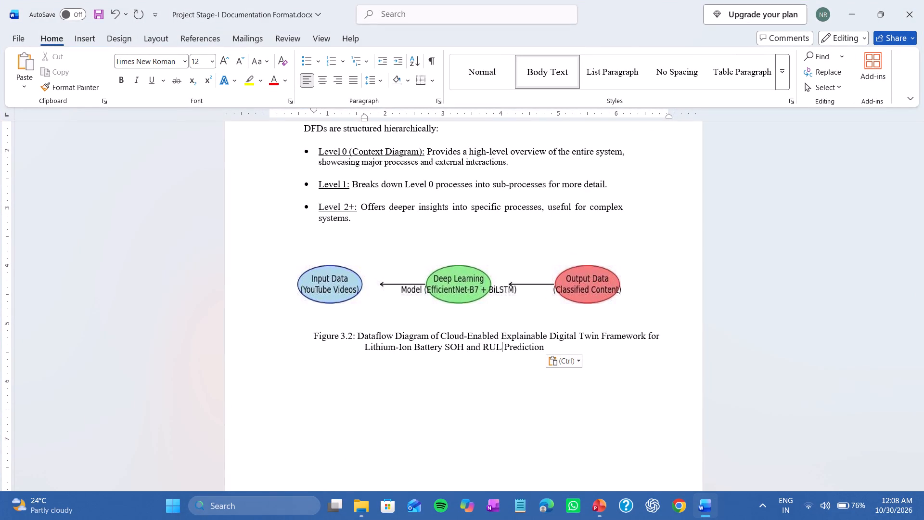
text(pai)
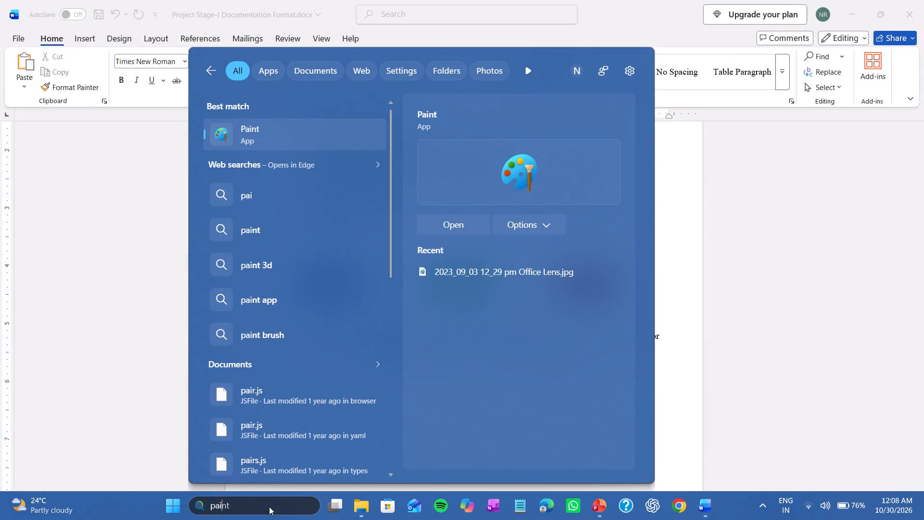
click(308, 131)
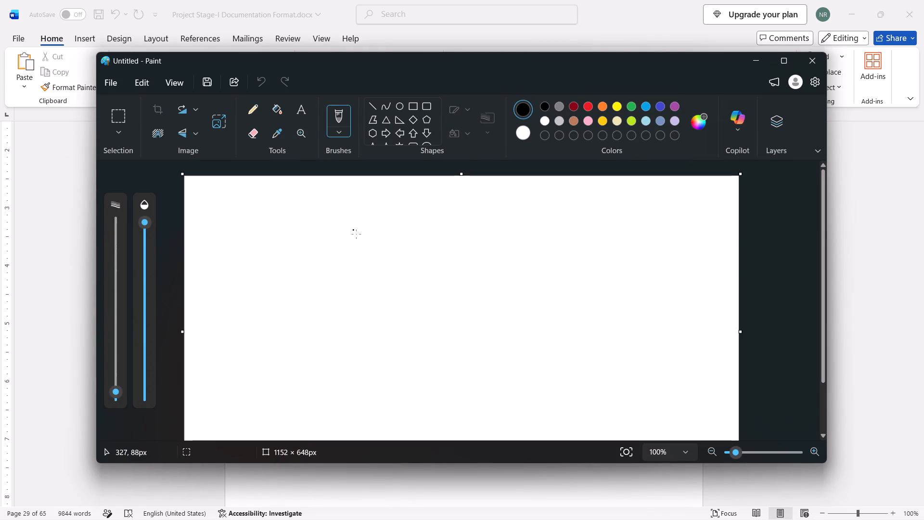
drag(587, 58, 579, 182)
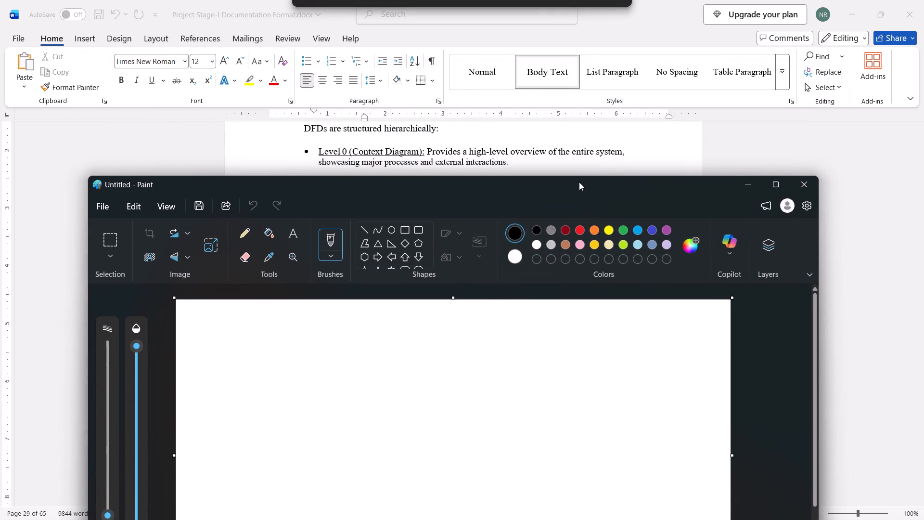
drag(579, 182, 585, 358)
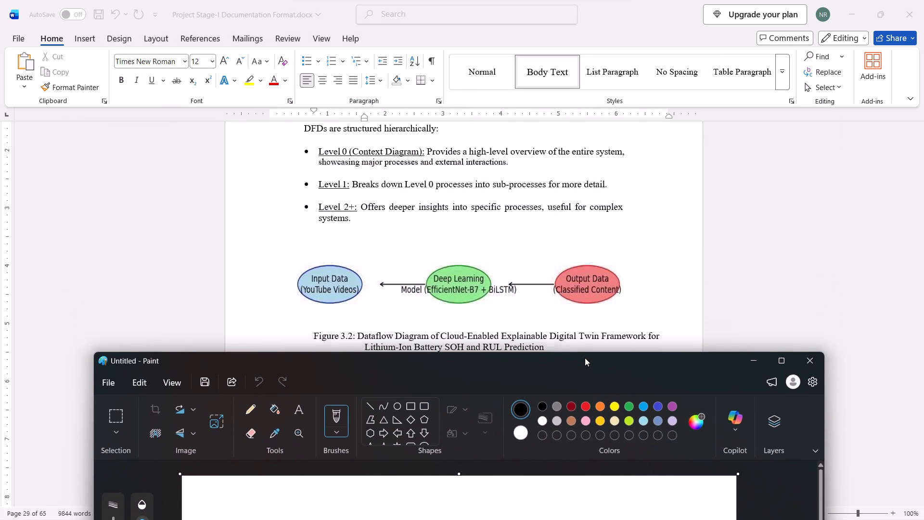
drag(585, 358, 616, 263)
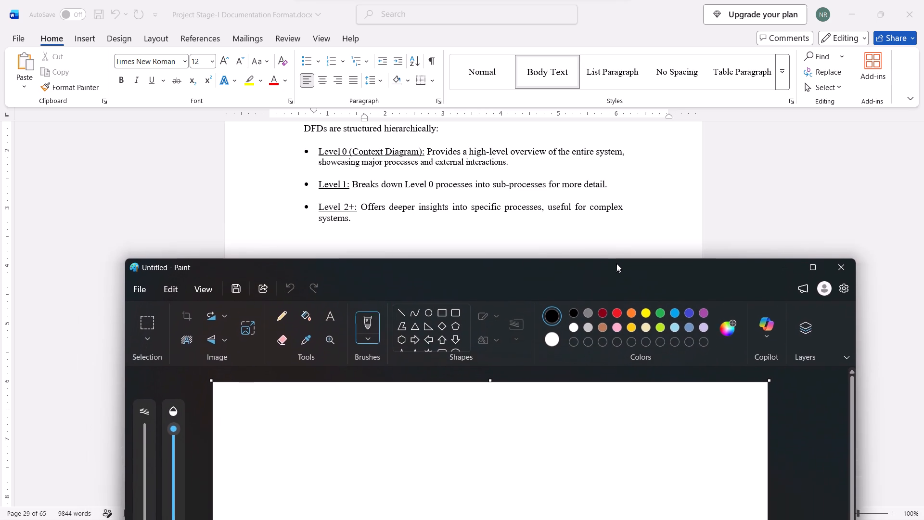
drag(616, 263, 616, 103)
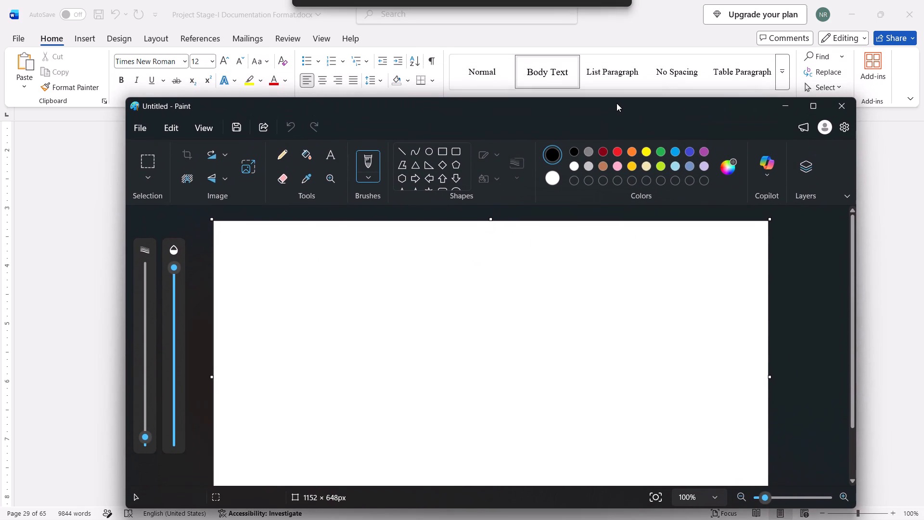
drag(616, 103, 614, 120)
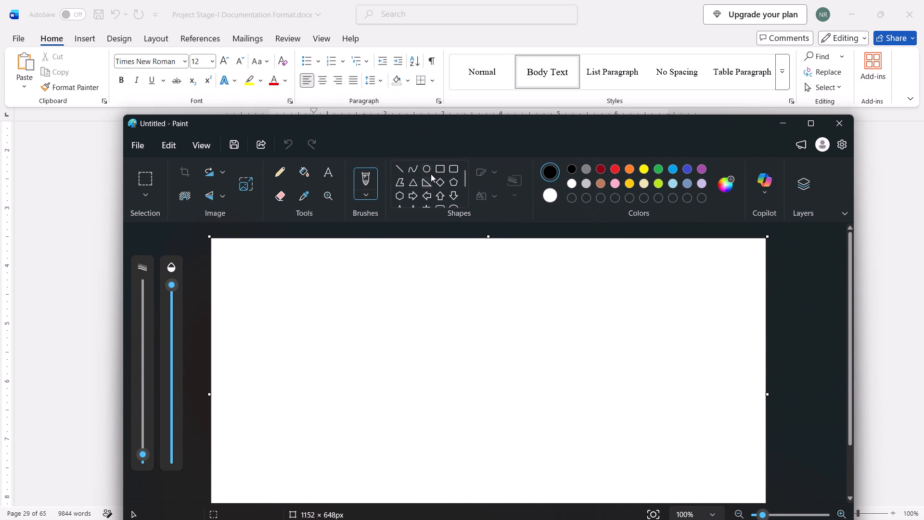
Draw an oval about 187 × 111 px in the left part of the canvas with a 3px outline.
click(428, 170)
drag(278, 329, 285, 334)
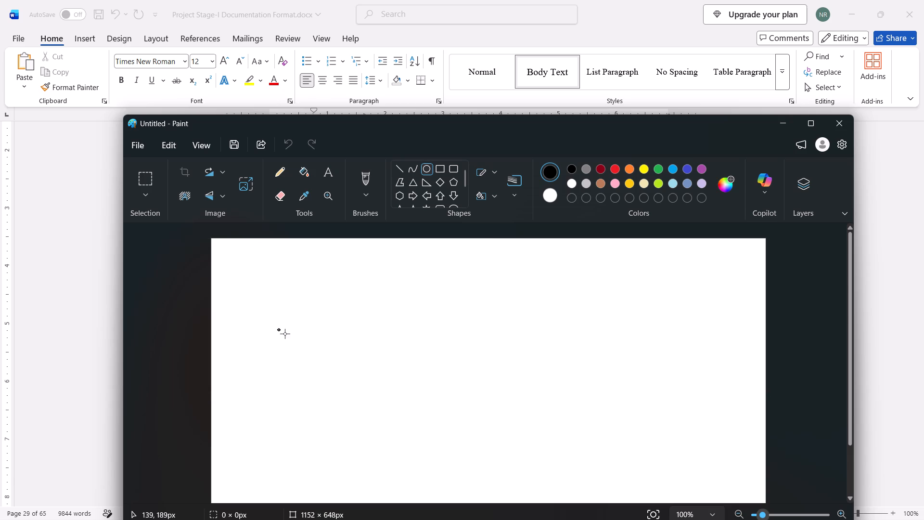
drag(285, 334, 365, 374)
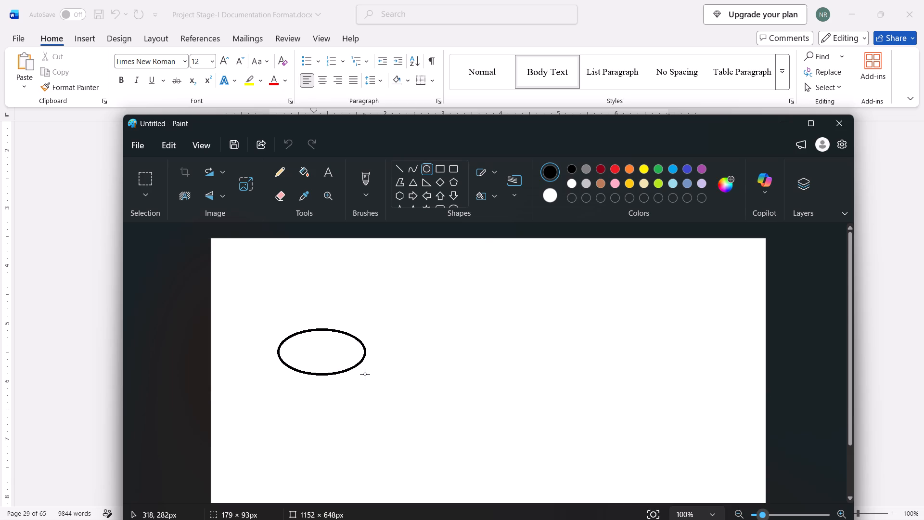
drag(365, 374, 368, 383)
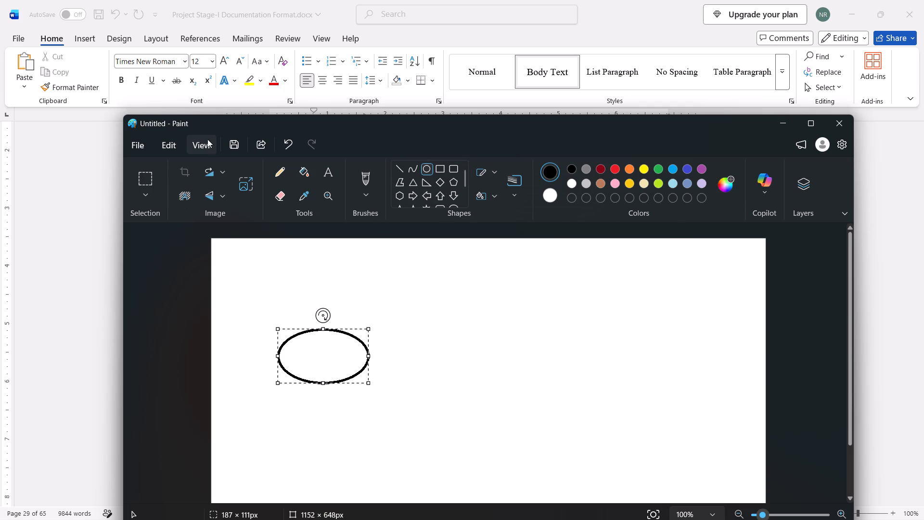
click(177, 144)
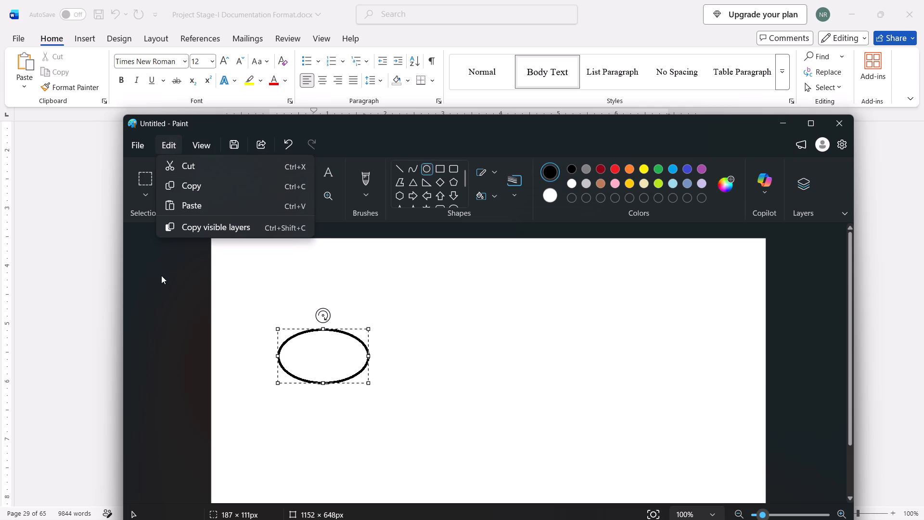
click(161, 275)
click(148, 203)
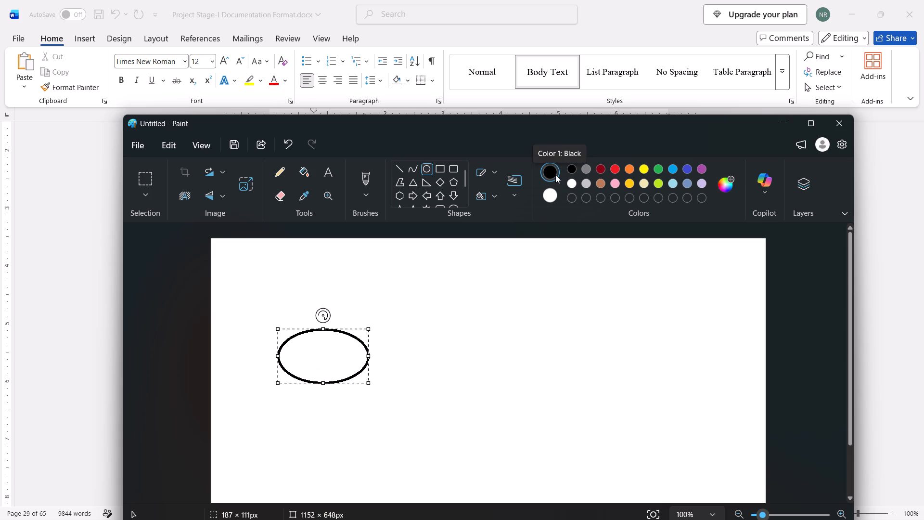
click(514, 188)
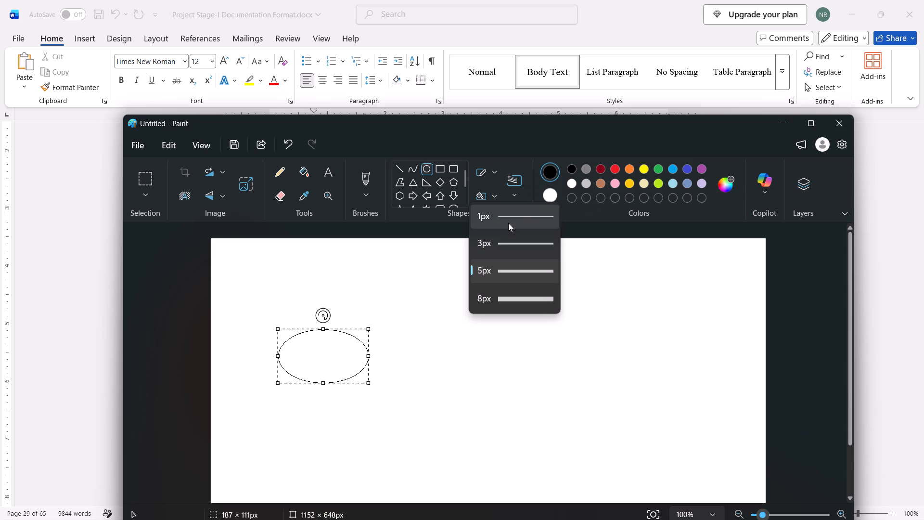
click(508, 247)
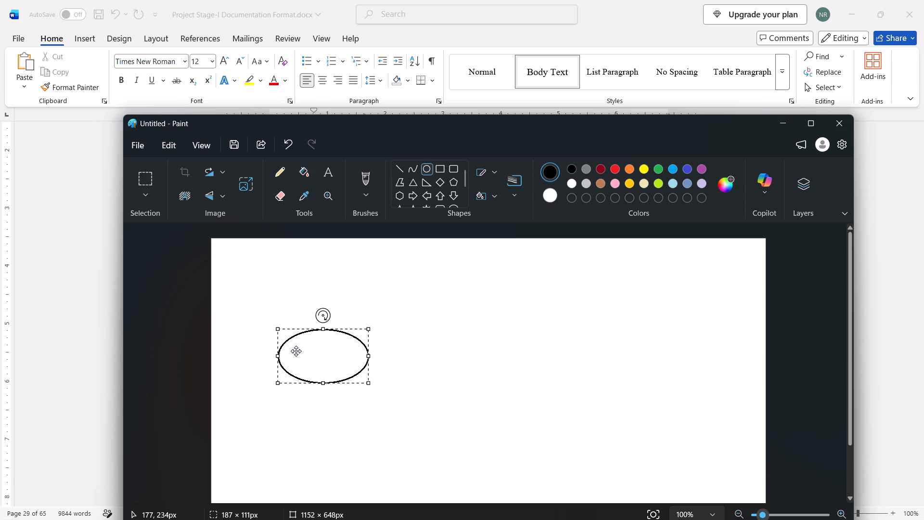
click(302, 351)
Add the text label "Input Data" inside the oval.
click(333, 178)
click(304, 344)
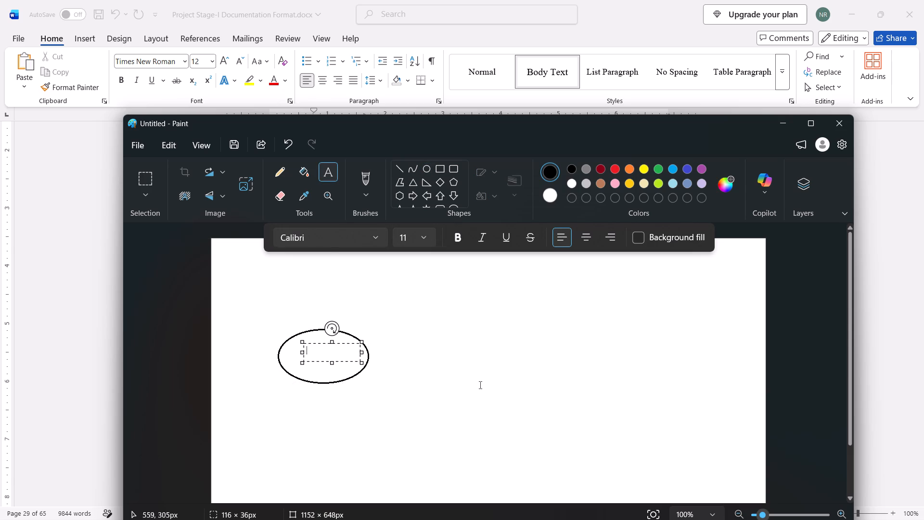
key(shift+i)
text(nput)
key(space)
text(Data)
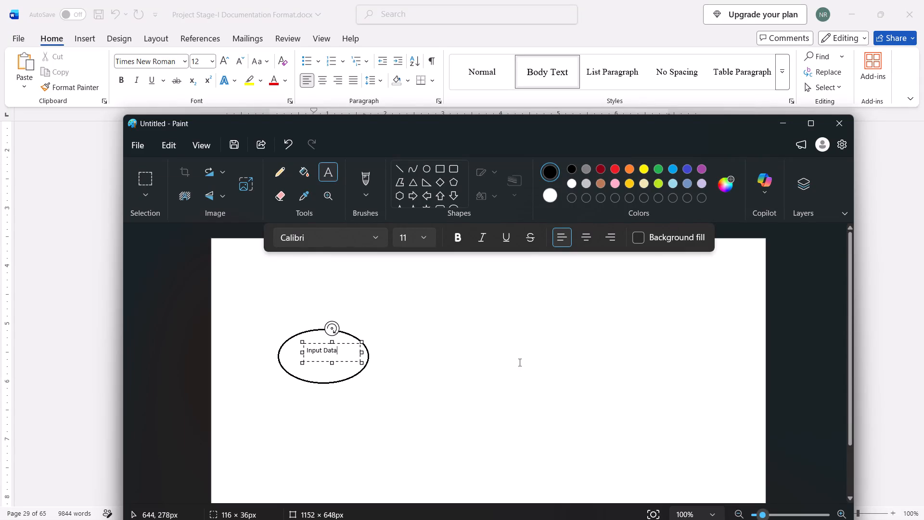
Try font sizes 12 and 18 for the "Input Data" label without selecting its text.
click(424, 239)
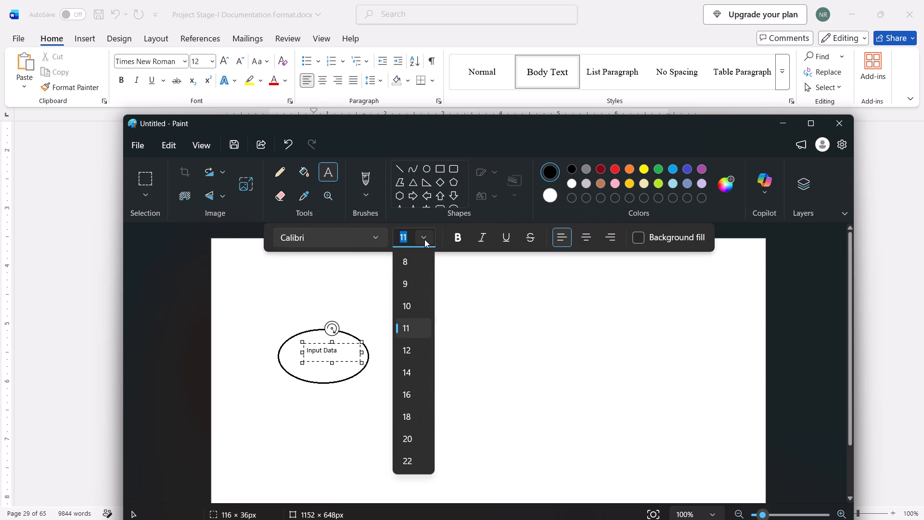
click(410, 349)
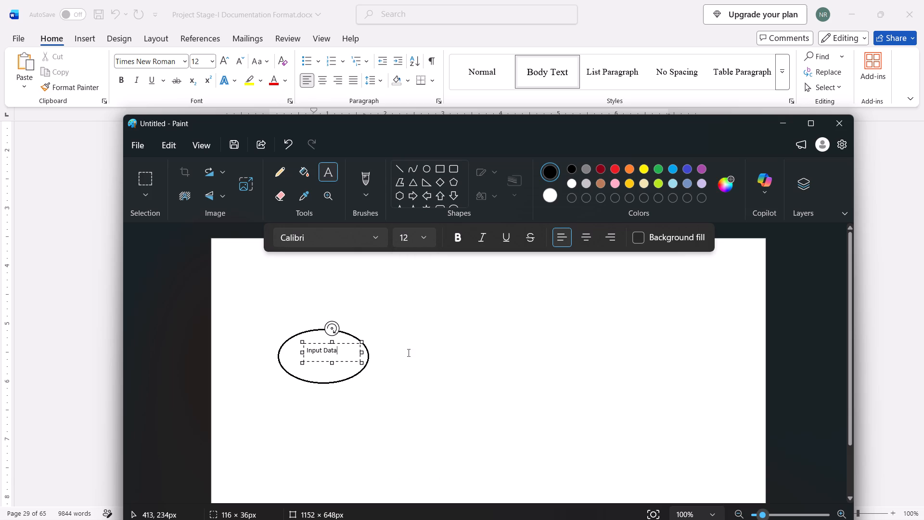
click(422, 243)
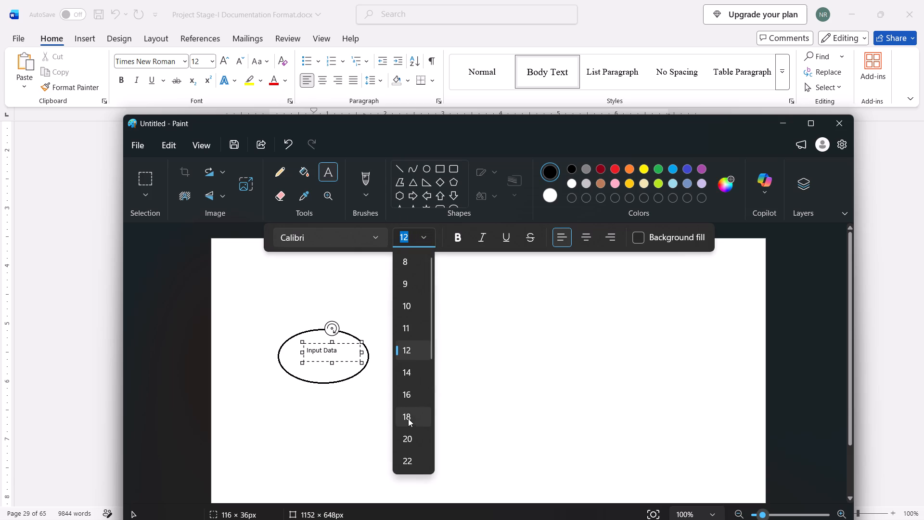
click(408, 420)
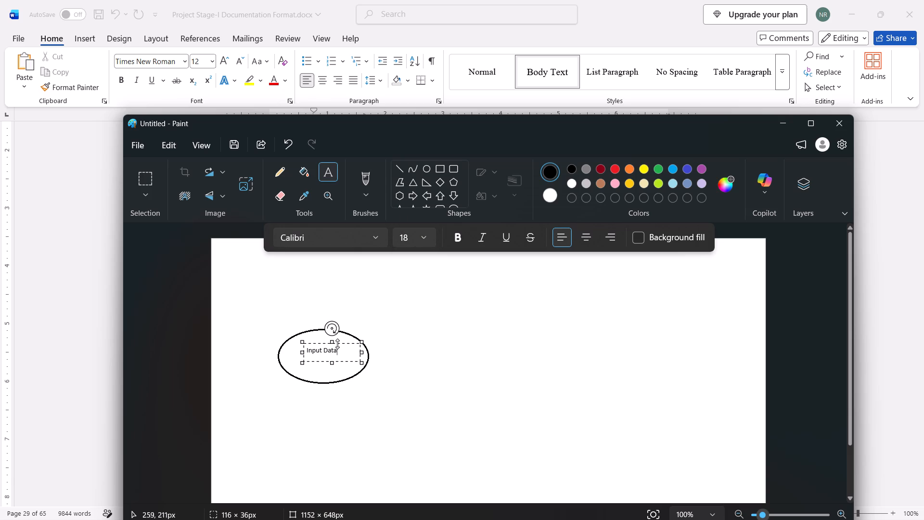
Select the whole "Input Data" label text and set its font size to 18.
drag(338, 348, 308, 351)
drag(308, 351, 305, 351)
click(408, 235)
click(421, 237)
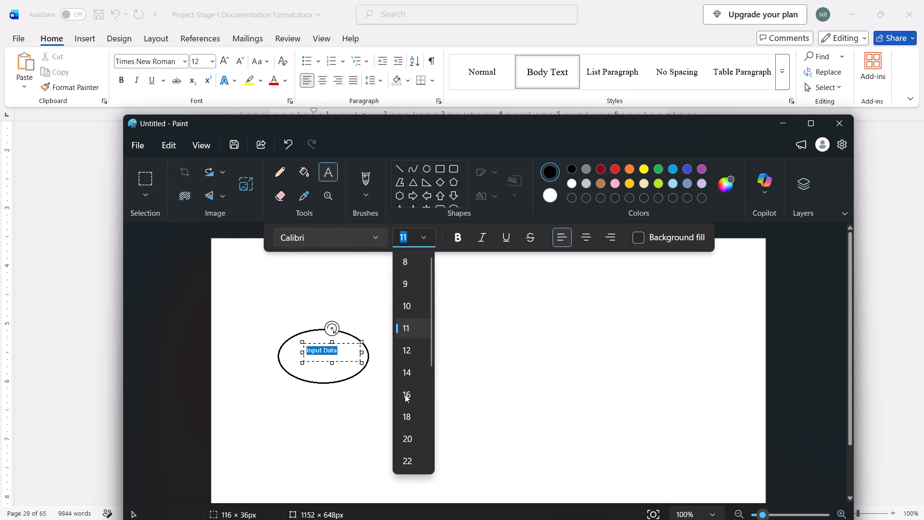
click(404, 411)
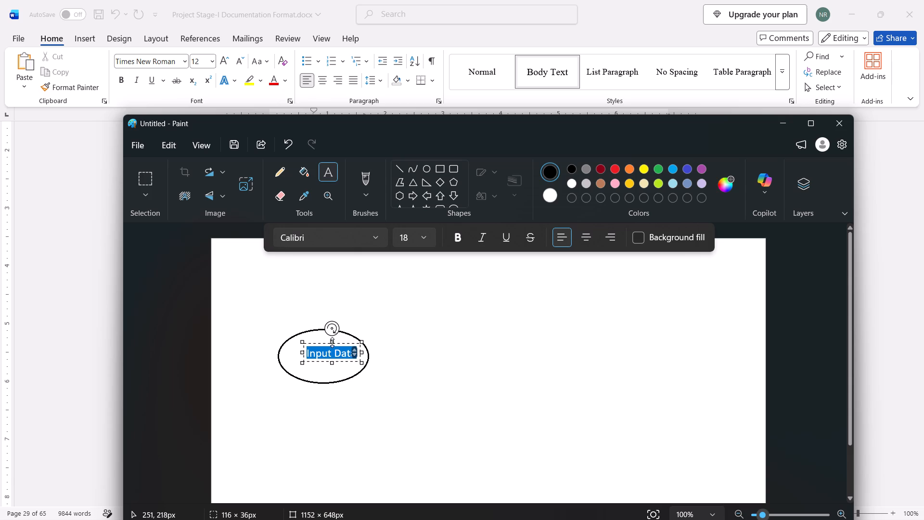
Shift the "Input Data" text box slightly left and up to centre it horizontally inside the oval.
drag(332, 344, 332, 344)
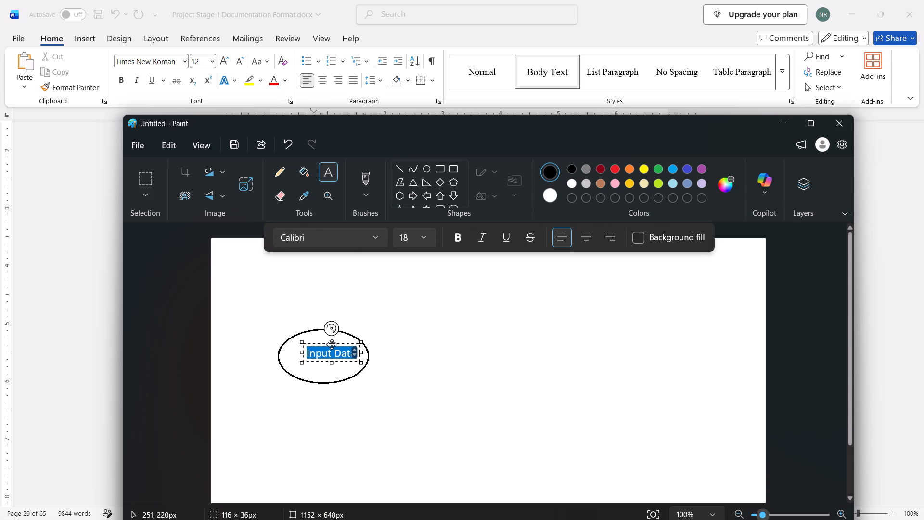
drag(332, 344, 325, 341)
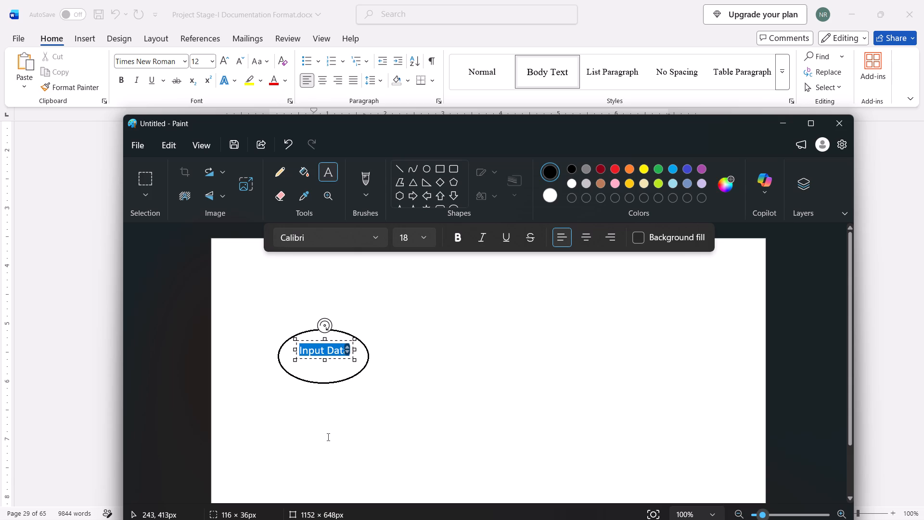
Finish editing the "Input Data" label and place it on the canvas.
click(328, 437)
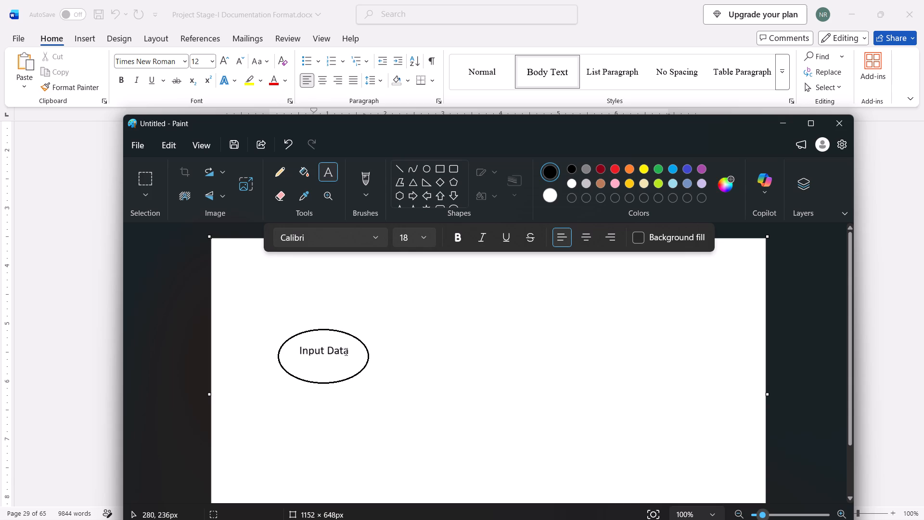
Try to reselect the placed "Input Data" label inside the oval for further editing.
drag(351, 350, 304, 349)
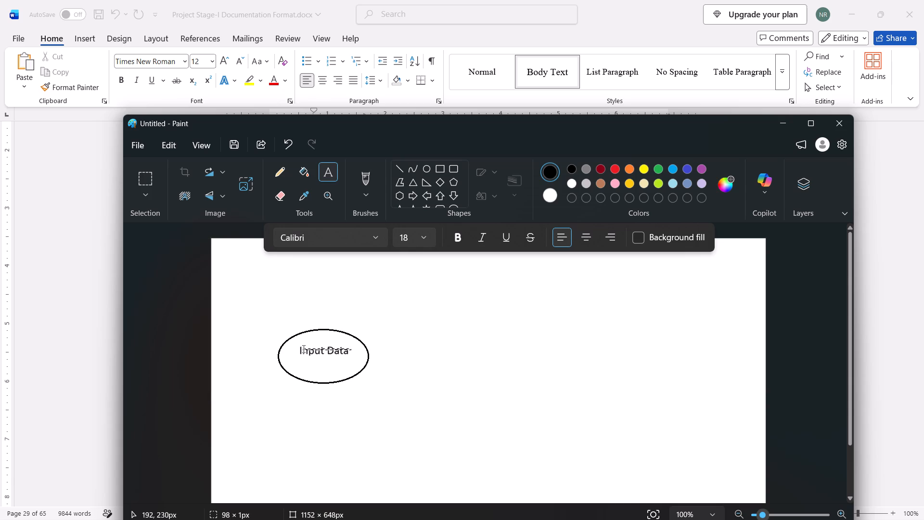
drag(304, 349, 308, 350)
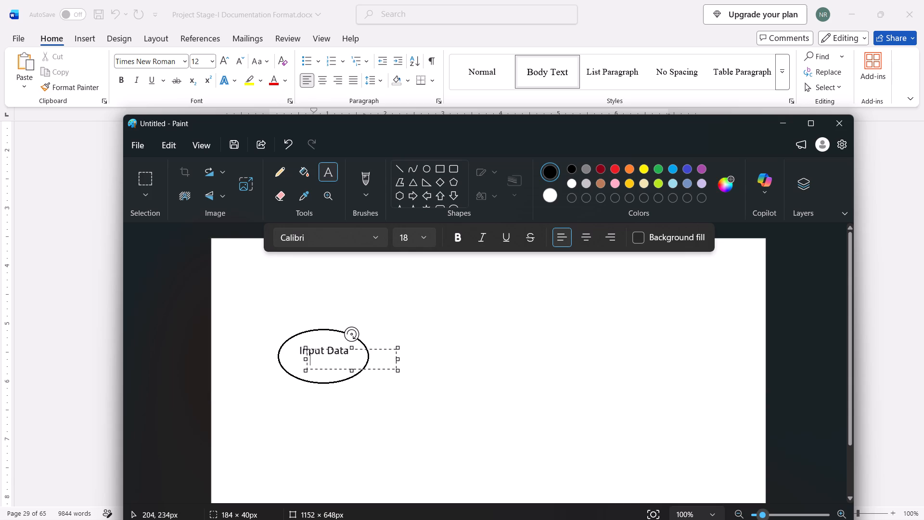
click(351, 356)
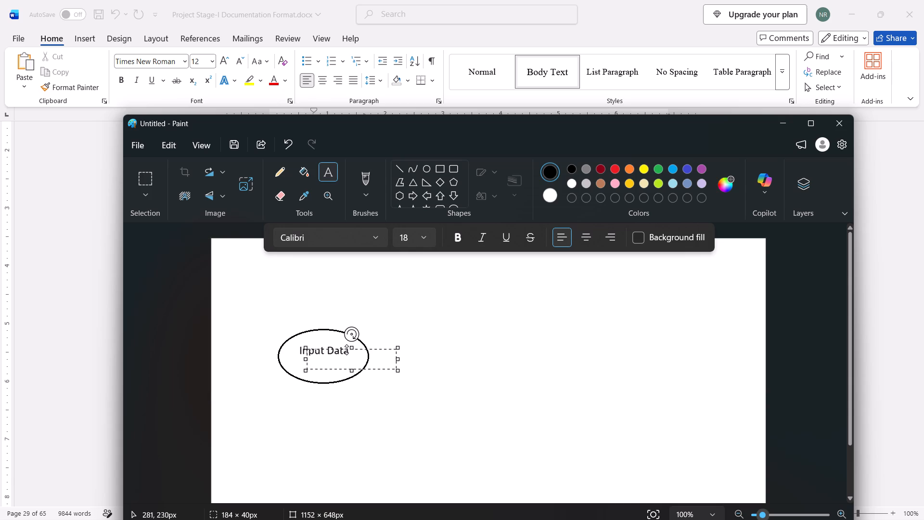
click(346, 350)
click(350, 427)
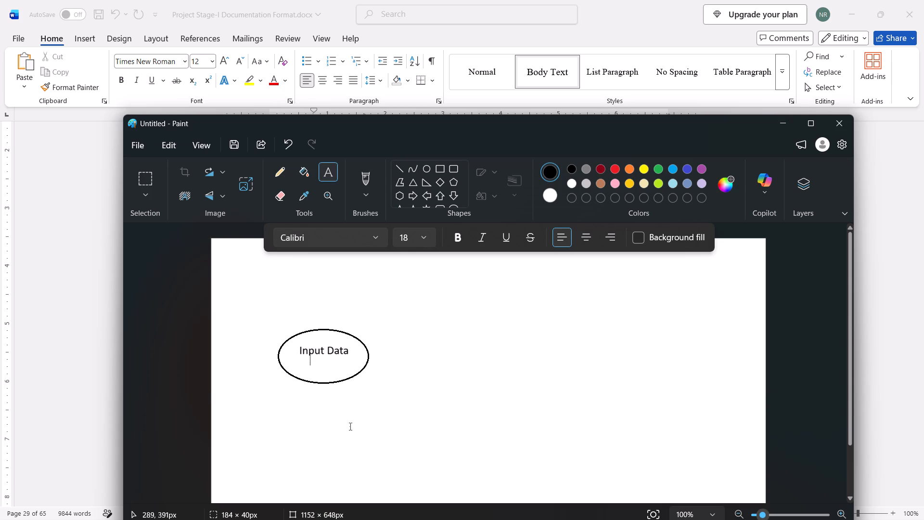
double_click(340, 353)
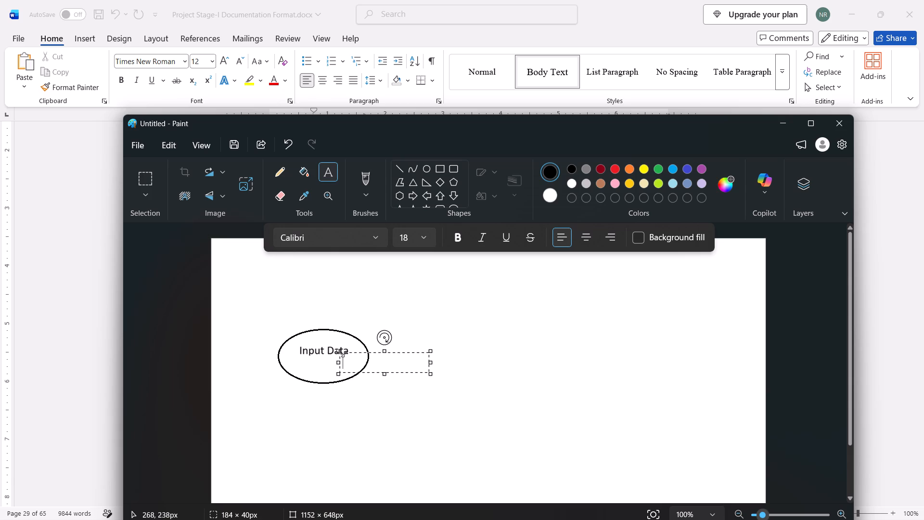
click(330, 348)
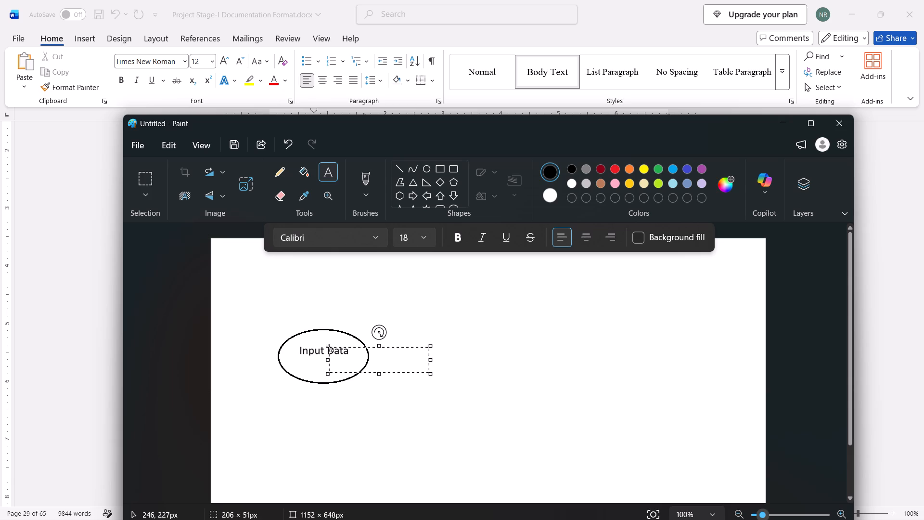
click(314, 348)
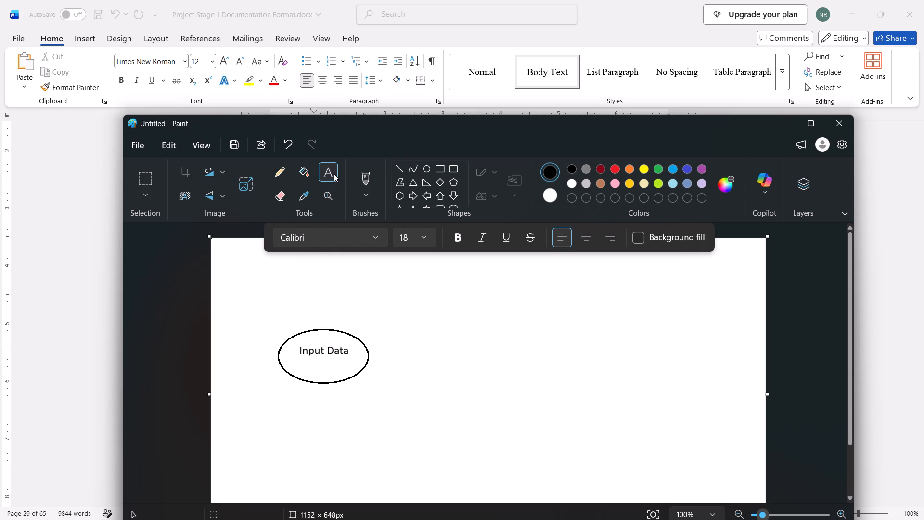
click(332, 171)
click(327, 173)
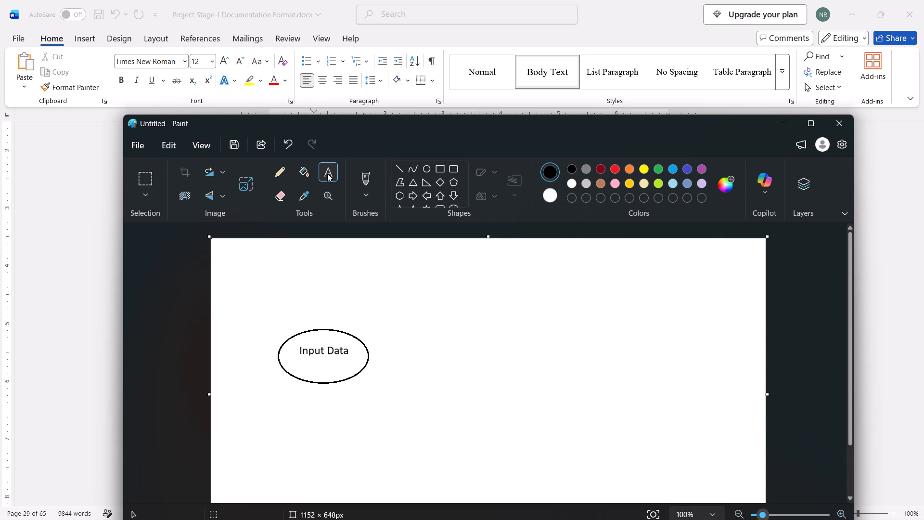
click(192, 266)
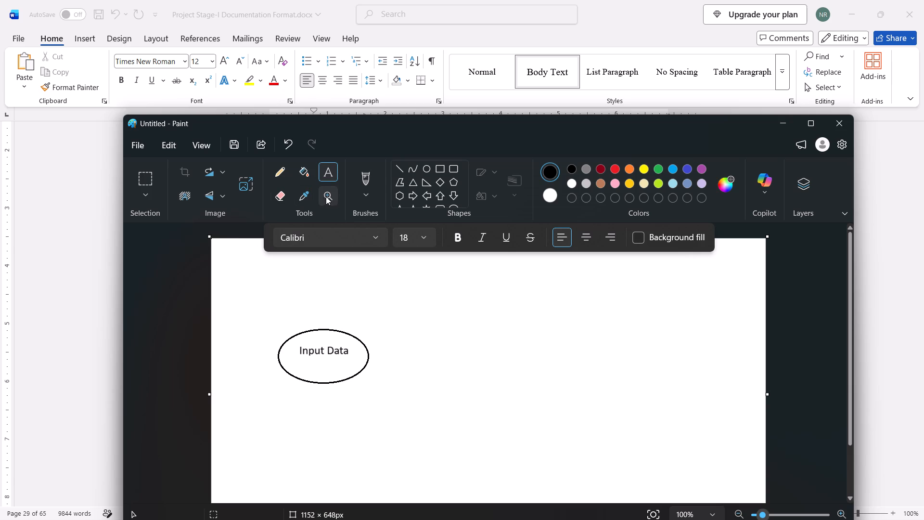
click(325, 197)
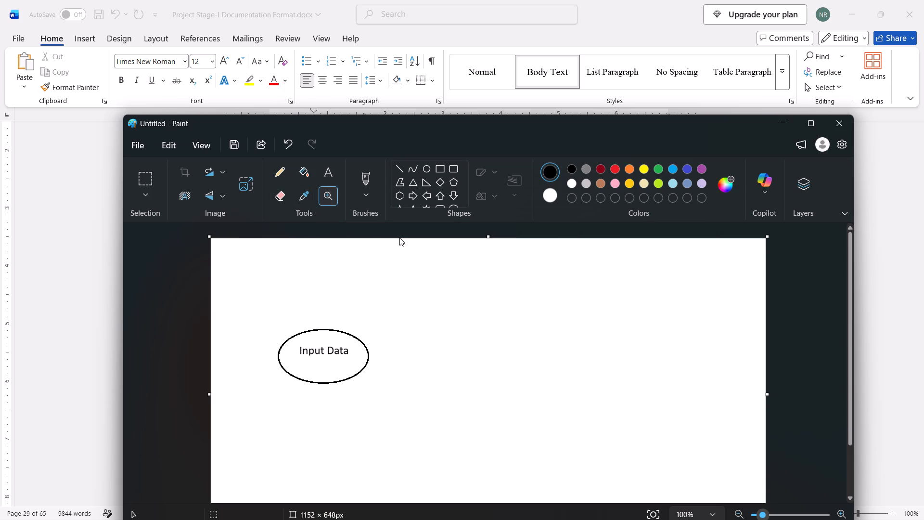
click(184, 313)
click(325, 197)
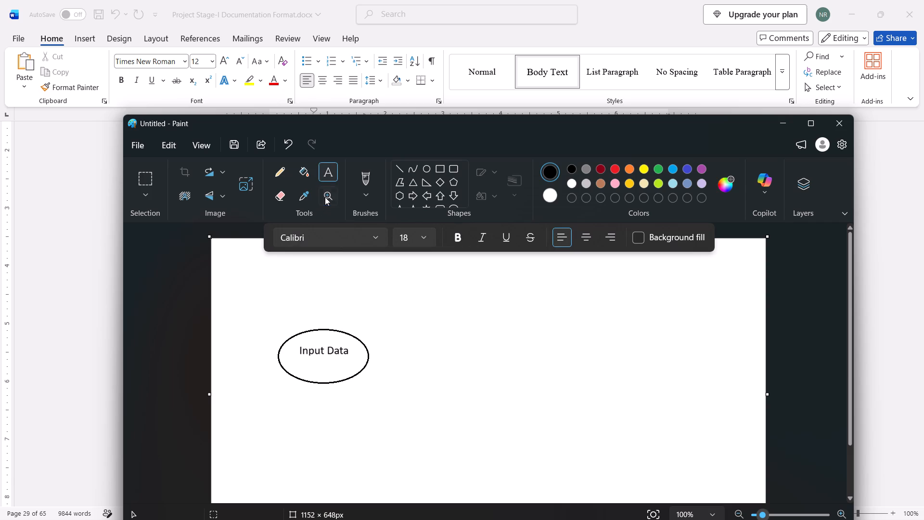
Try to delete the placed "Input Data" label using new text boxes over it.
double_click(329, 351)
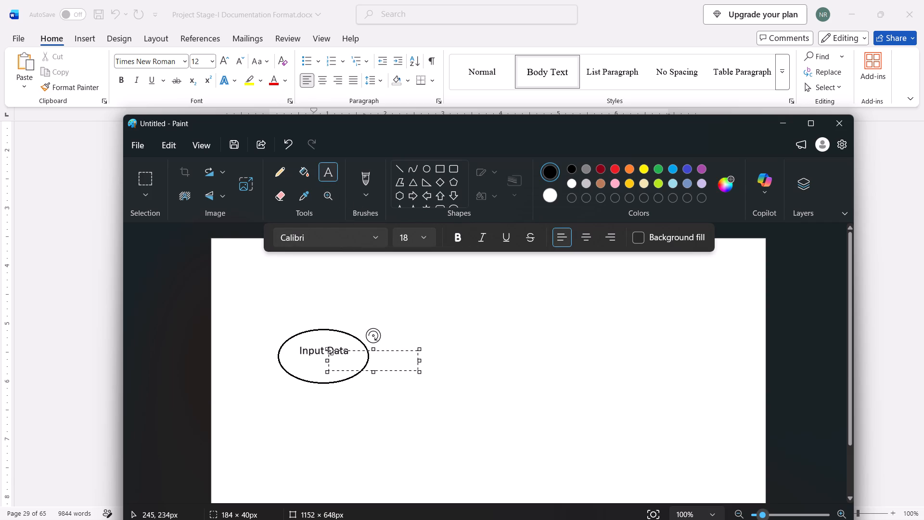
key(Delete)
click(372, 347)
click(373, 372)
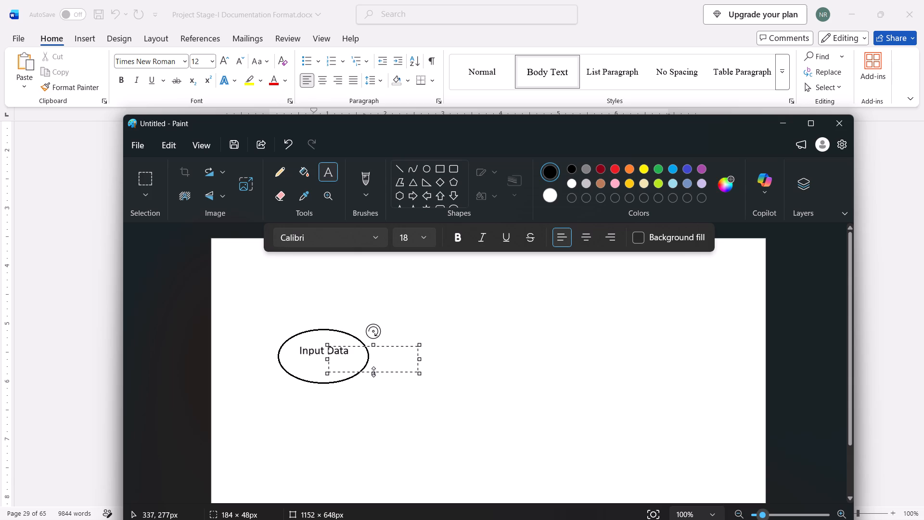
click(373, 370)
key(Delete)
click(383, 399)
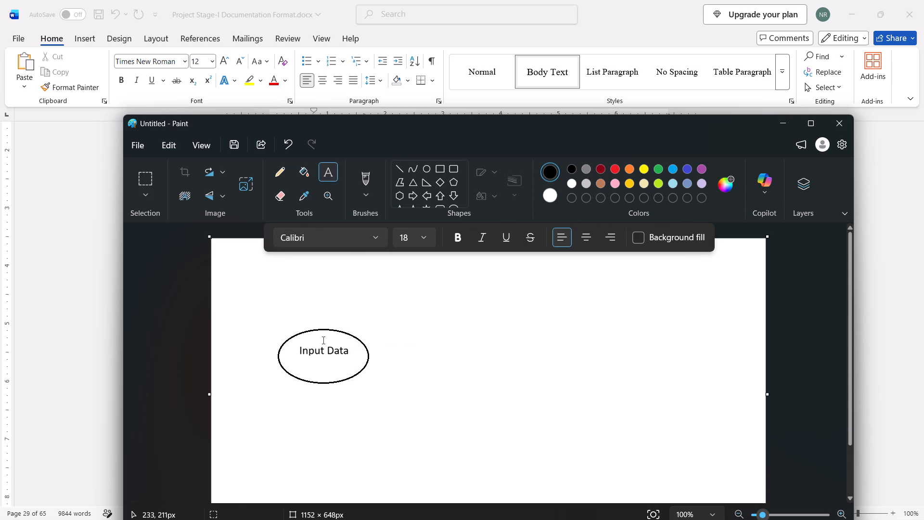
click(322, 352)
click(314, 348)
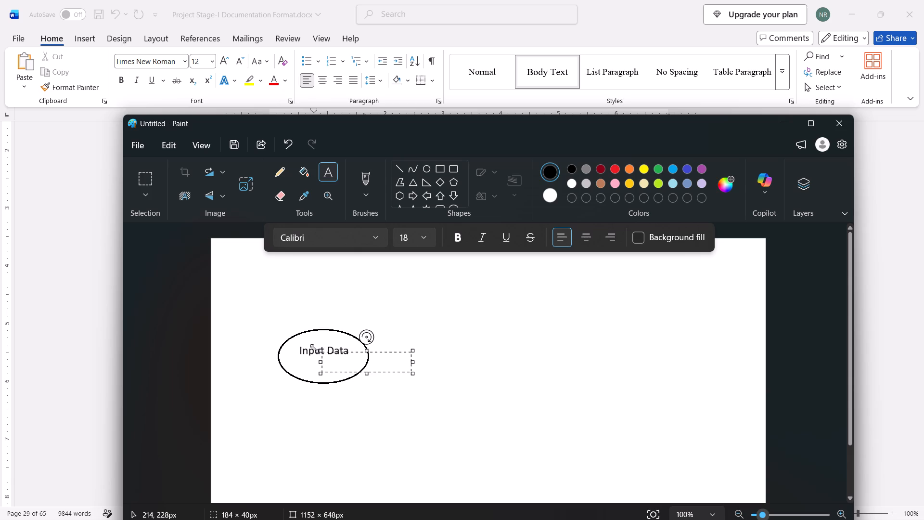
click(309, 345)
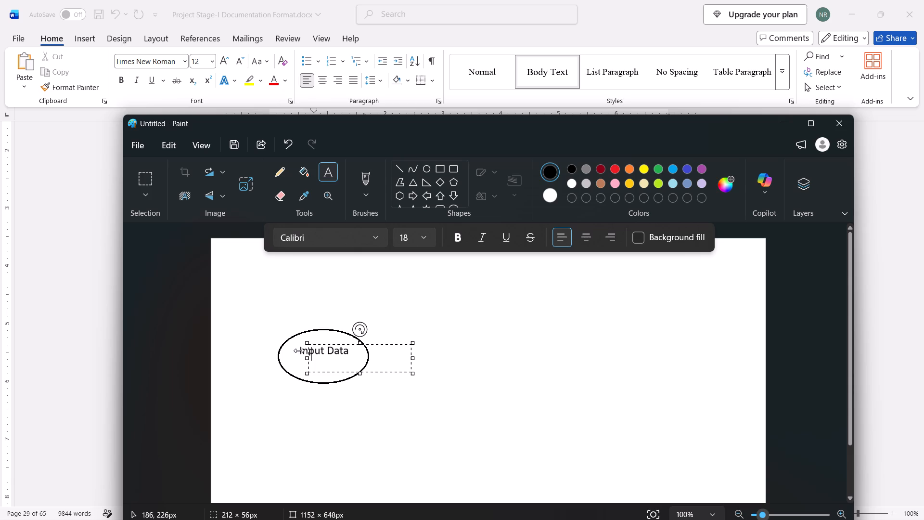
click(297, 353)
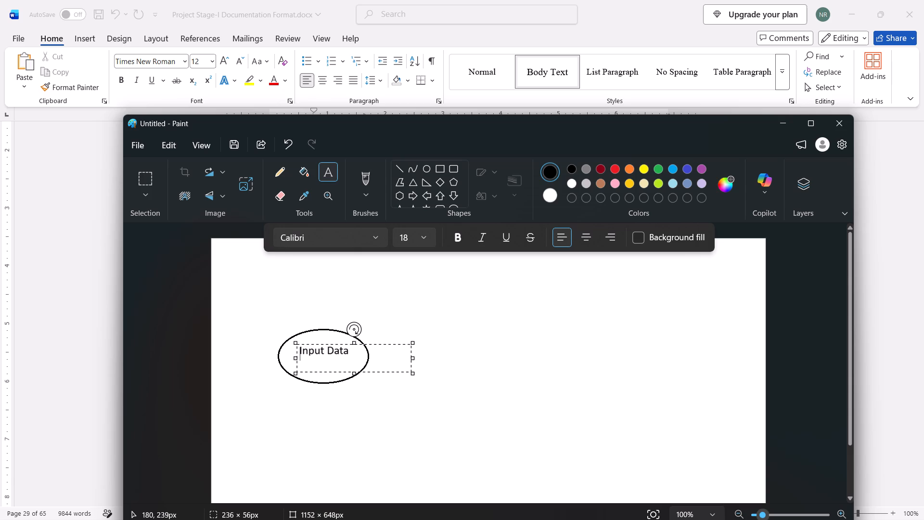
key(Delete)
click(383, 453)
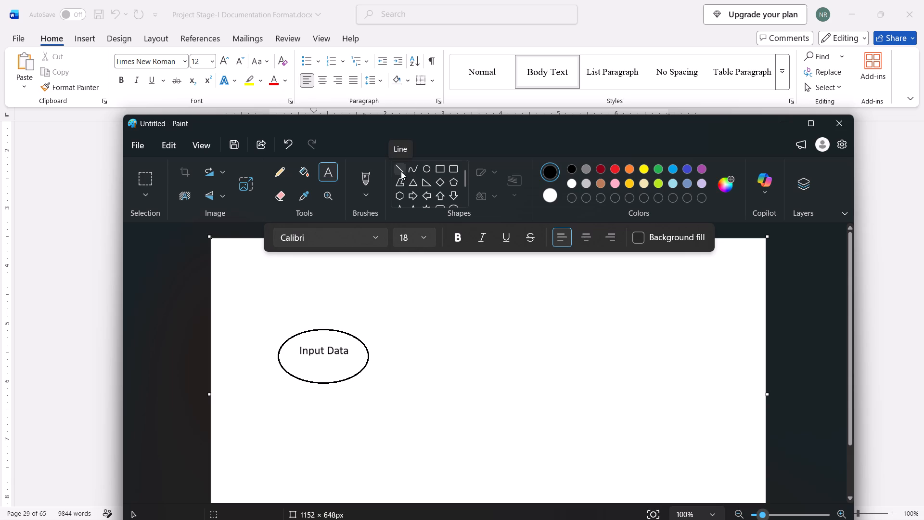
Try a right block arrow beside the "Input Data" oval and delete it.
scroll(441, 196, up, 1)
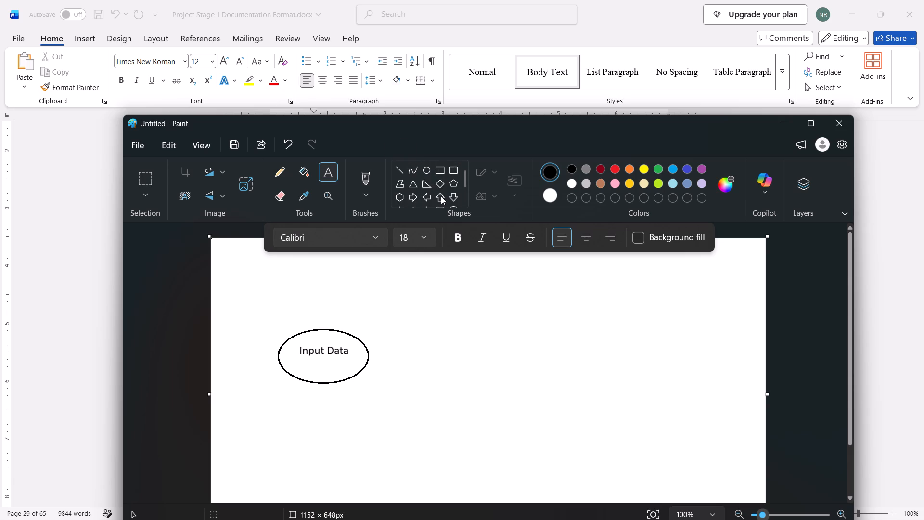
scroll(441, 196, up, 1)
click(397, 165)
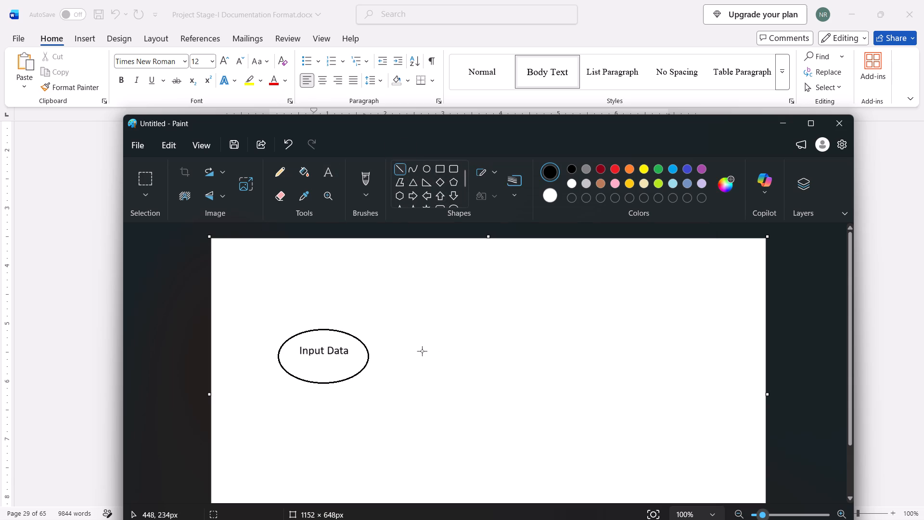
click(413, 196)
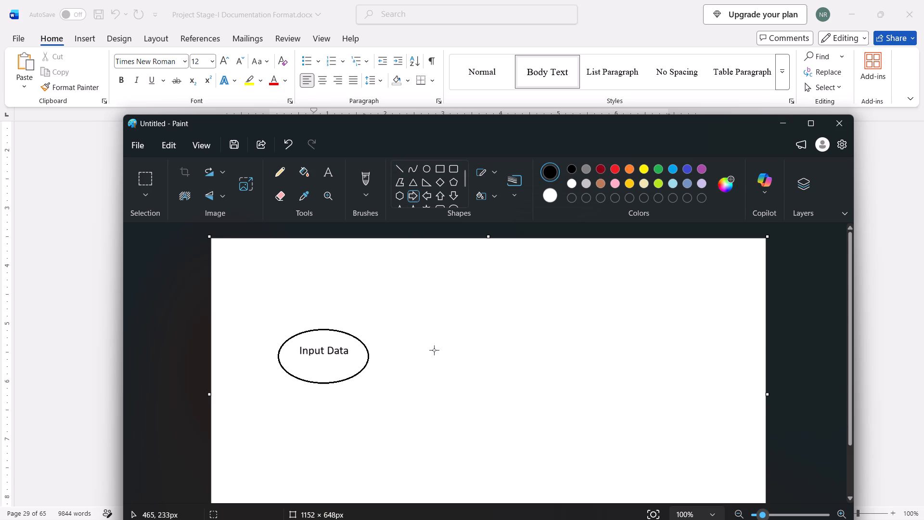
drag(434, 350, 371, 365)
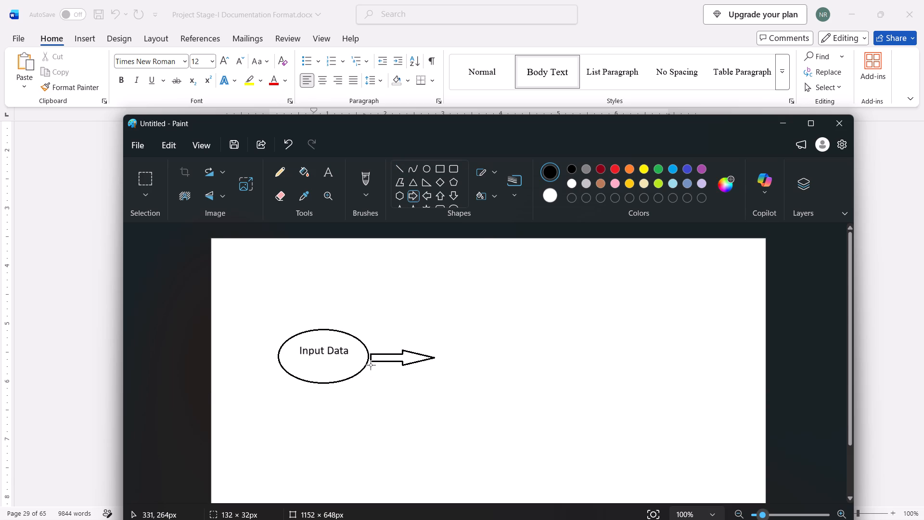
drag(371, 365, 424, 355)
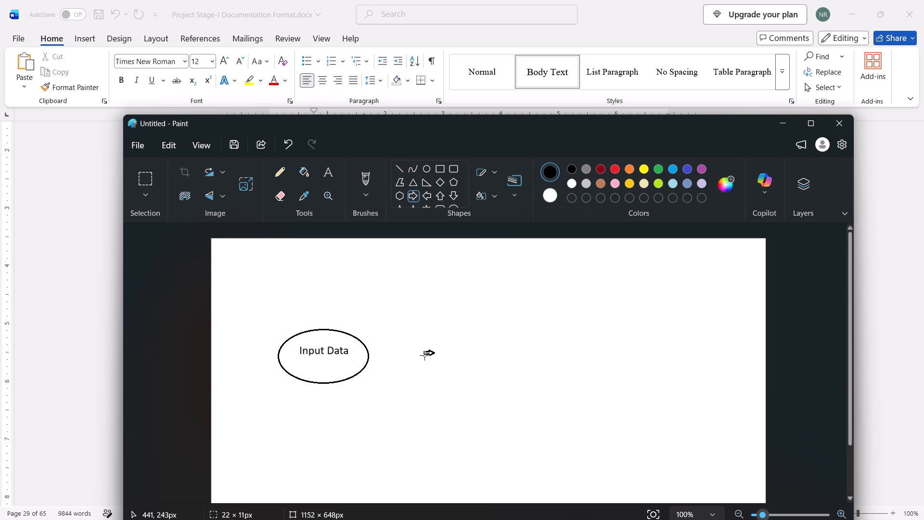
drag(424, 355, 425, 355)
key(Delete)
Draw a horizontal connector line about 116 px long outward from the right edge of the "Input Data" oval.
click(401, 170)
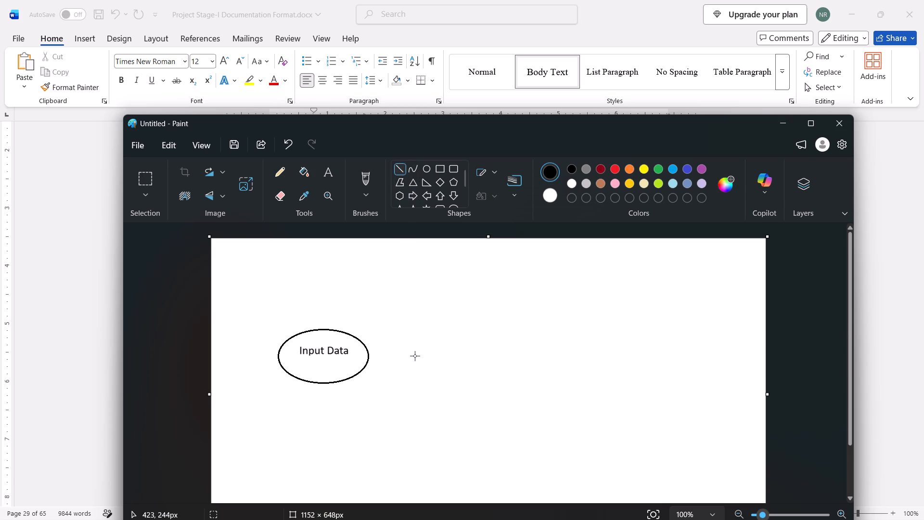
click(28, 155)
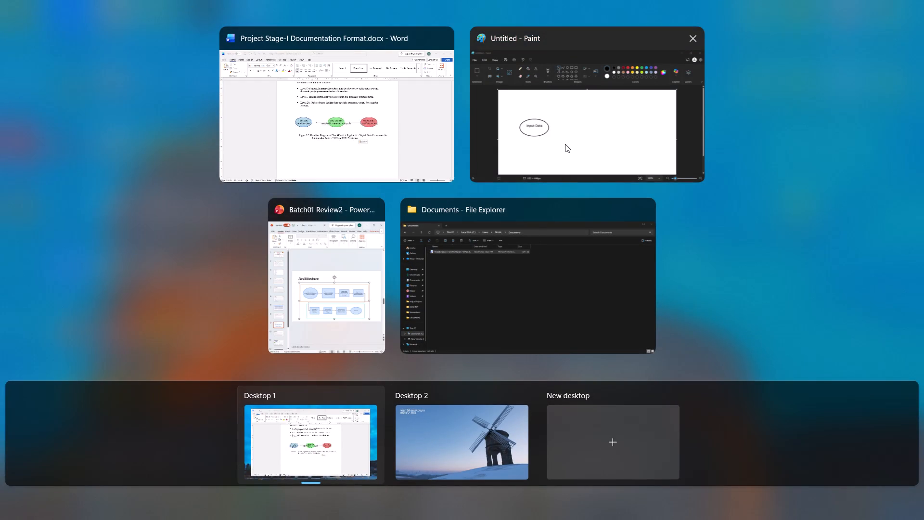
click(565, 144)
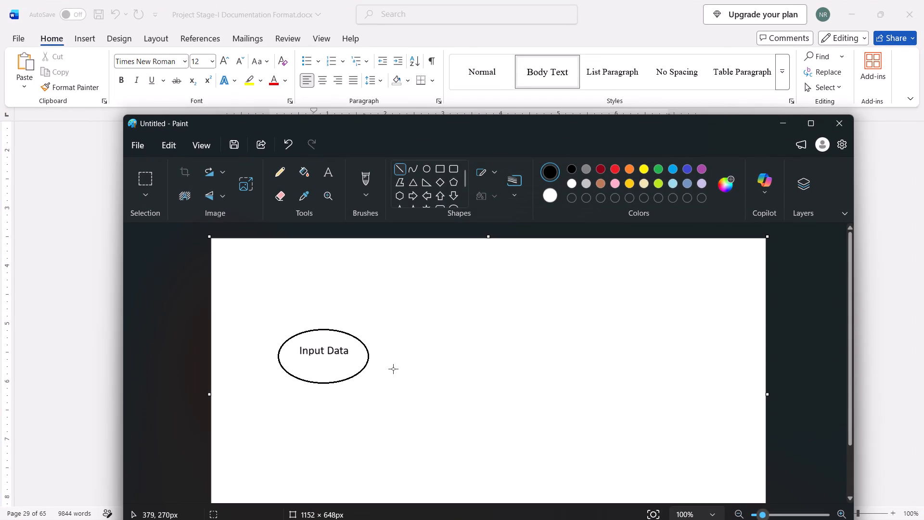
drag(368, 352, 422, 352)
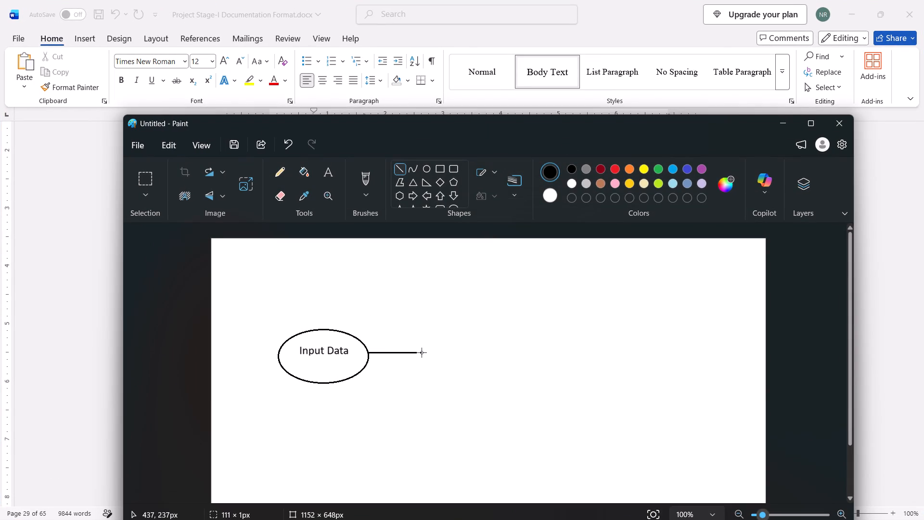
drag(422, 352, 424, 351)
drag(424, 351, 424, 352)
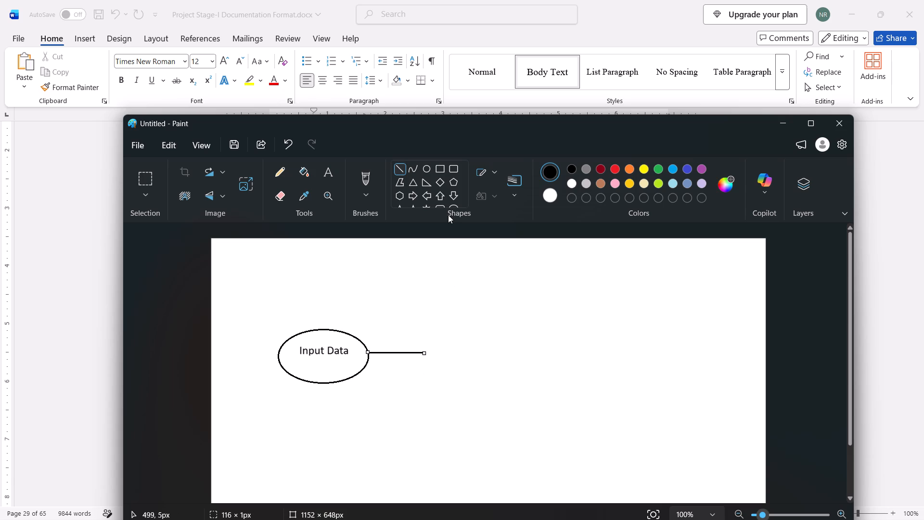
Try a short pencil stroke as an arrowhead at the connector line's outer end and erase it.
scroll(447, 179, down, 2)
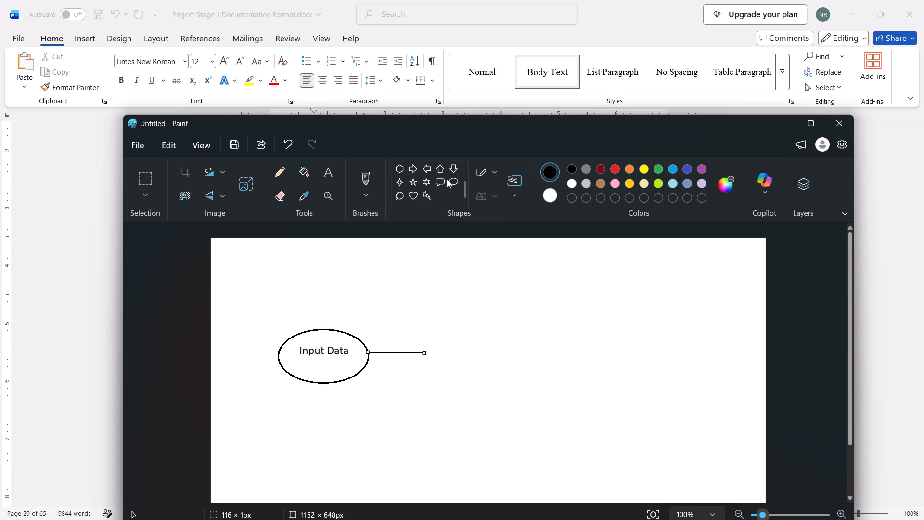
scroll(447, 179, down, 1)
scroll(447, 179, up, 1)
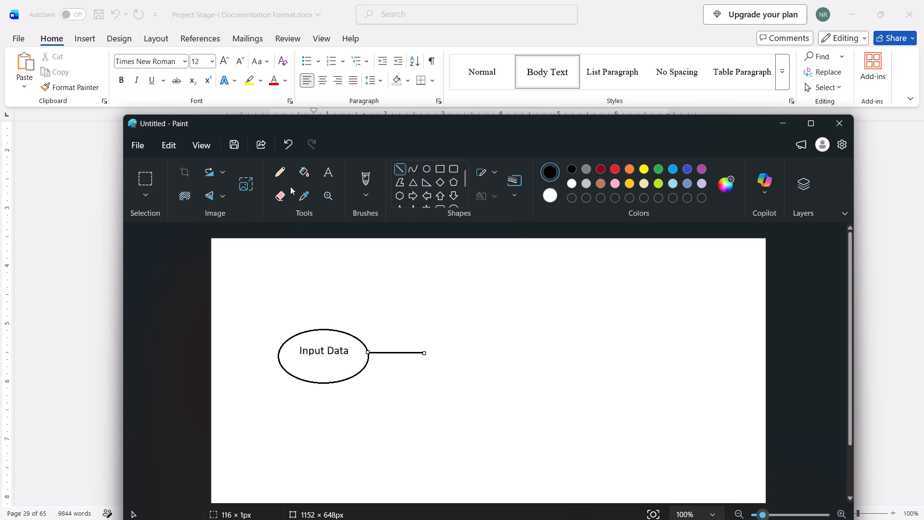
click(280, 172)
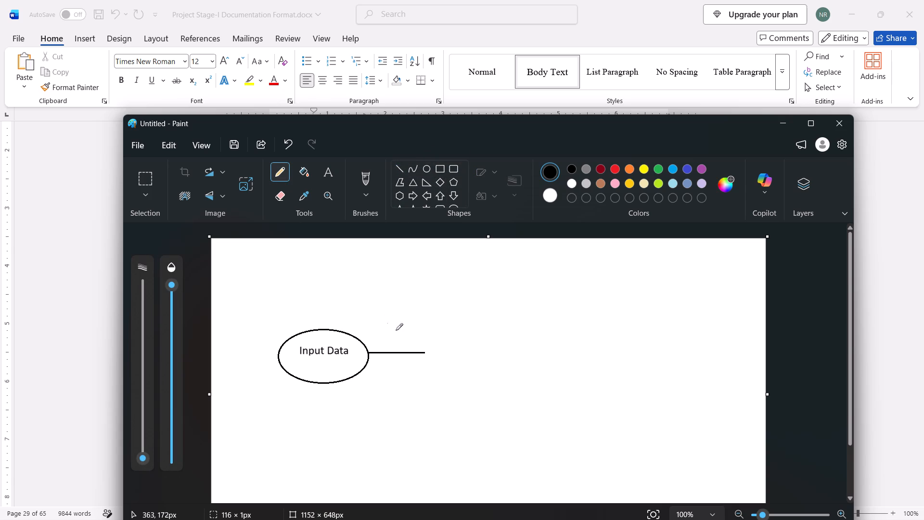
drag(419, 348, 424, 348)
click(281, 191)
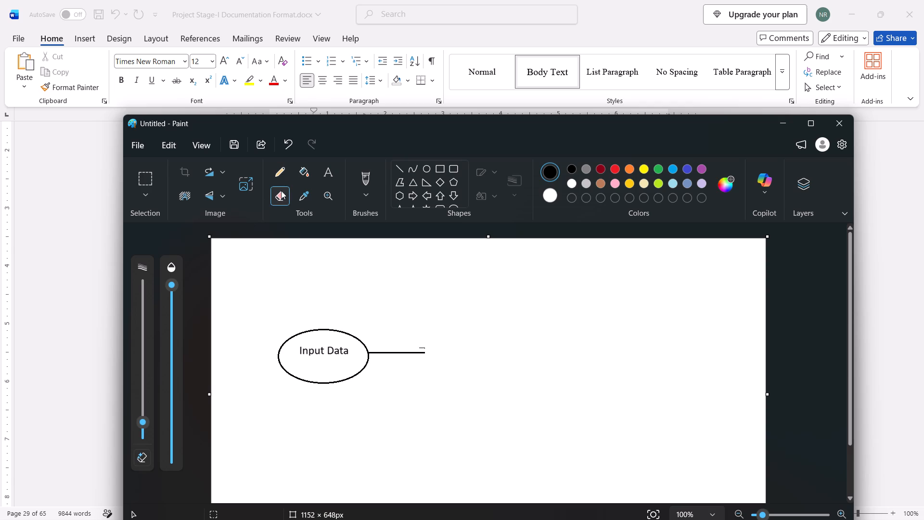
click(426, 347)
Draw an arrowhead at the connector's outer end from two short diagonal lines, about 16 × 12 px and 16 × 19 px.
click(397, 167)
drag(422, 338, 432, 349)
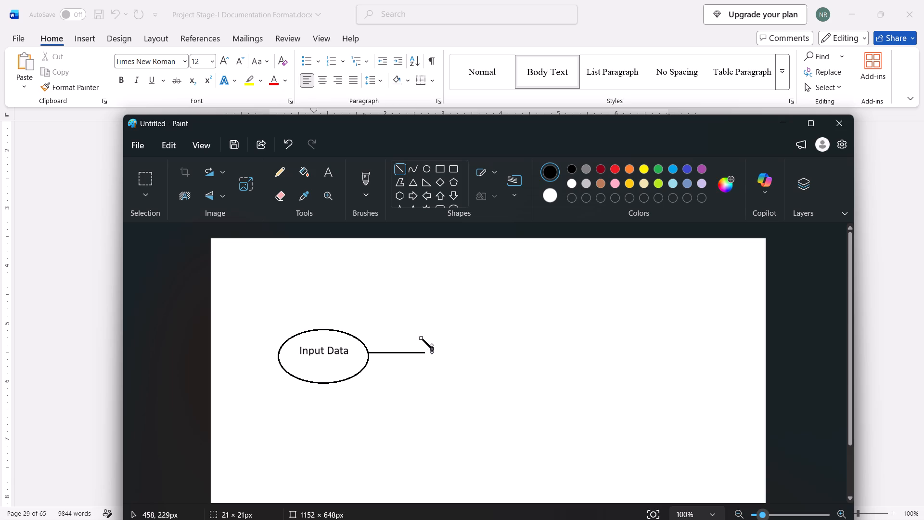
key(Delete)
drag(421, 347, 428, 351)
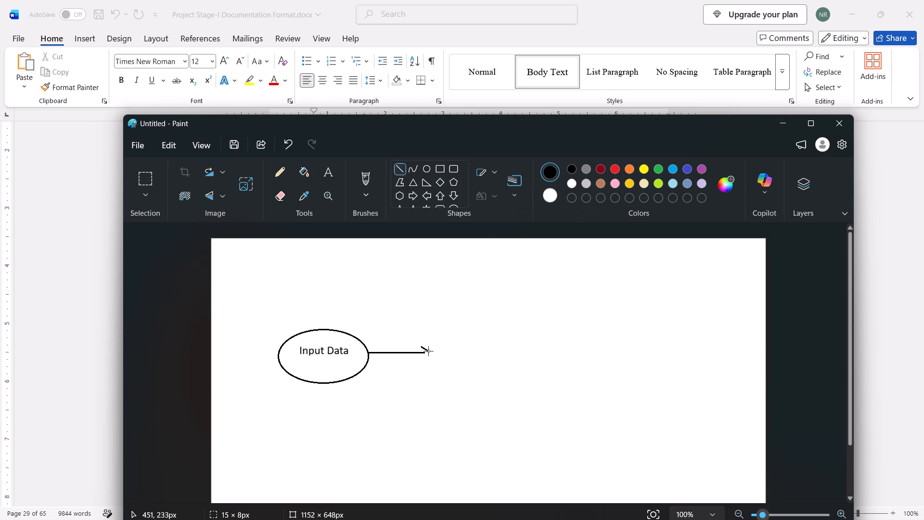
drag(428, 351, 429, 352)
click(423, 366)
drag(422, 362, 423, 360)
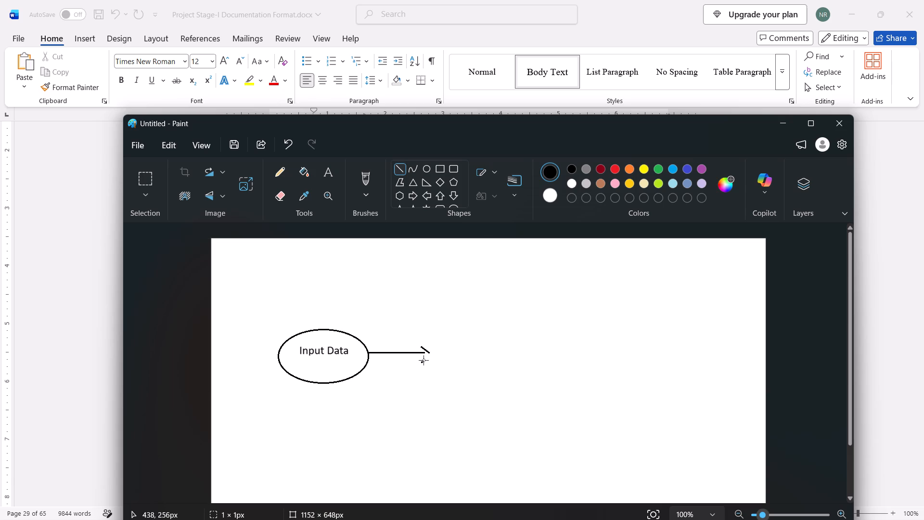
drag(423, 360, 429, 353)
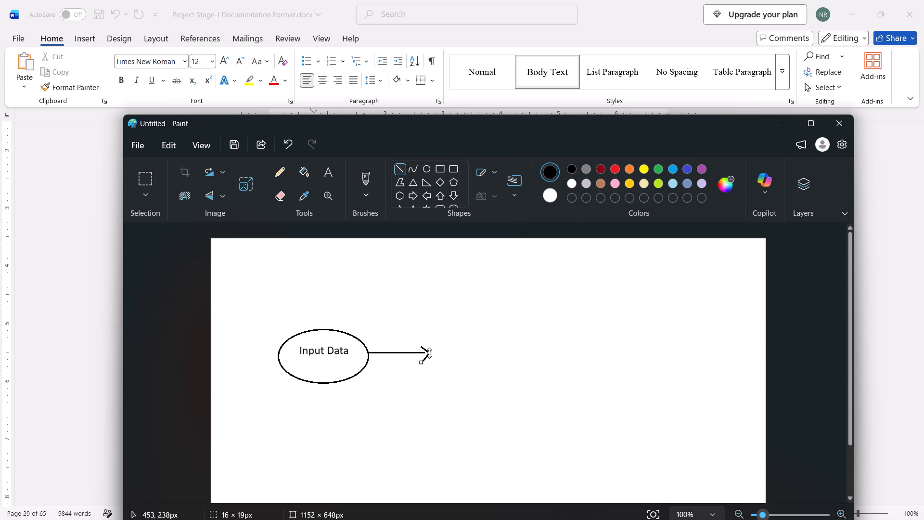
click(431, 363)
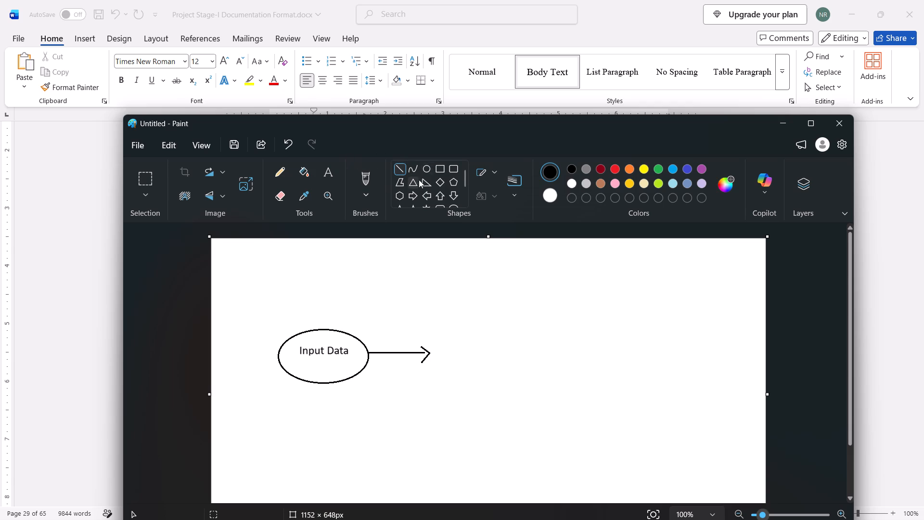
Draw a second oval about 178 × 101 px starting at the arrowhead's tip, level with the "Input Data" oval.
click(431, 168)
drag(427, 331, 495, 366)
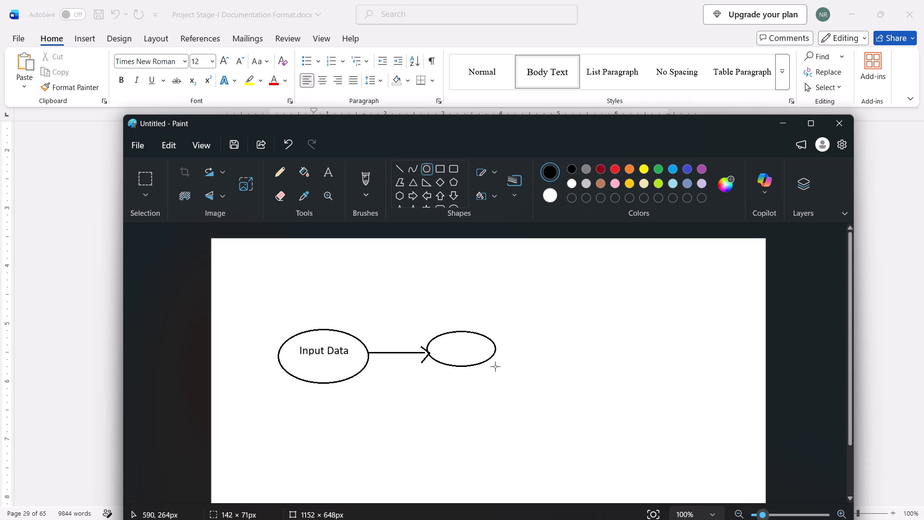
drag(495, 366, 508, 373)
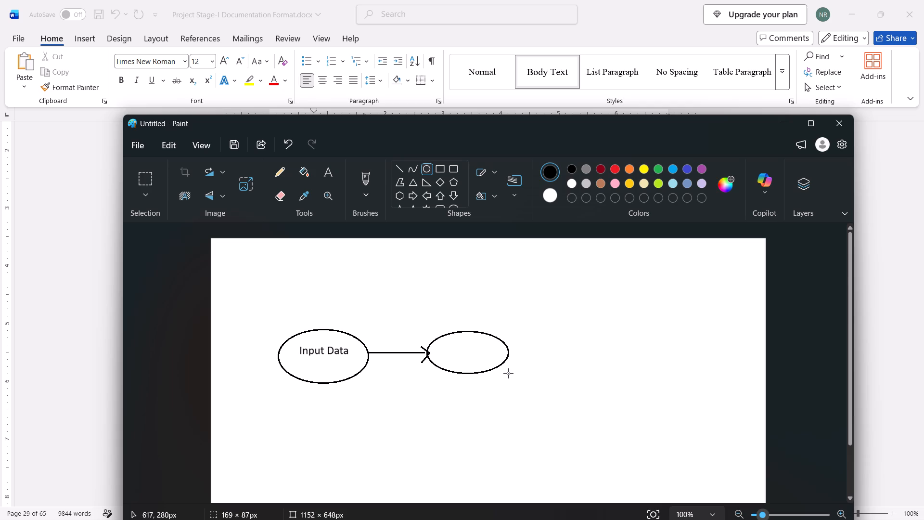
drag(508, 373, 510, 373)
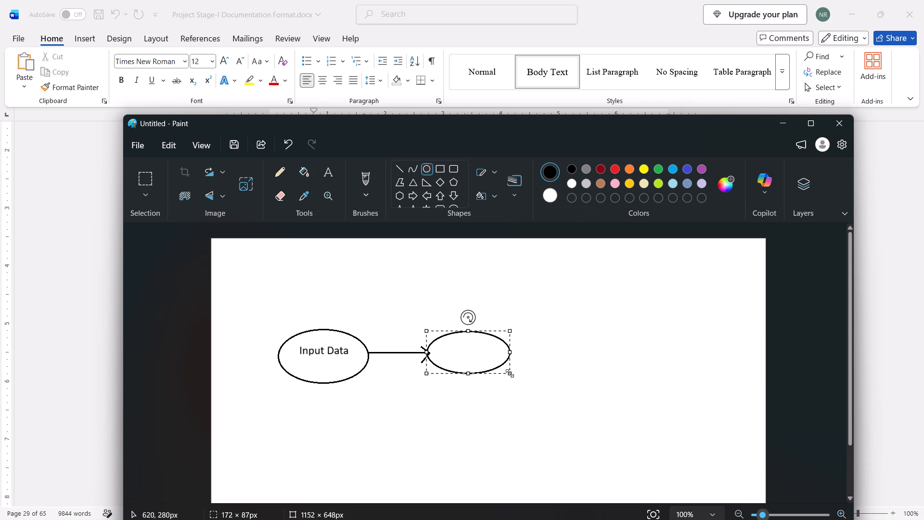
click(467, 344)
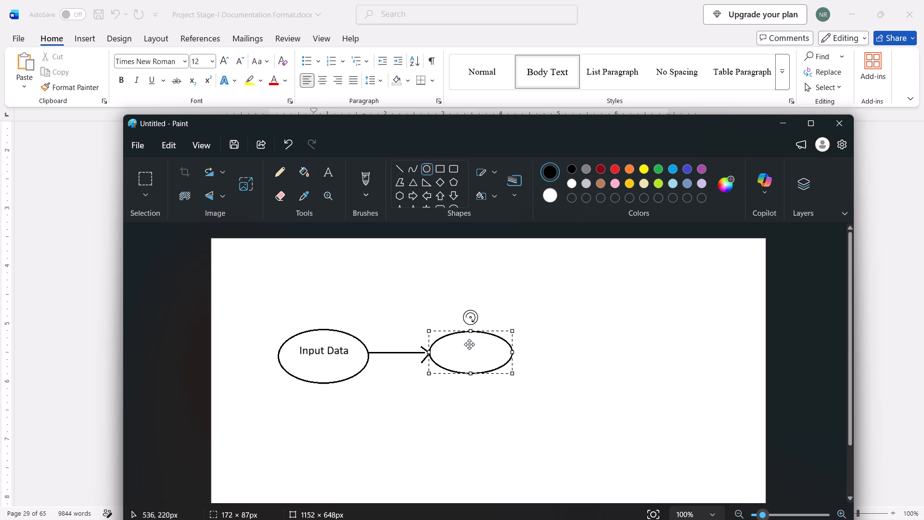
drag(510, 374, 515, 380)
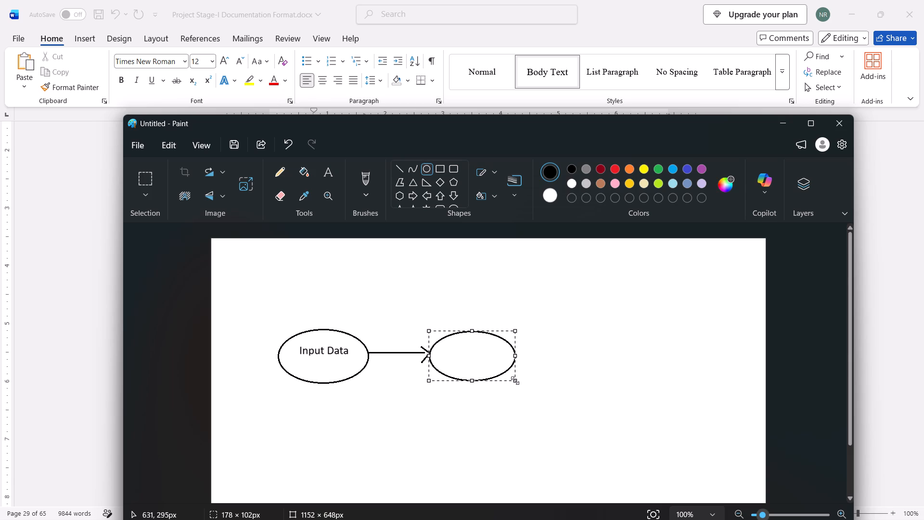
drag(515, 380, 515, 380)
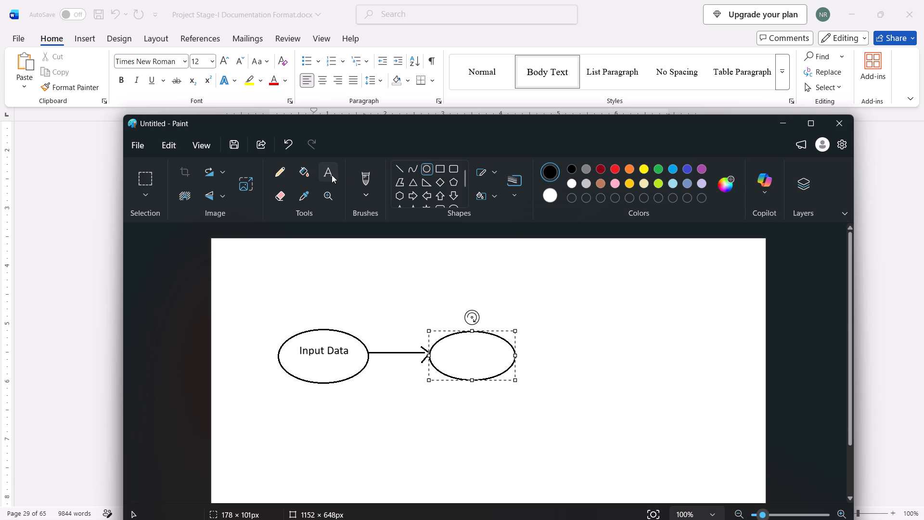
Consult the existing dataflow figure in the Word report and label the second oval "Deep Learning" in Paint, fitting the text inside it.
click(503, 117)
click(10, 274)
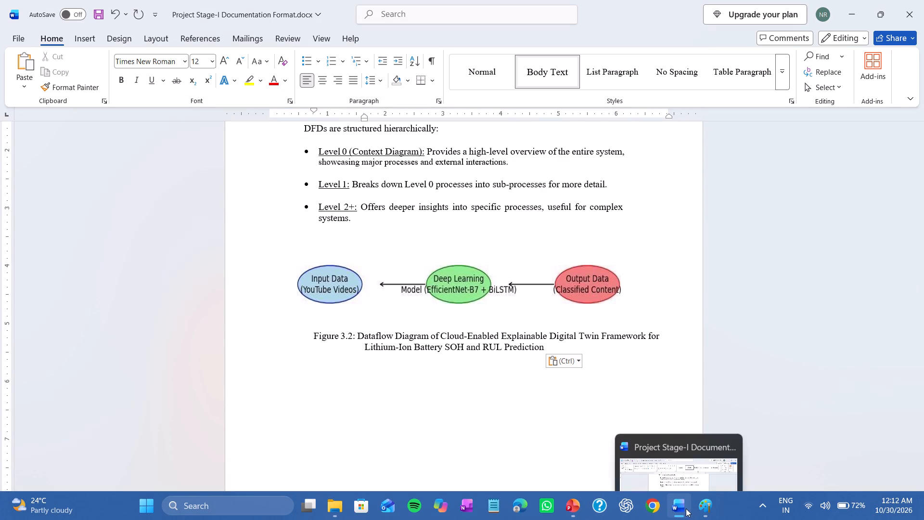
click(691, 451)
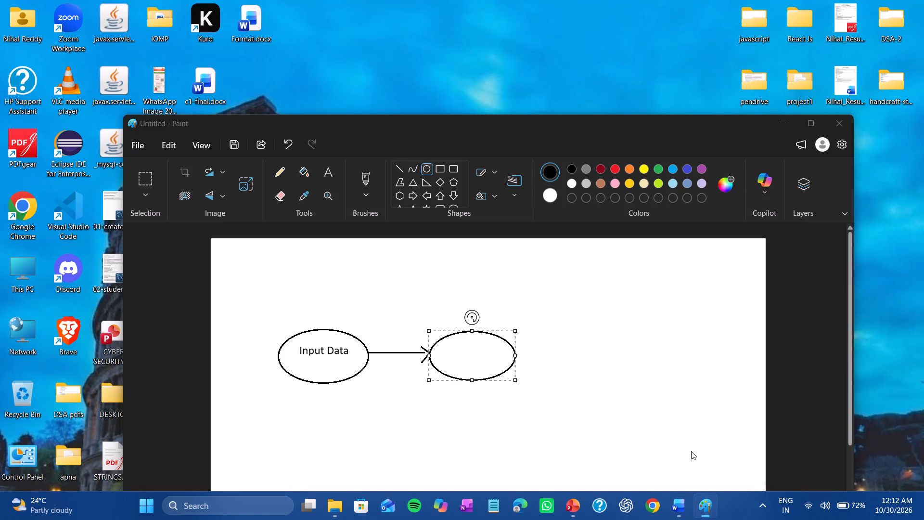
click(327, 172)
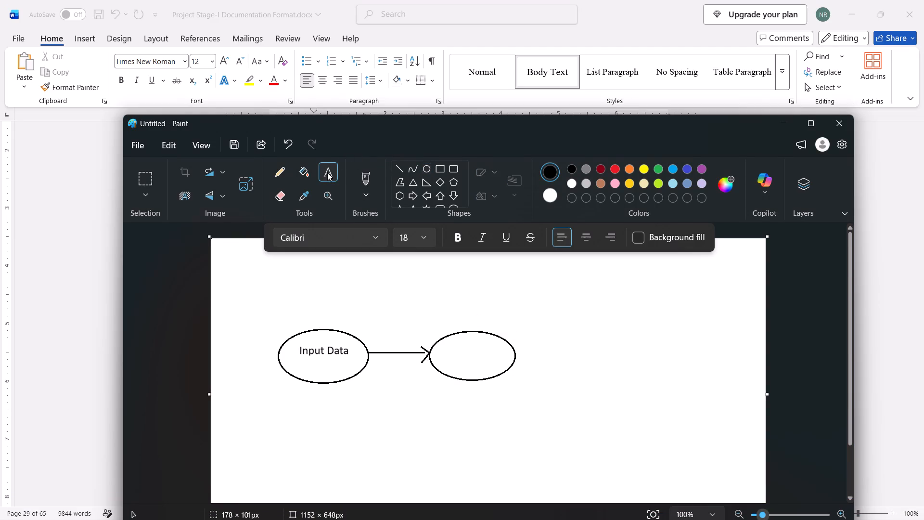
click(448, 350)
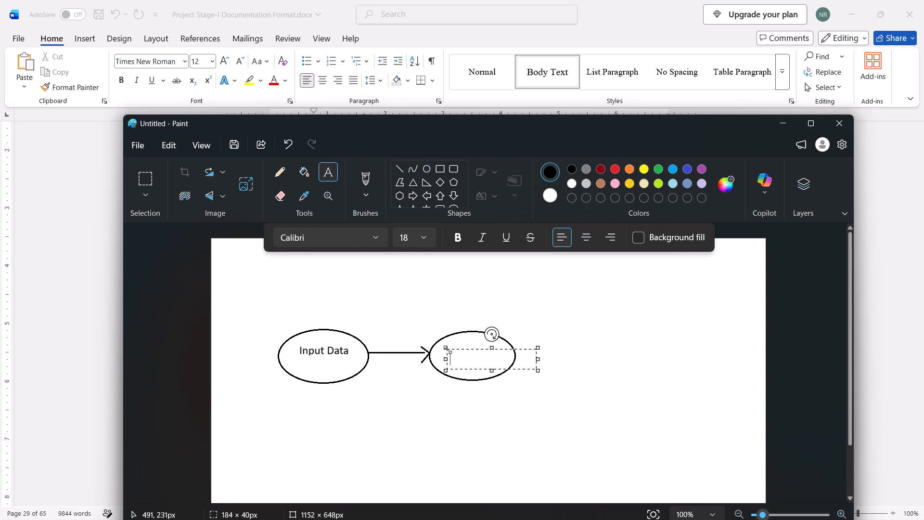
text(Deep Learning)
drag(481, 351, 468, 345)
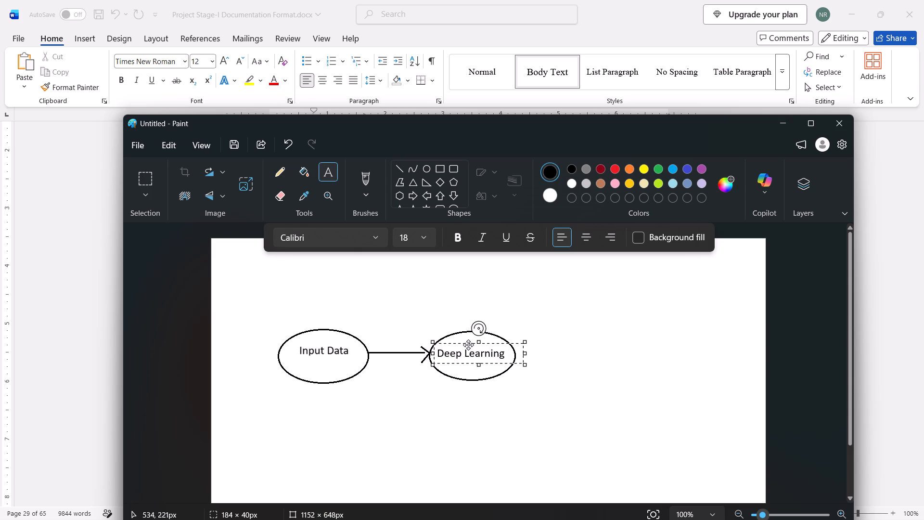
drag(468, 345, 468, 344)
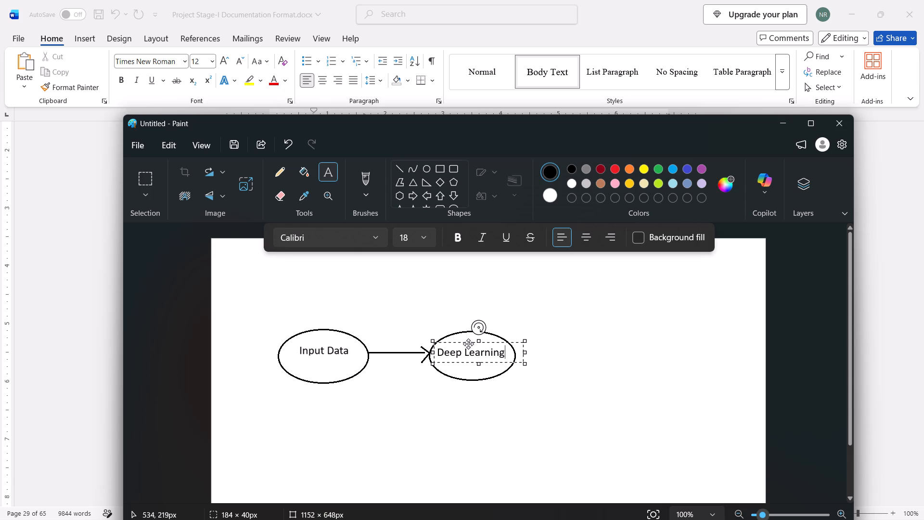
Set the whole "Deep Learning" label to font size 20 and place it in the oval.
drag(504, 352, 497, 352)
drag(497, 352, 436, 350)
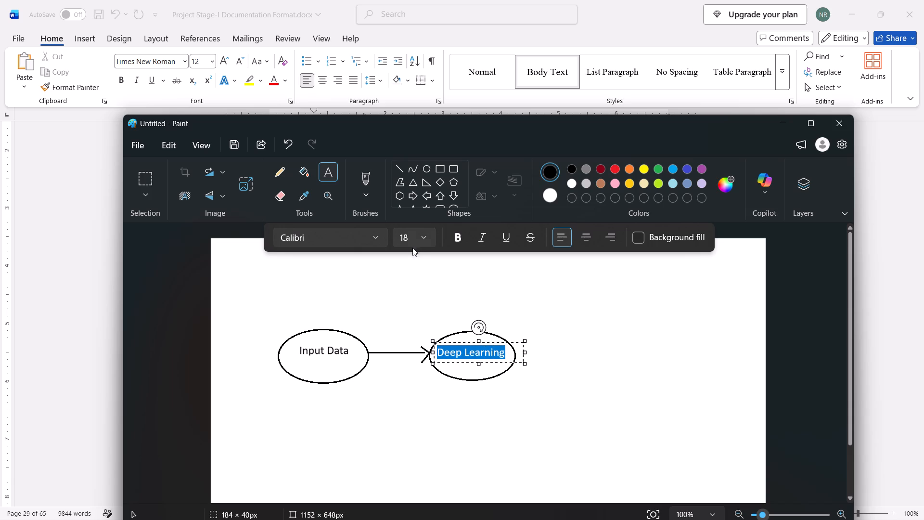
click(411, 240)
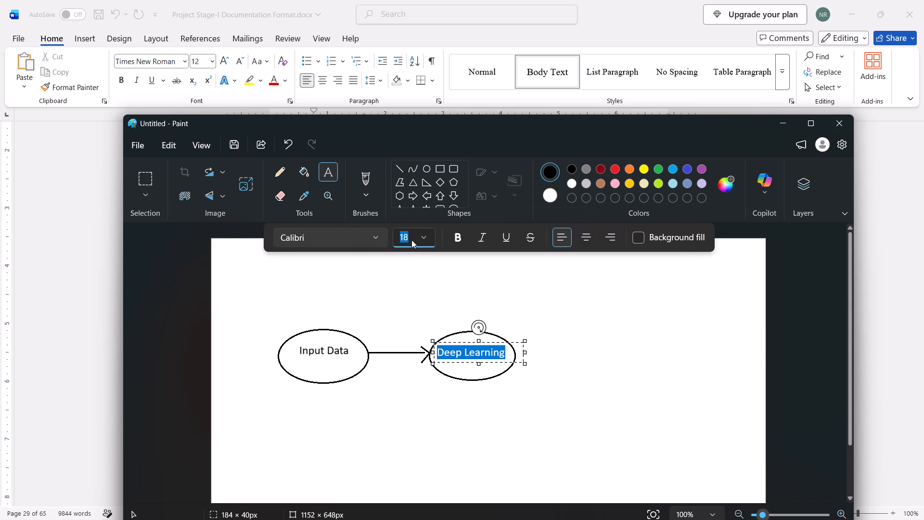
click(422, 237)
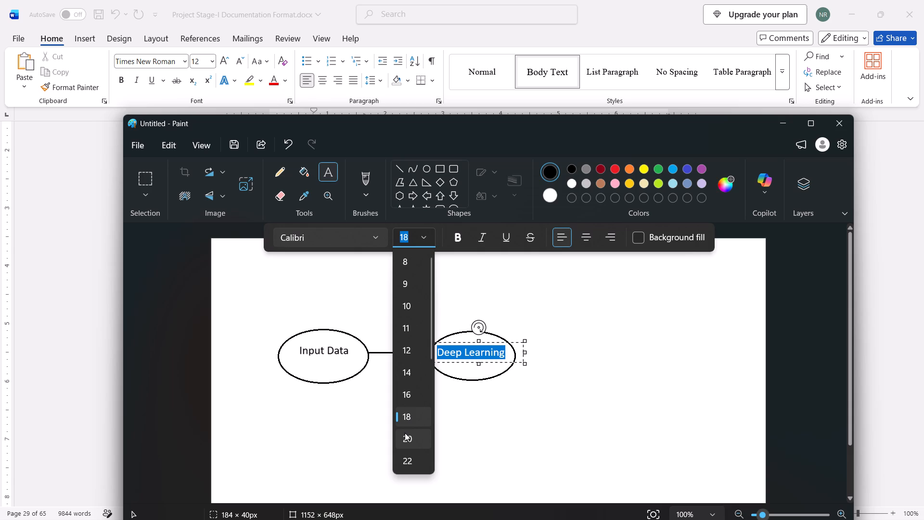
click(405, 433)
click(495, 413)
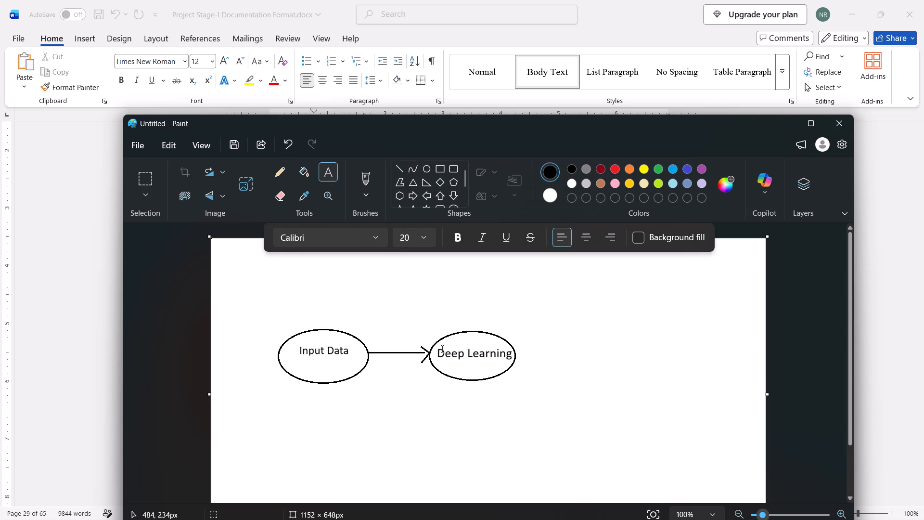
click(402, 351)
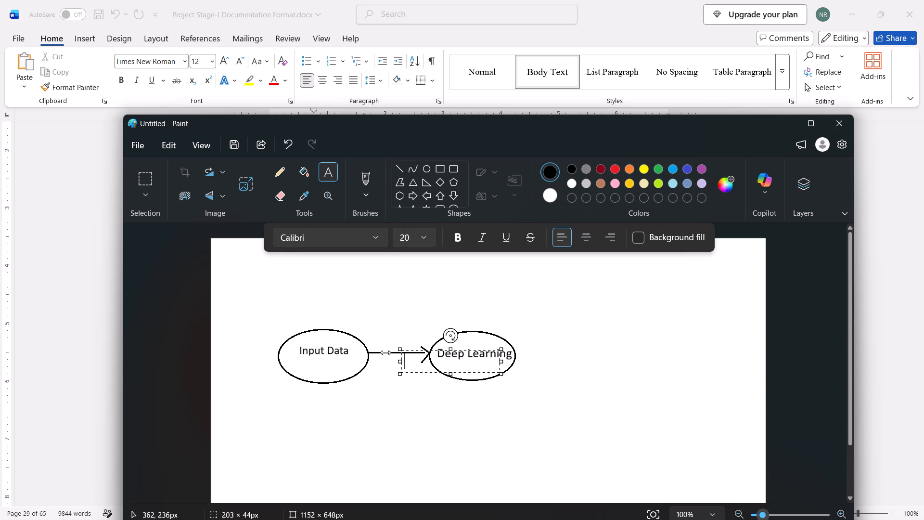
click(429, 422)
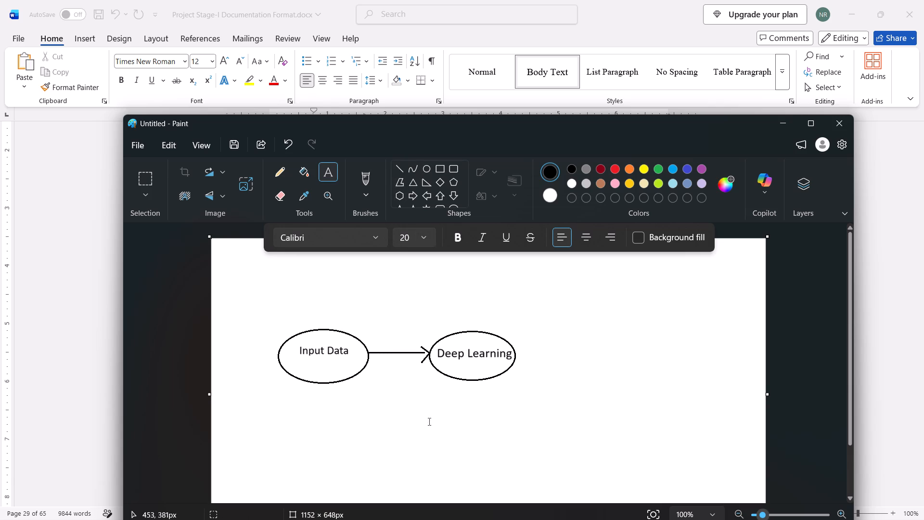
Select a rectangular area of about 129 × 45 px around the arrow between the two ovals and copy it.
click(334, 171)
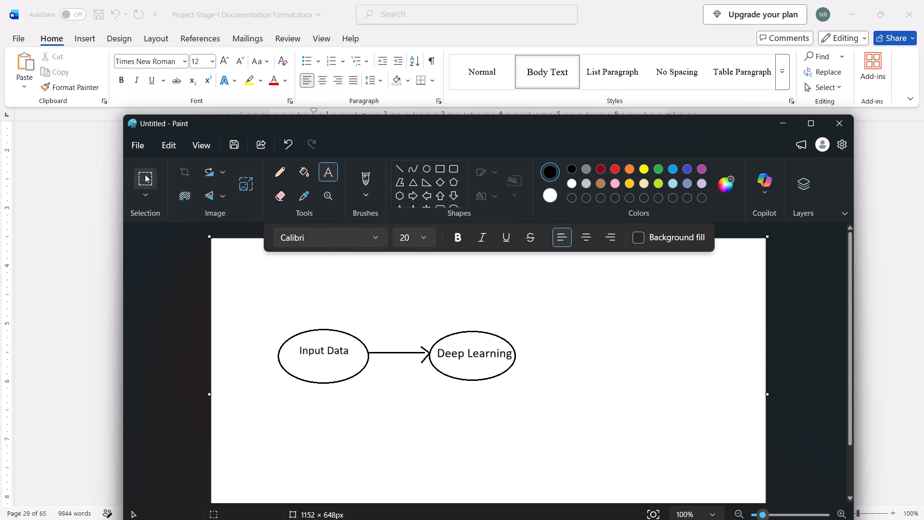
click(145, 174)
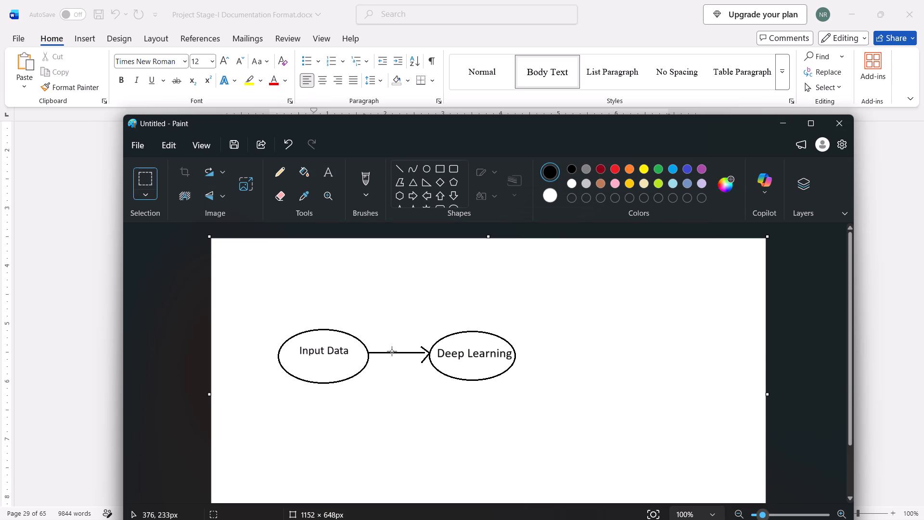
click(392, 351)
click(392, 352)
click(148, 197)
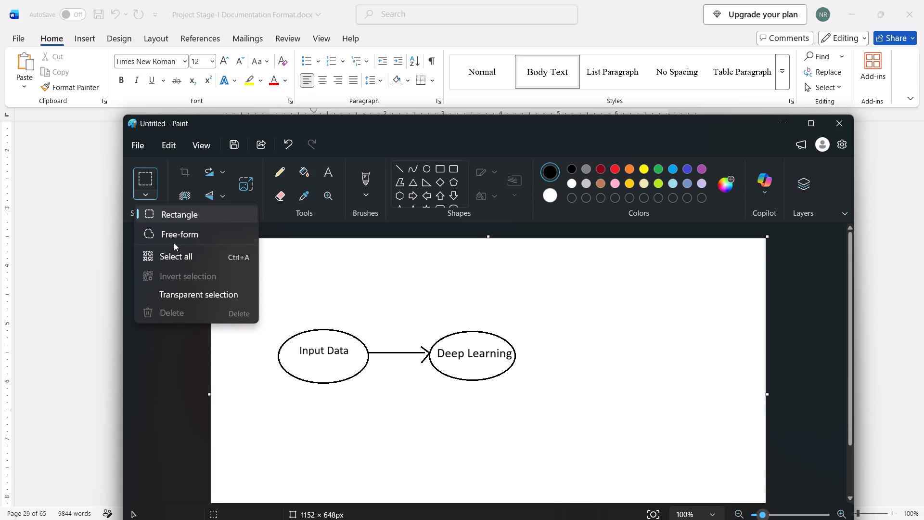
click(176, 339)
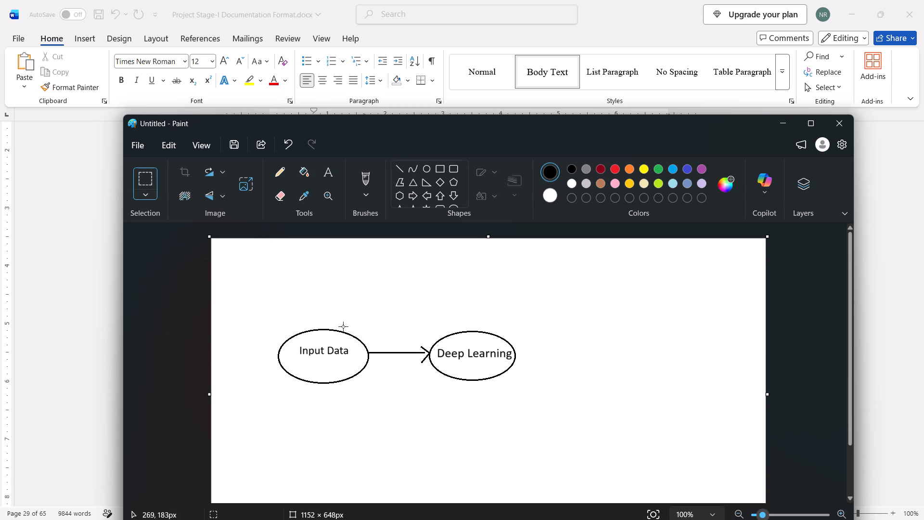
drag(367, 344, 398, 362)
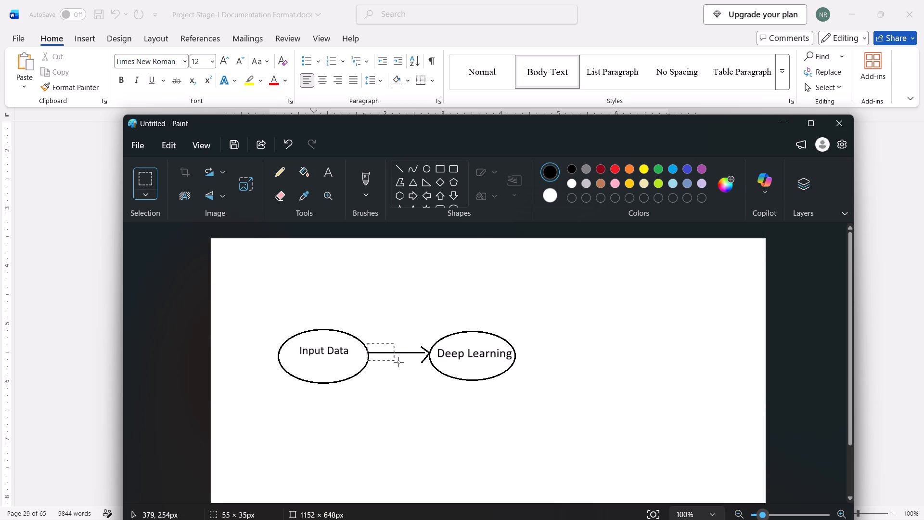
drag(398, 362, 429, 365)
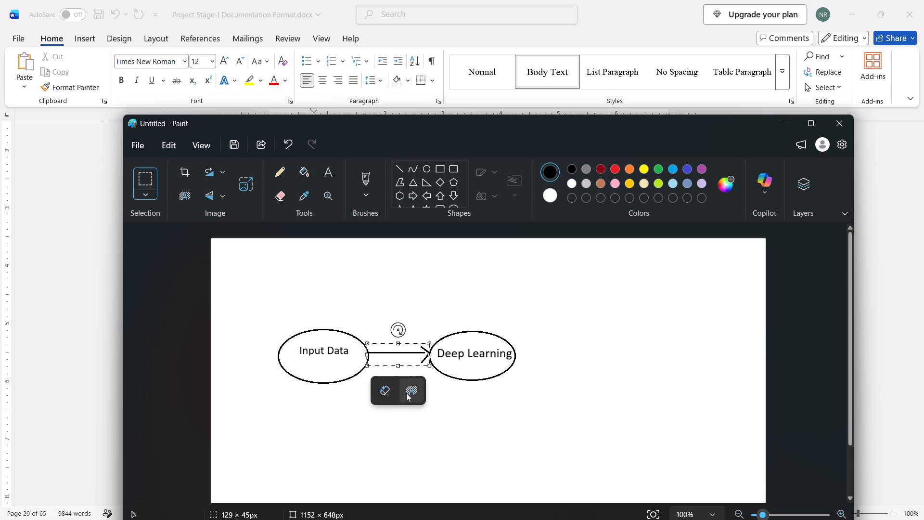
key(ctrl+c)
Paste the copied arrow and place it with its tail touching the far edge of the "Deep Learning" oval, level with the first arrow.
click(523, 352)
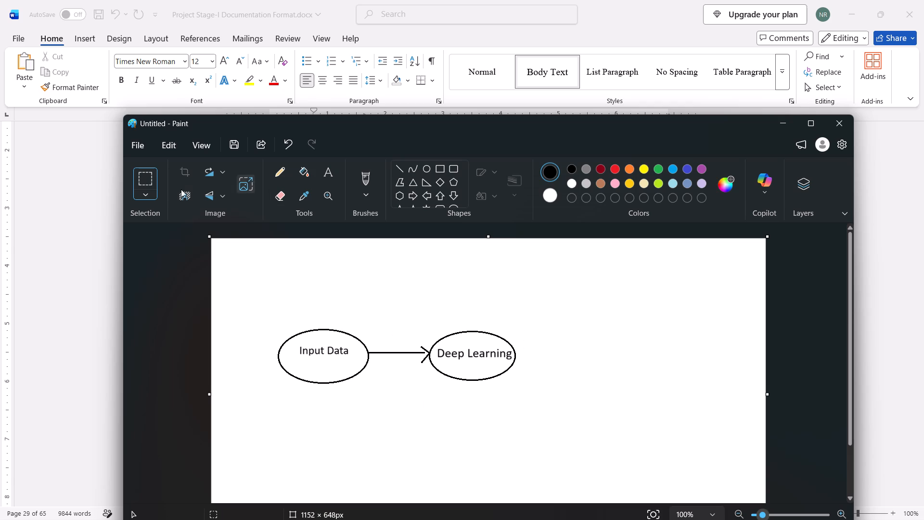
click(144, 190)
click(143, 177)
click(517, 364)
click(534, 375)
key(ctrl+v)
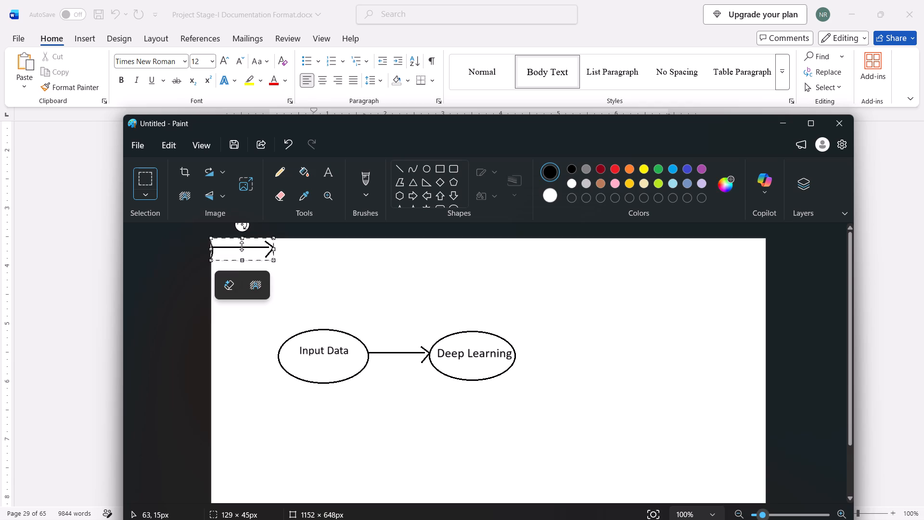
click(242, 248)
drag(252, 249, 346, 292)
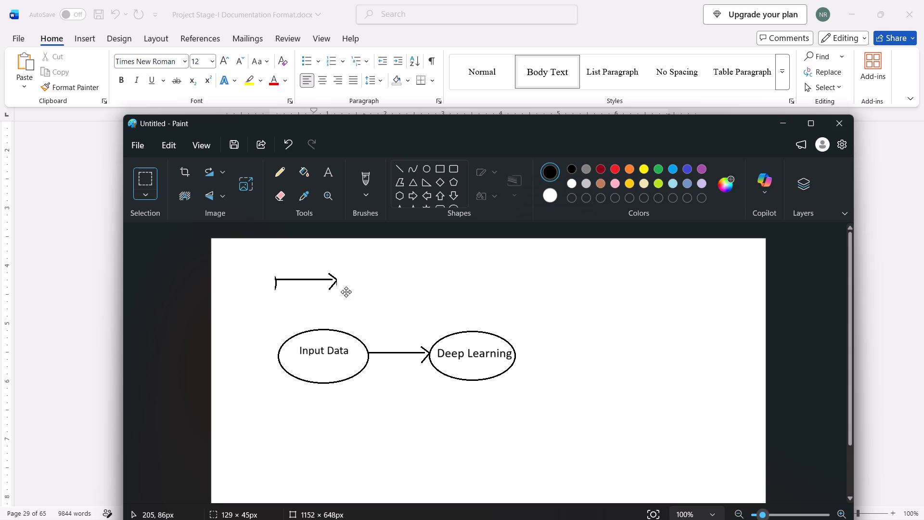
drag(346, 292, 548, 352)
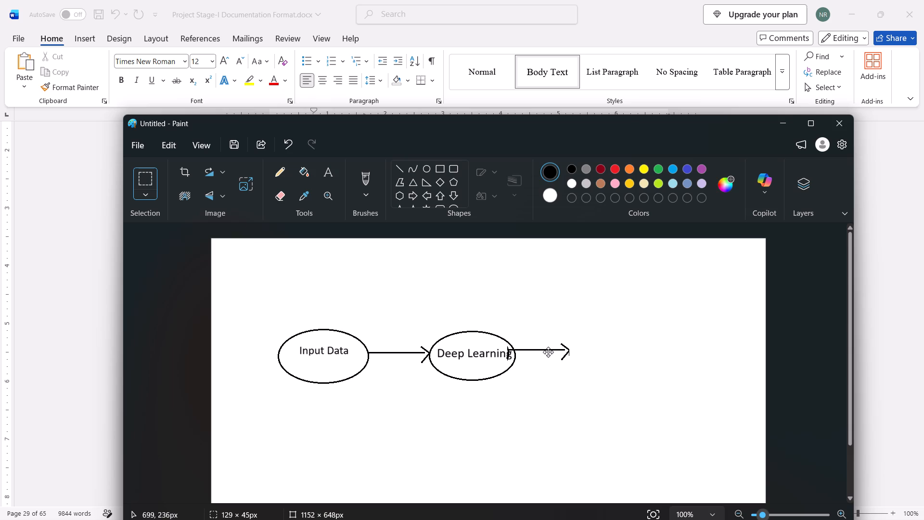
drag(548, 352, 585, 352)
drag(585, 352, 559, 351)
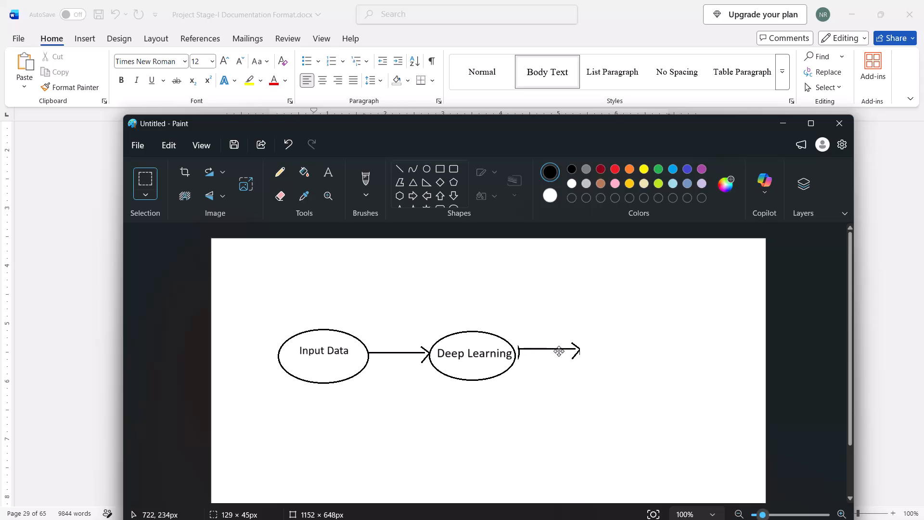
drag(559, 351, 555, 354)
click(437, 425)
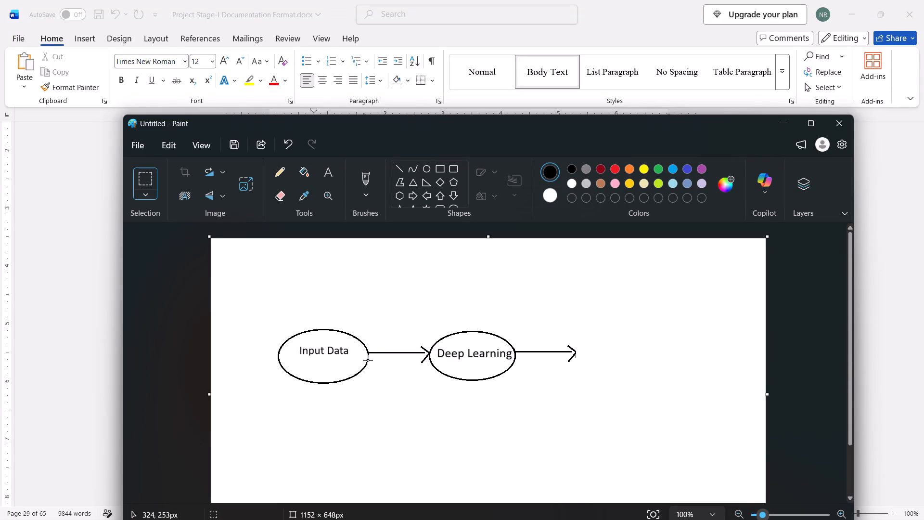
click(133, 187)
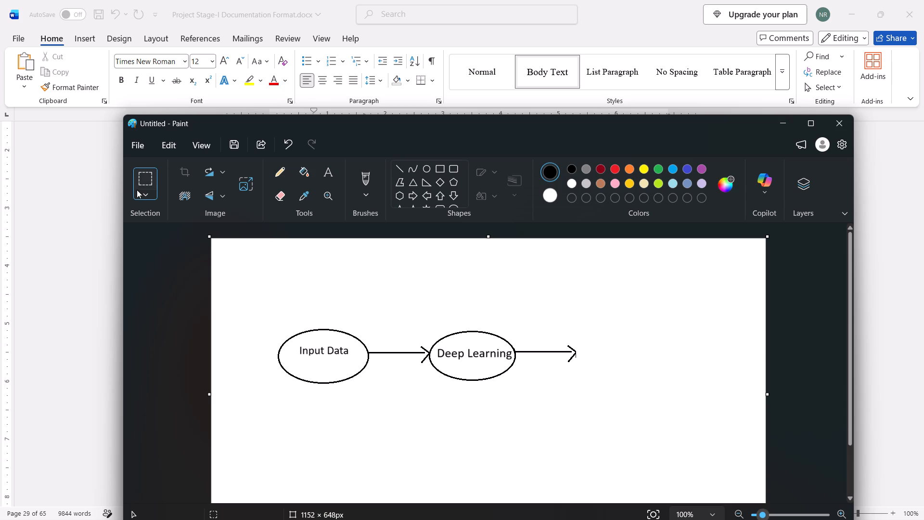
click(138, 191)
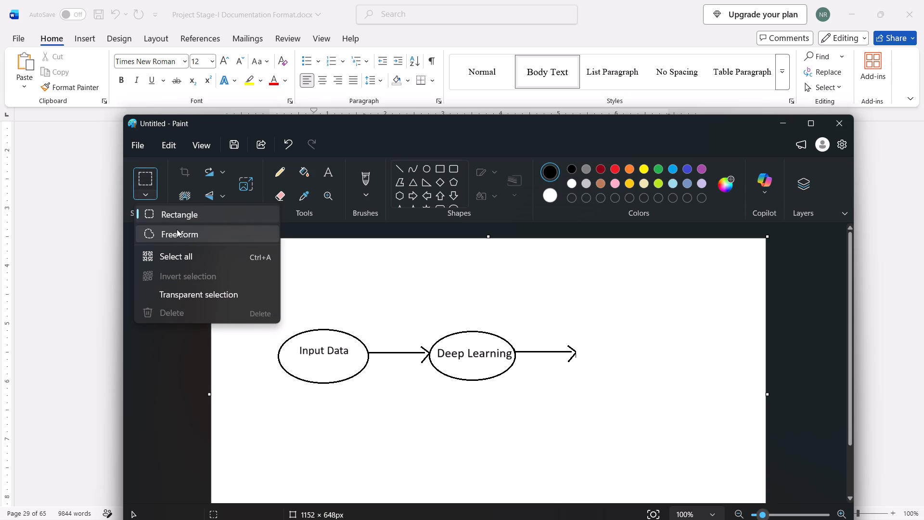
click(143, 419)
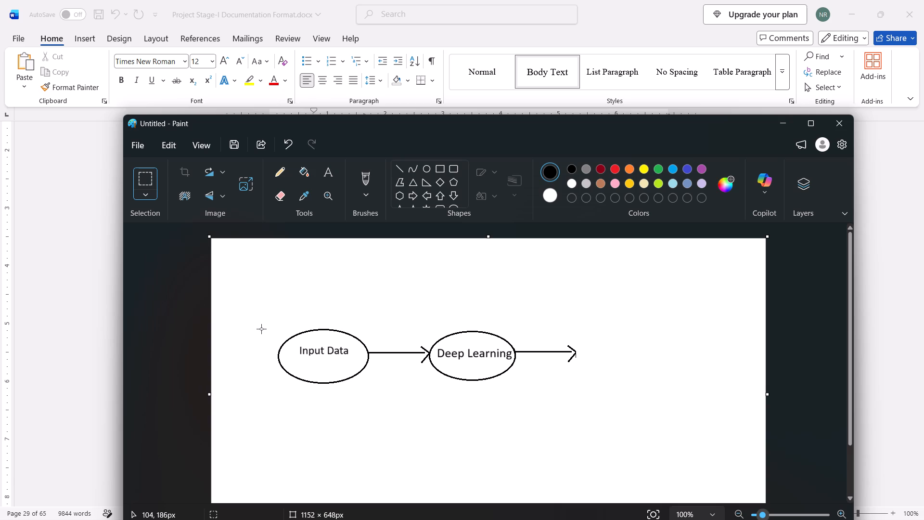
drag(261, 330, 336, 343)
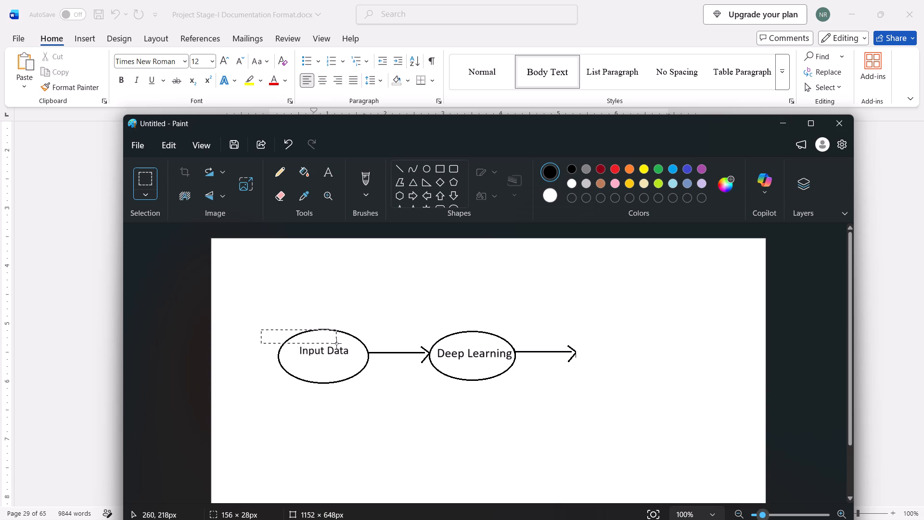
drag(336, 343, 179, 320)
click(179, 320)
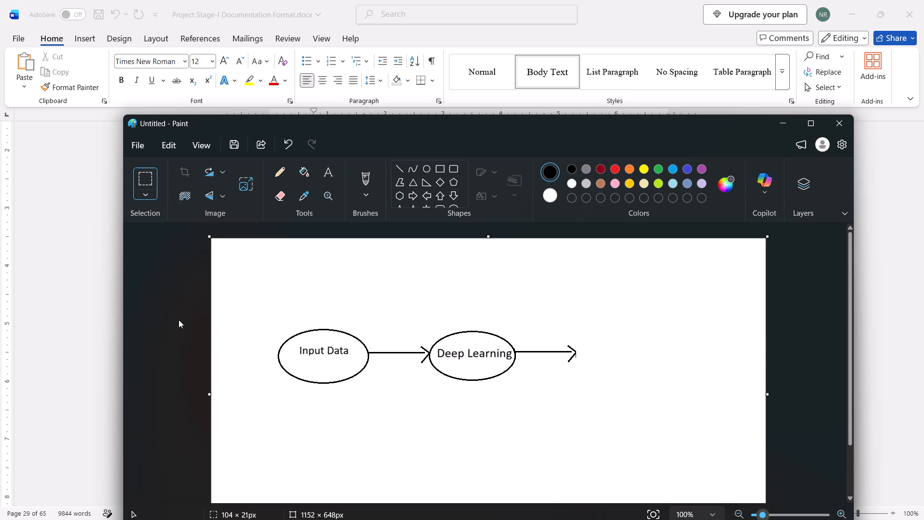
Draw a third oval about 170 × 101 px at the second arrow's tip and align it level with the other two ovals.
click(424, 169)
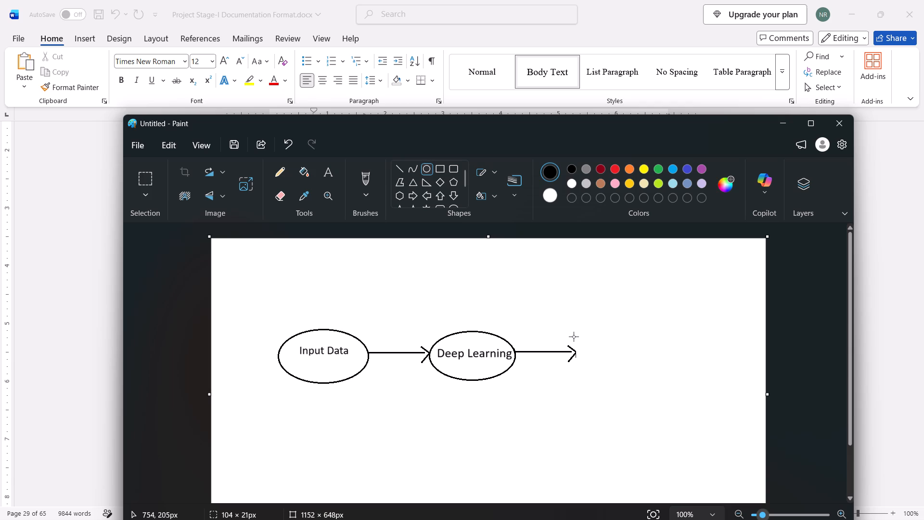
drag(574, 337, 654, 373)
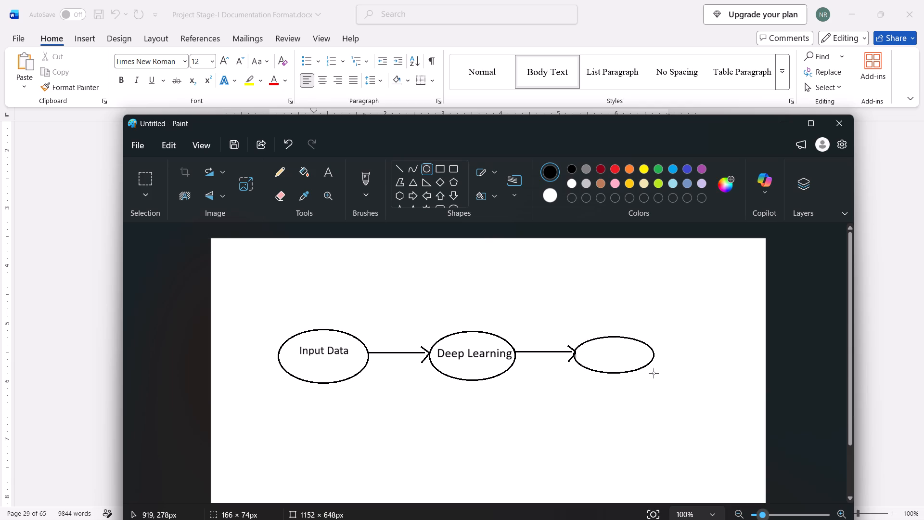
drag(654, 373, 654, 383)
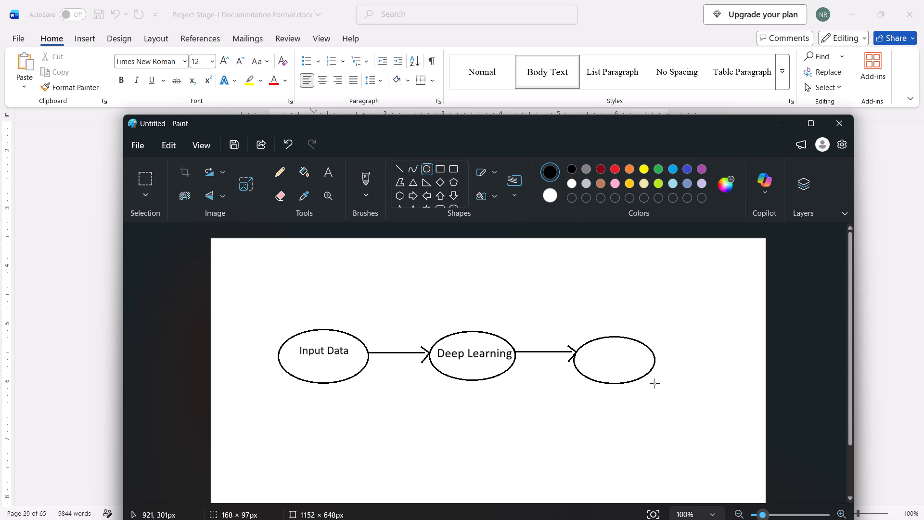
drag(654, 383, 655, 385)
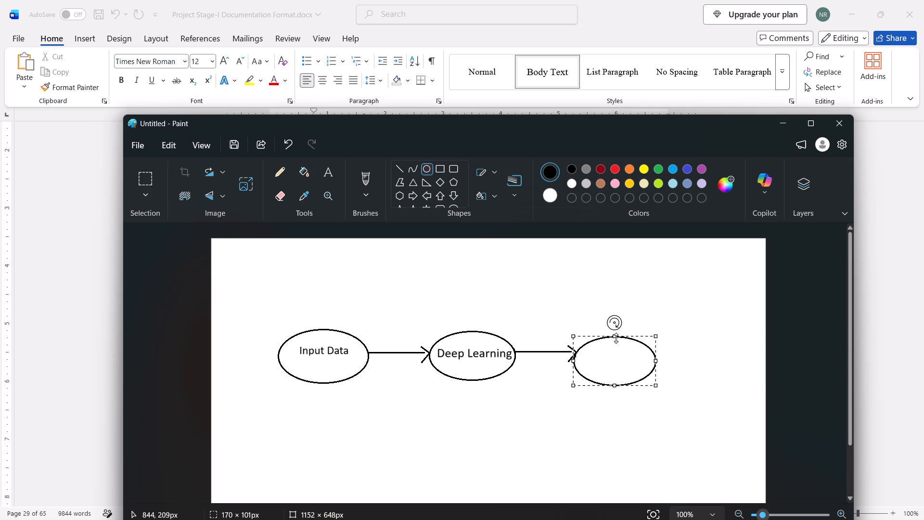
drag(616, 349, 616, 342)
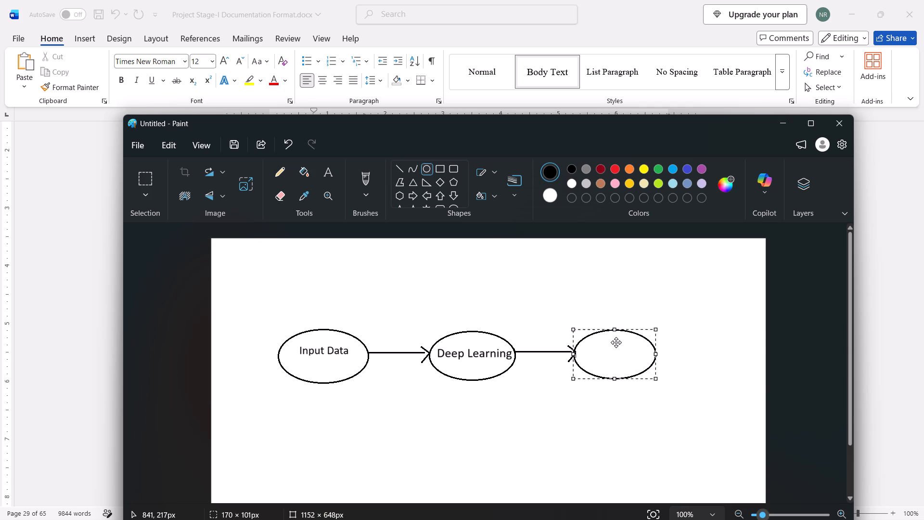
drag(616, 342, 617, 342)
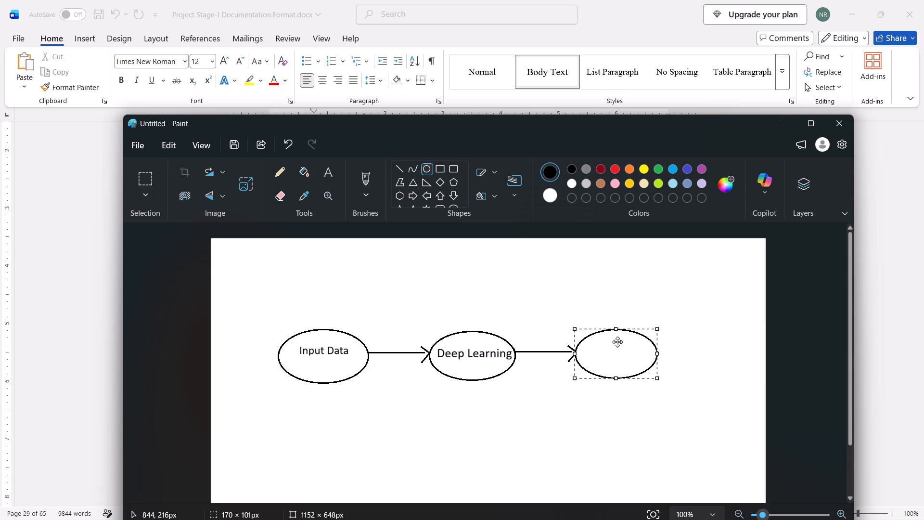
drag(617, 342, 617, 341)
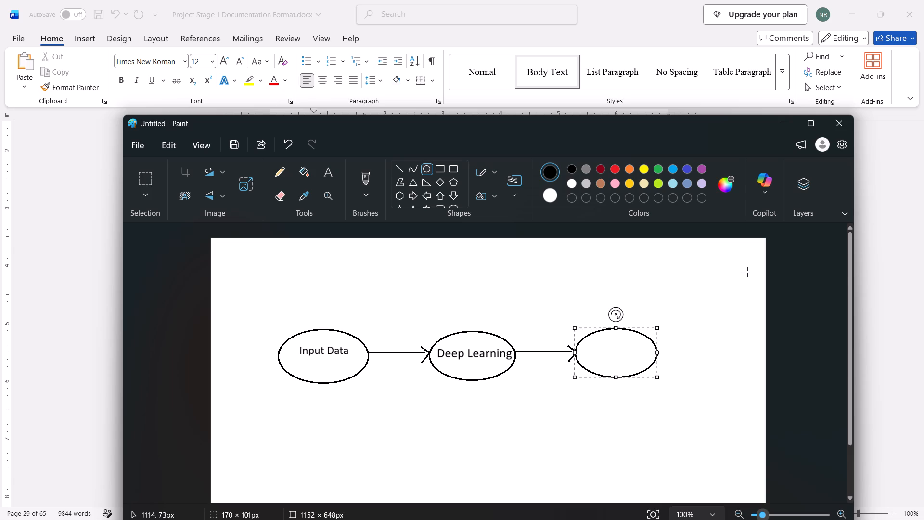
Check the template's dataflow diagram in Word, and in Paint add the label "Output Data" centred inside the third oval.
click(866, 268)
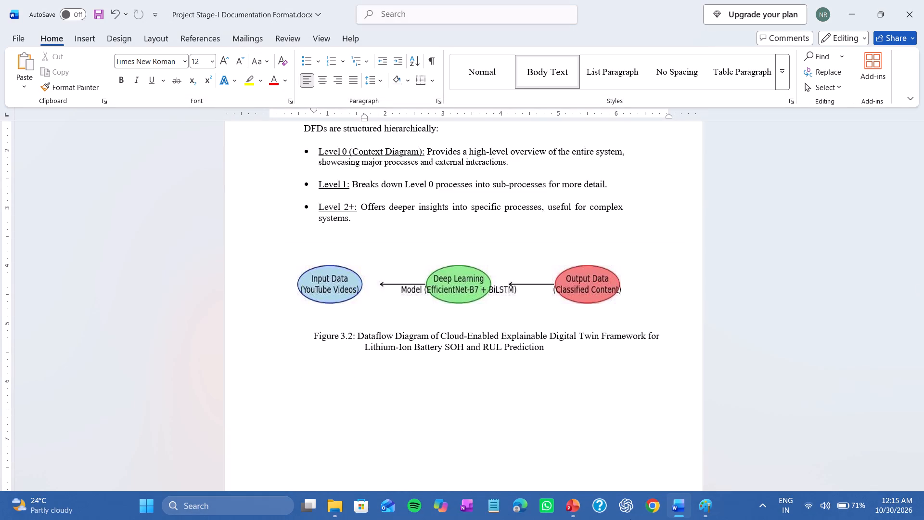
click(701, 450)
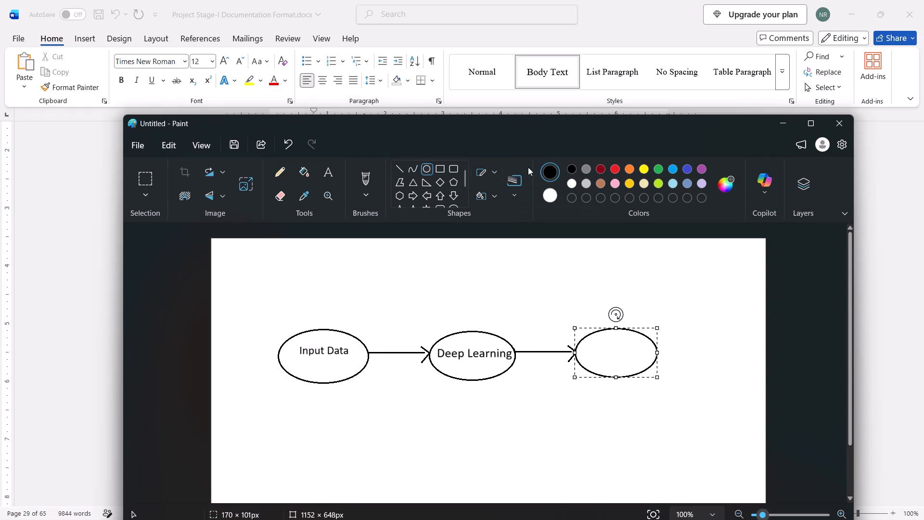
click(319, 174)
click(323, 174)
double_click(602, 349)
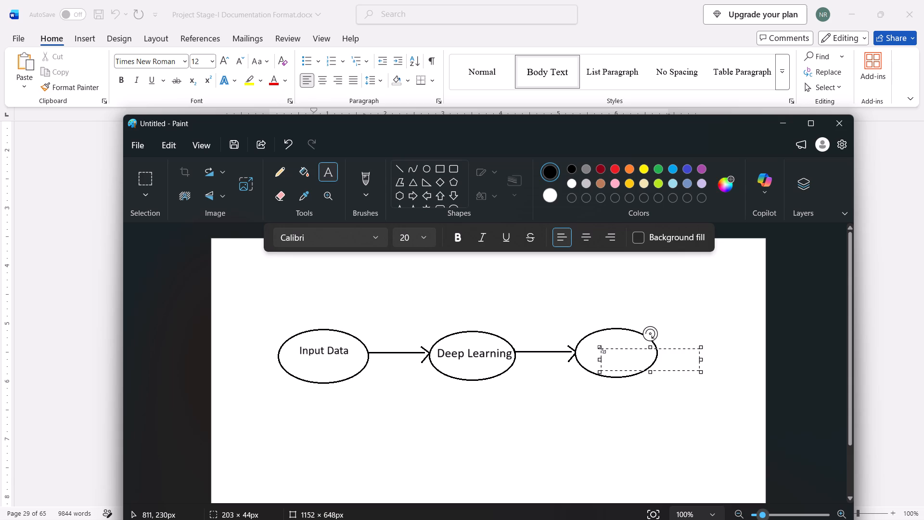
text(Outpu)
key(t)
key(space)
text(Data)
click(644, 349)
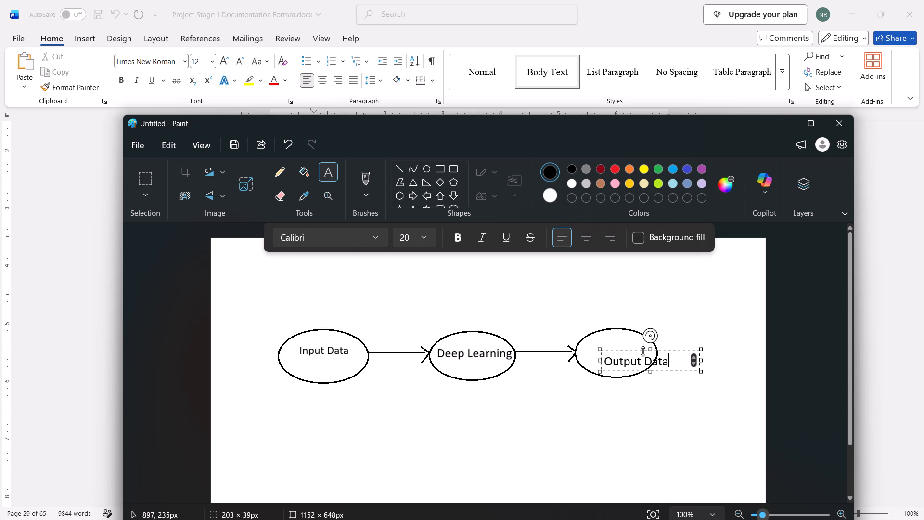
click(643, 351)
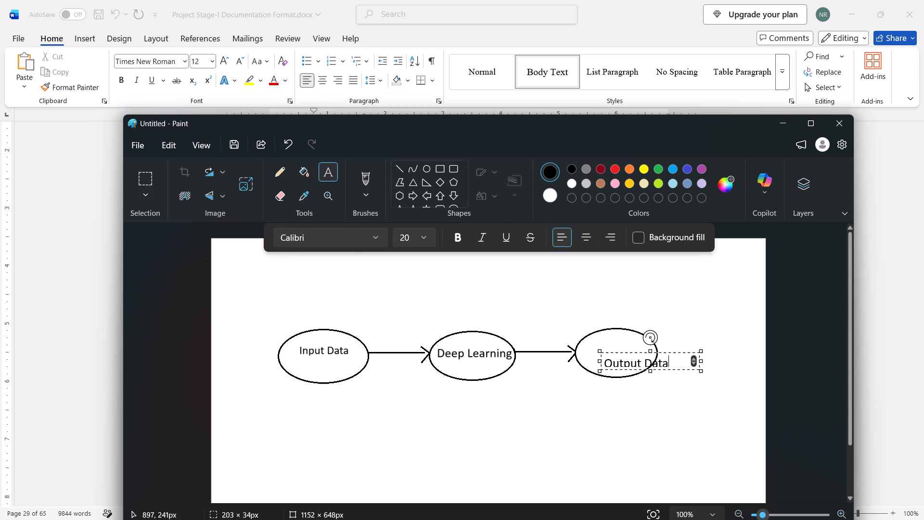
drag(643, 351, 642, 347)
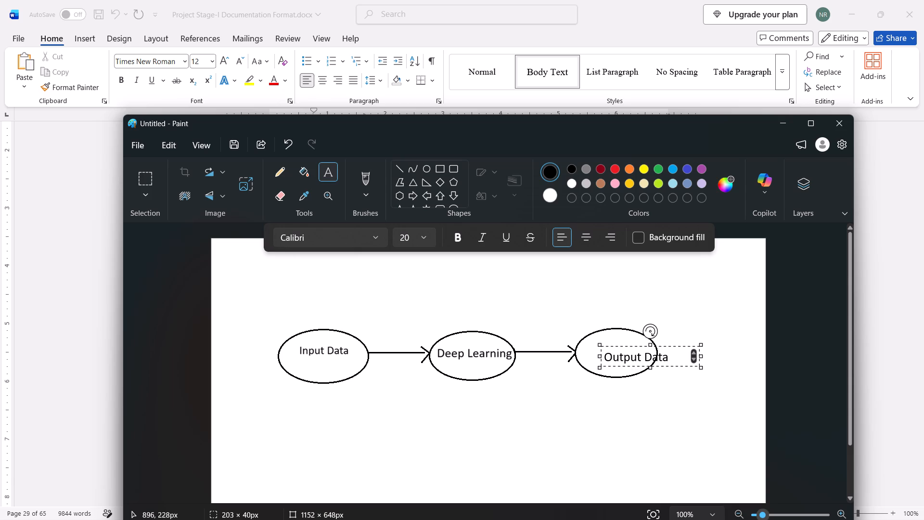
drag(642, 347, 623, 339)
click(659, 397)
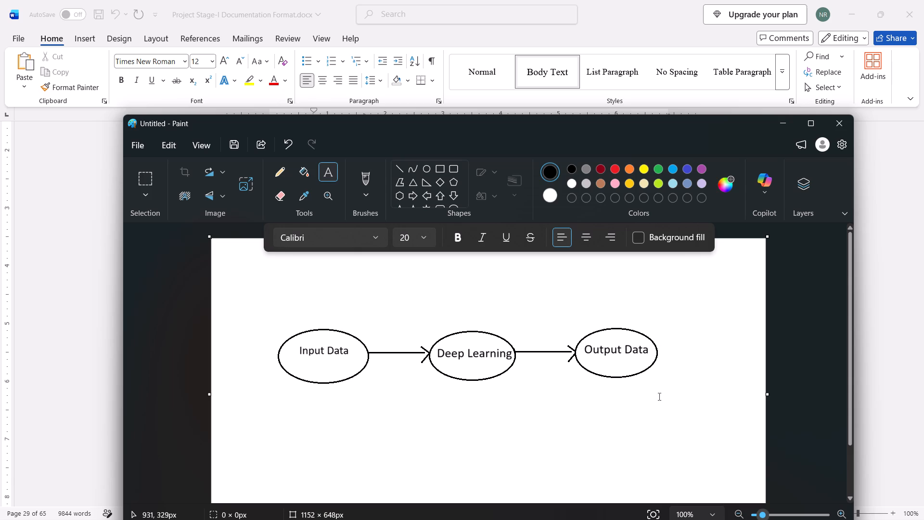
Write "(Battery Percentage)" at font size 14 in a new text box beside the "Input Data" label, correcting any misspelling.
click(352, 353)
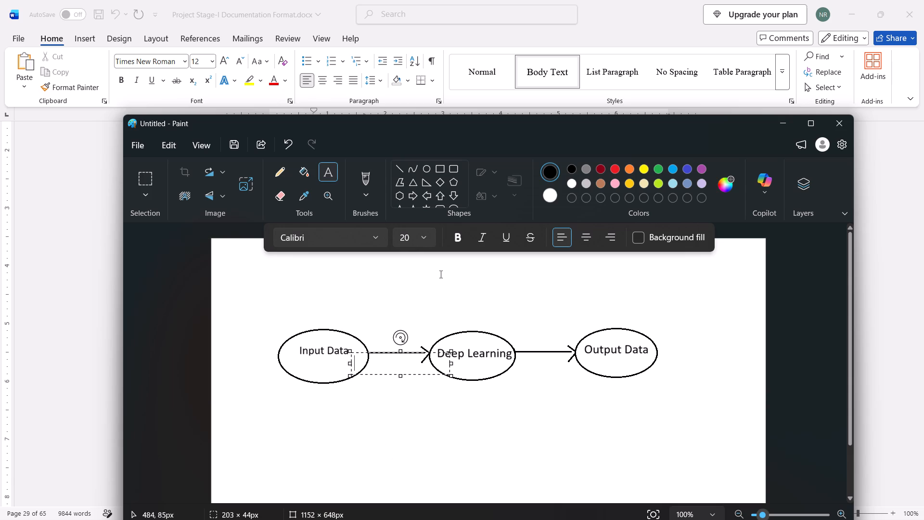
click(423, 242)
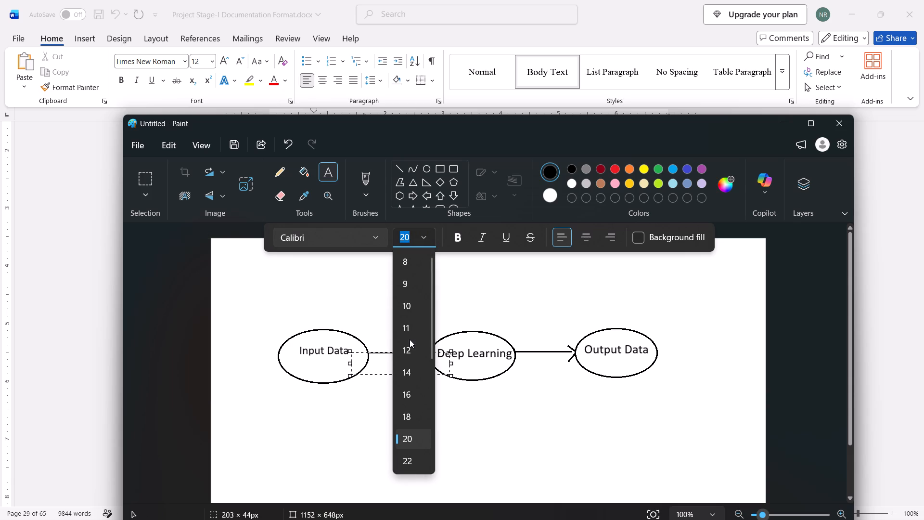
click(407, 364)
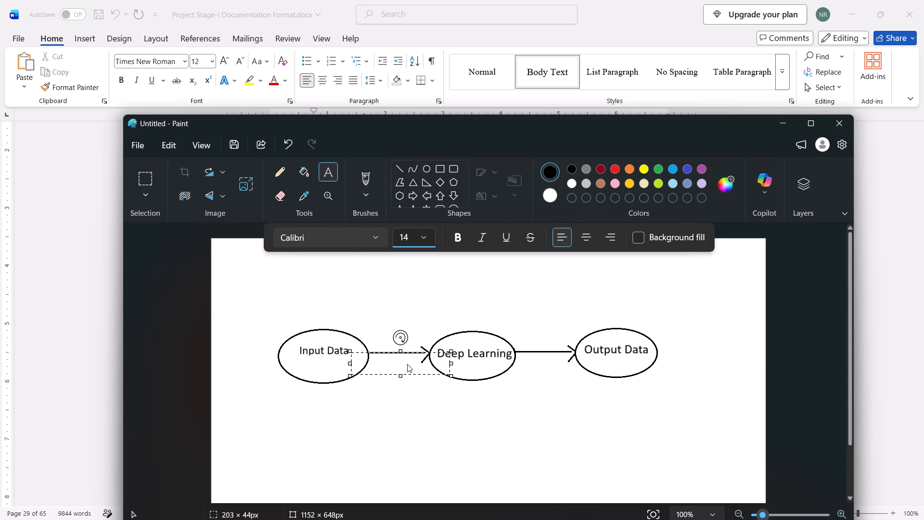
key(shift+parenleft)
key(shift+b)
text(attery)
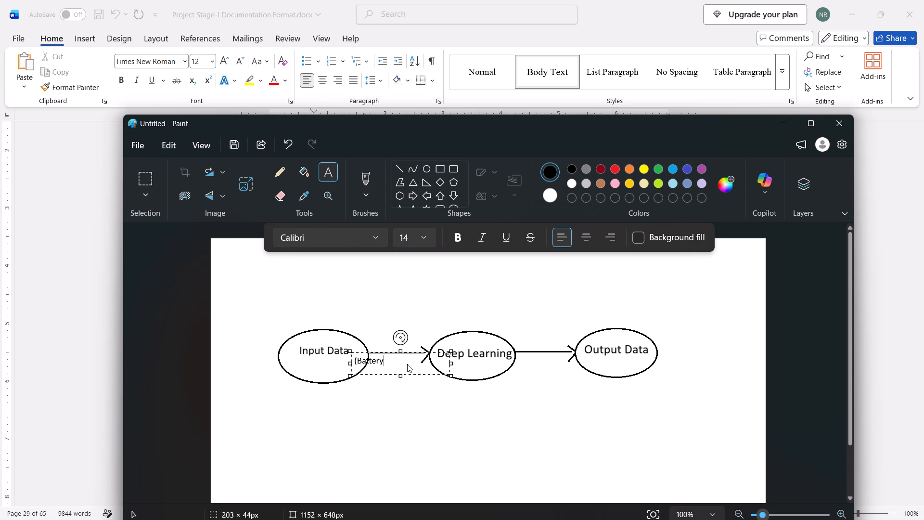
key(space)
key(shift+p)
text(er)
text(en)
key(t)
text(age)
key(shift+parenright)
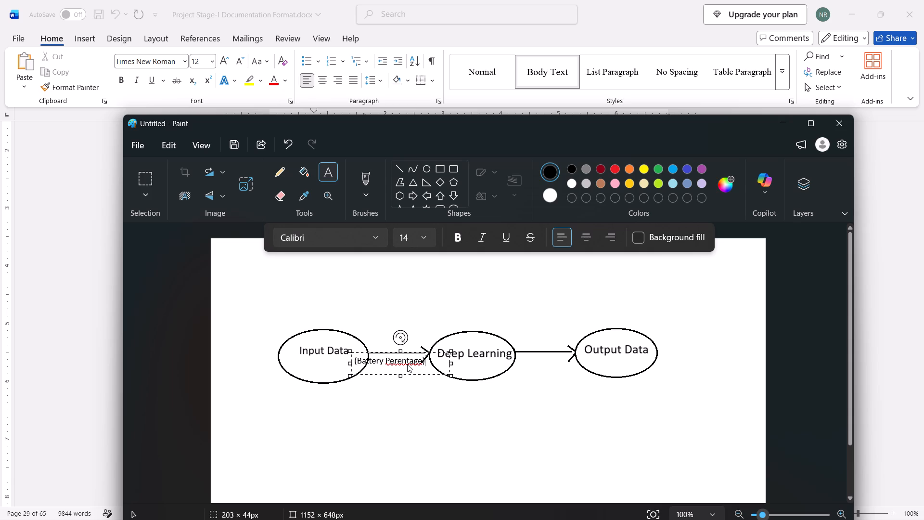
click(404, 360)
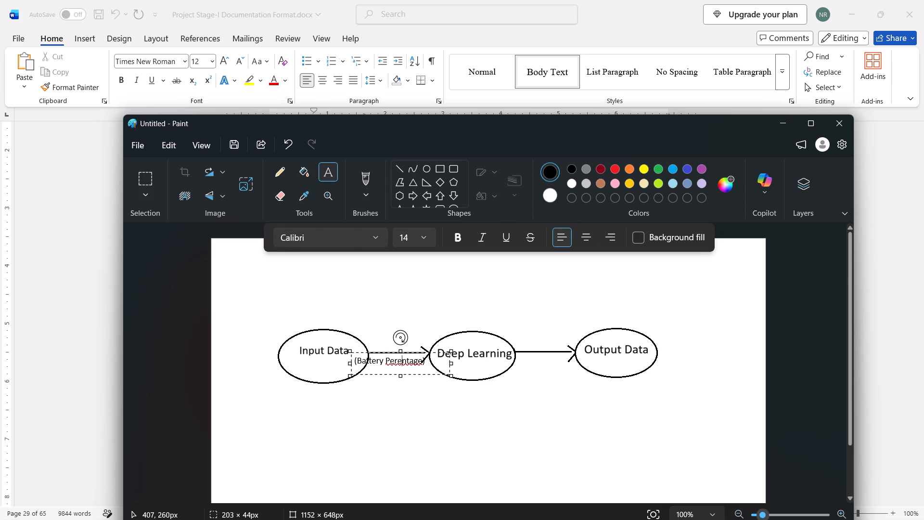
right_click(404, 360)
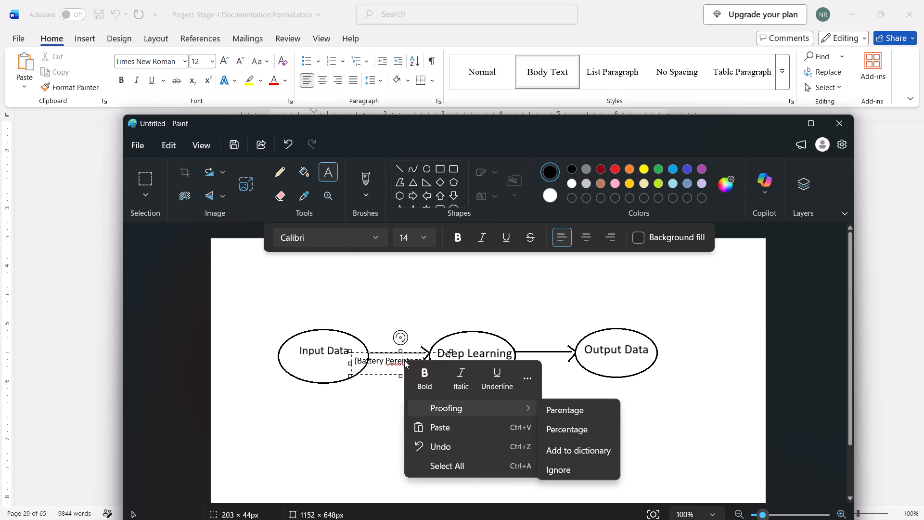
click(592, 429)
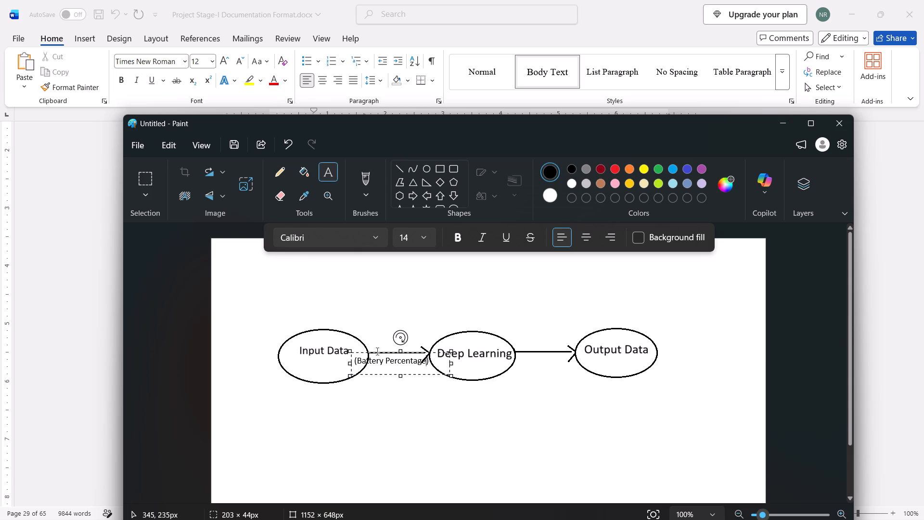
Place the "(Battery Percentage)" text inside the first oval, directly beneath "Input Data".
drag(377, 353, 315, 351)
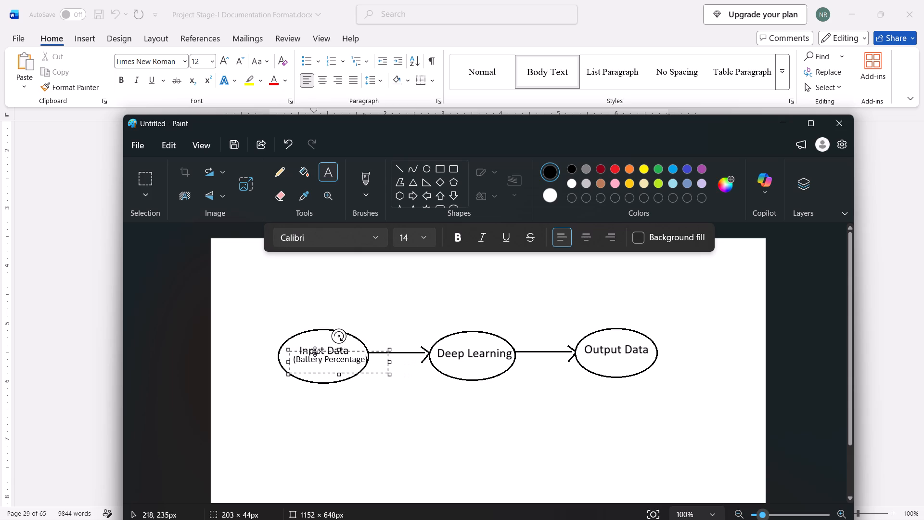
drag(315, 351, 314, 351)
click(407, 456)
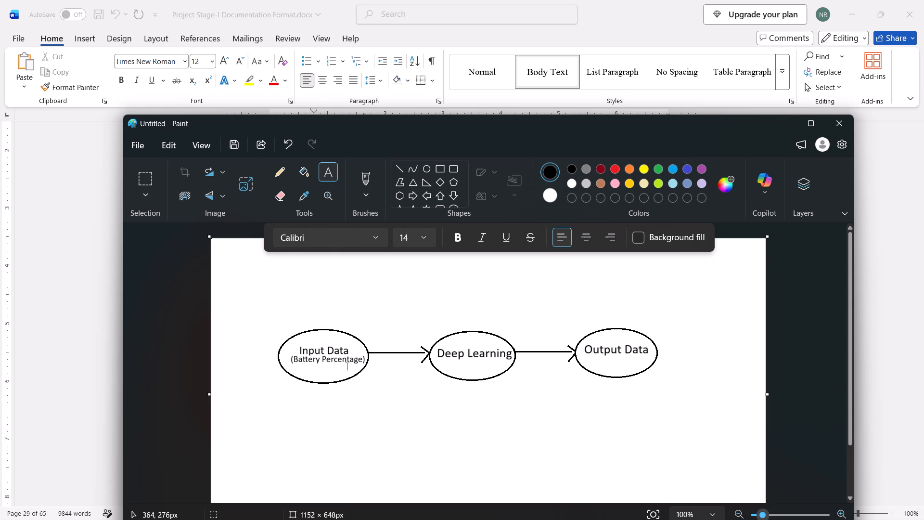
Fill the "Input Data" oval with red.
click(321, 383)
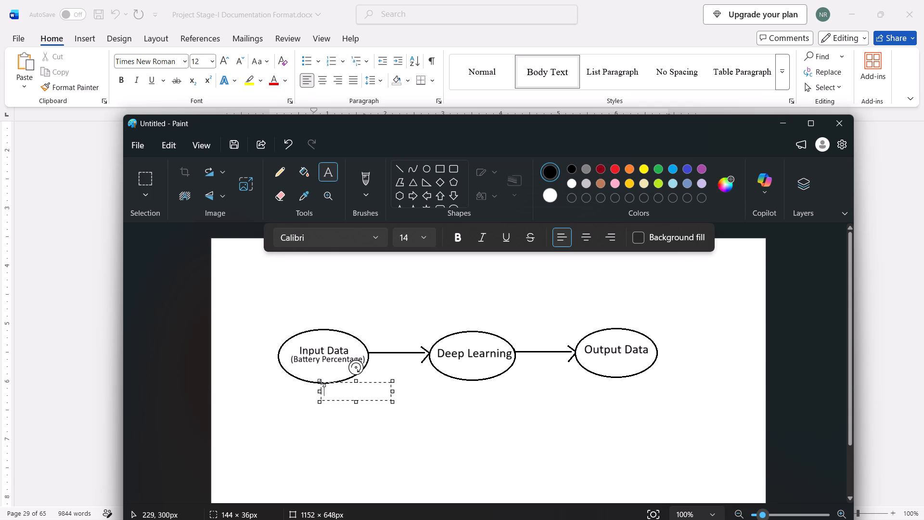
click(326, 175)
click(613, 166)
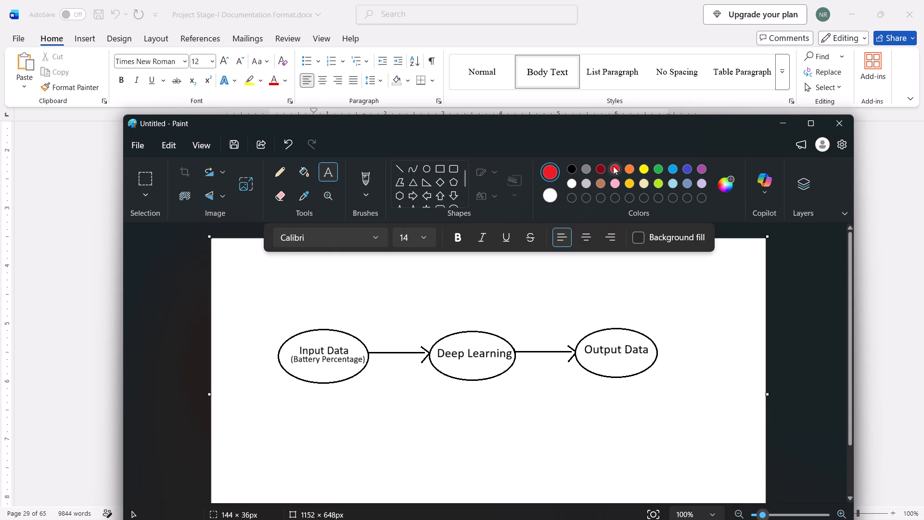
click(330, 380)
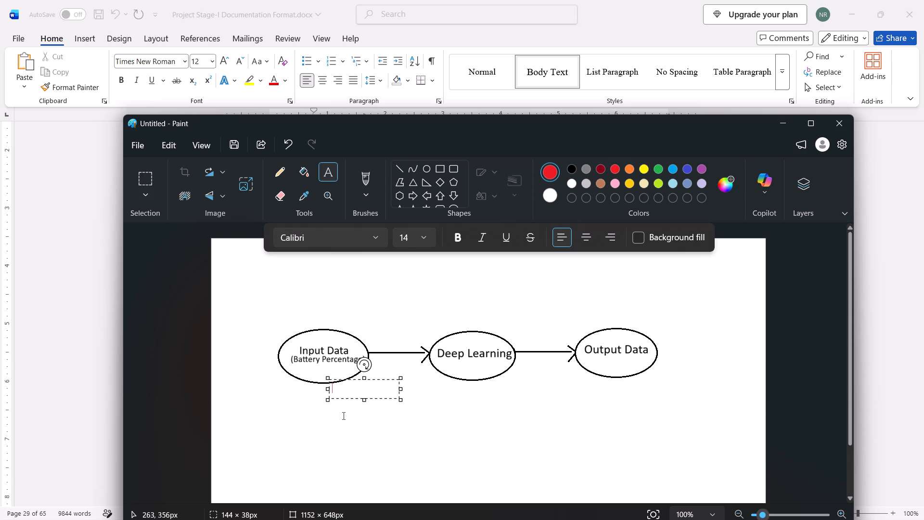
click(178, 211)
click(314, 211)
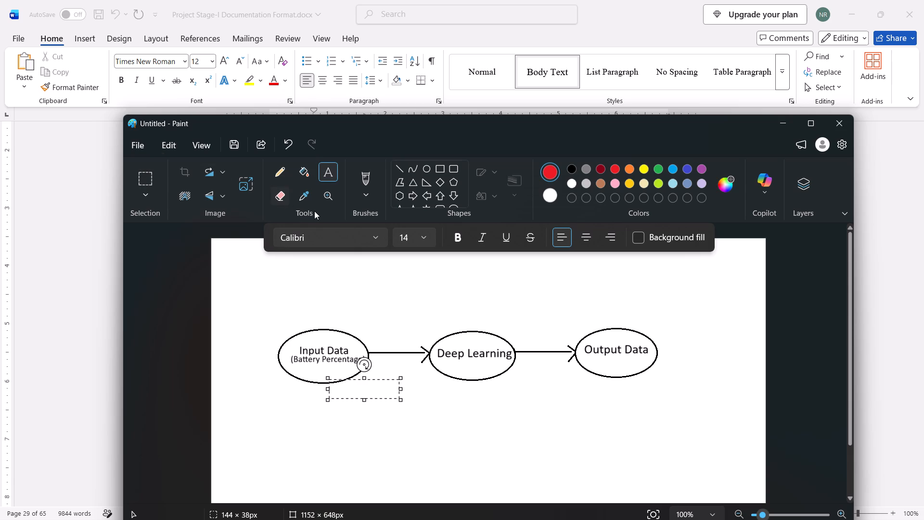
click(305, 171)
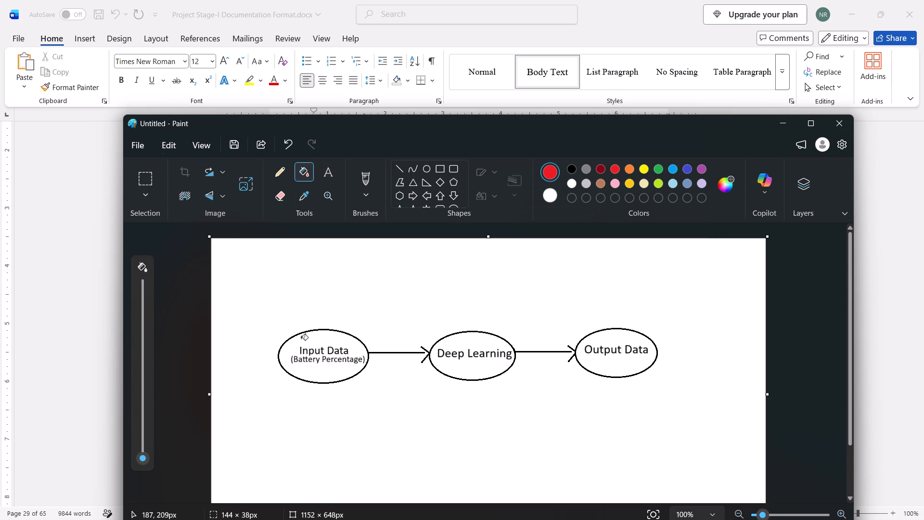
click(309, 380)
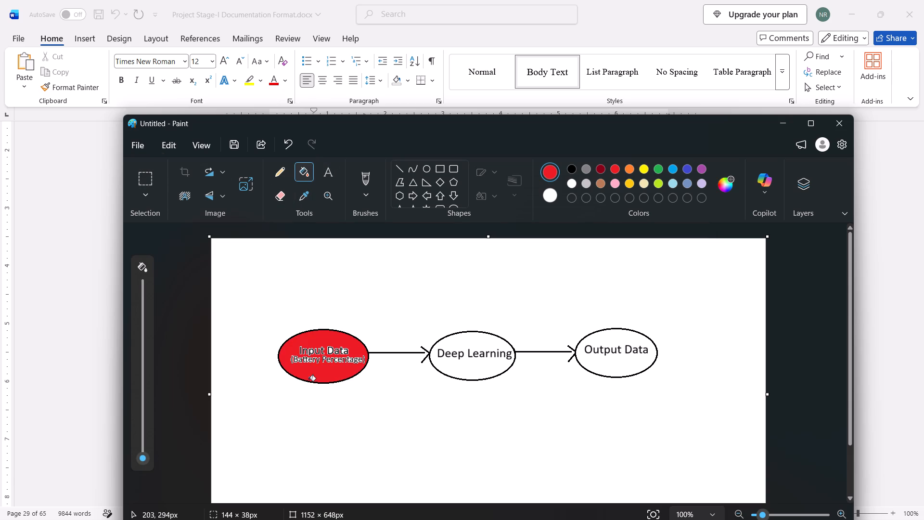
click(311, 352)
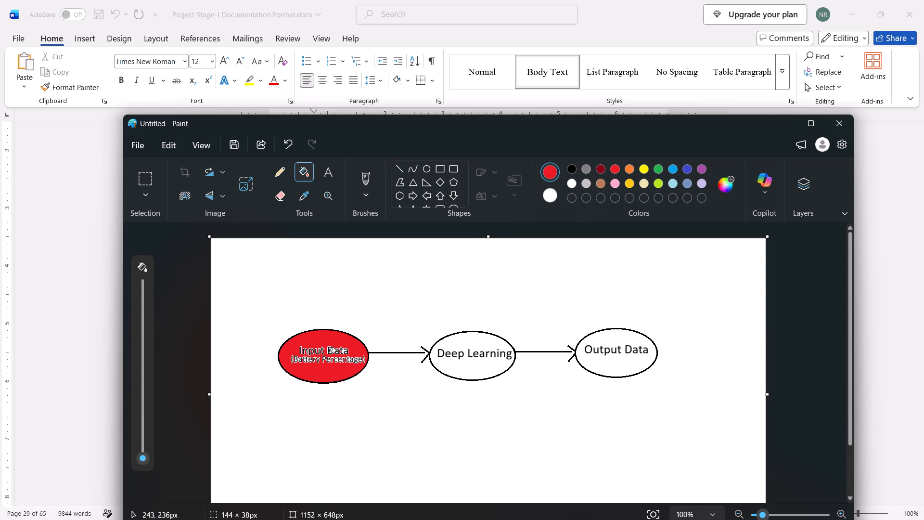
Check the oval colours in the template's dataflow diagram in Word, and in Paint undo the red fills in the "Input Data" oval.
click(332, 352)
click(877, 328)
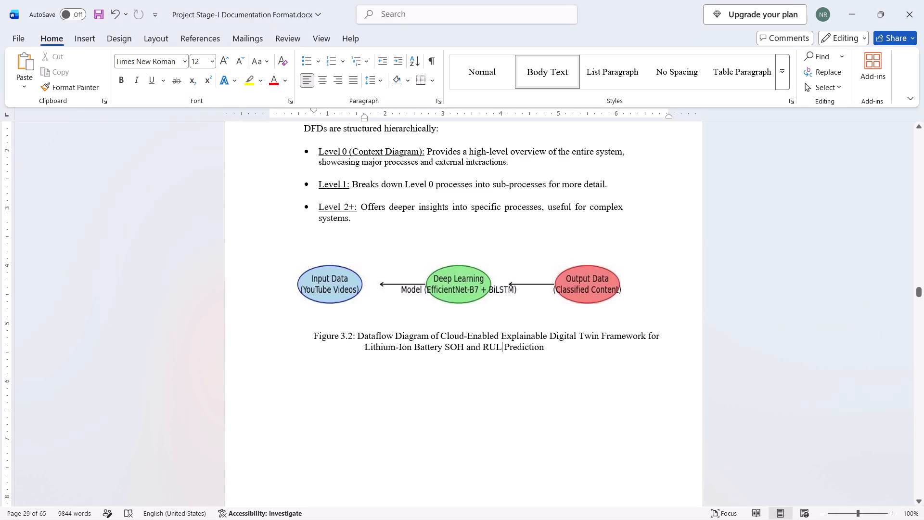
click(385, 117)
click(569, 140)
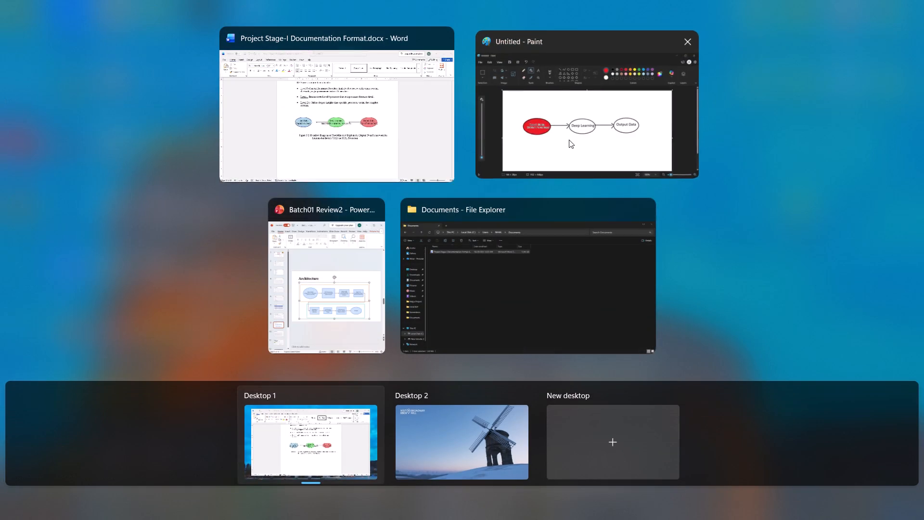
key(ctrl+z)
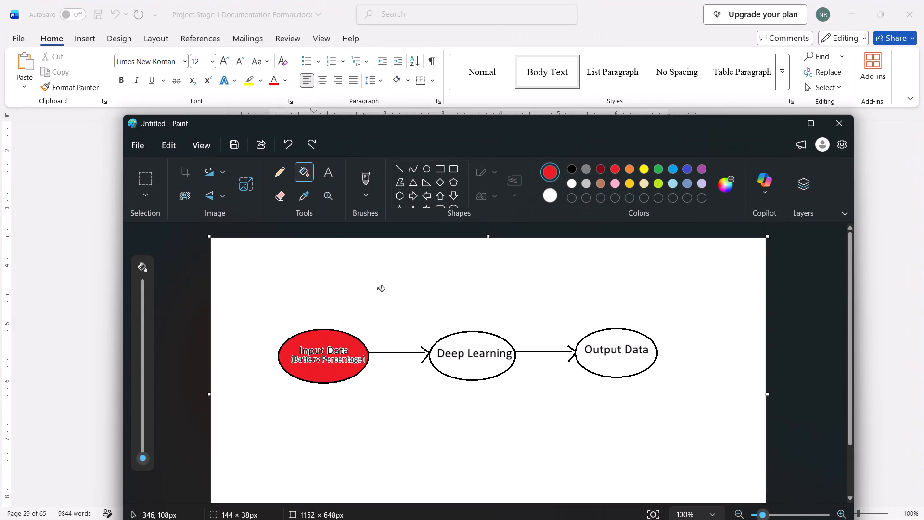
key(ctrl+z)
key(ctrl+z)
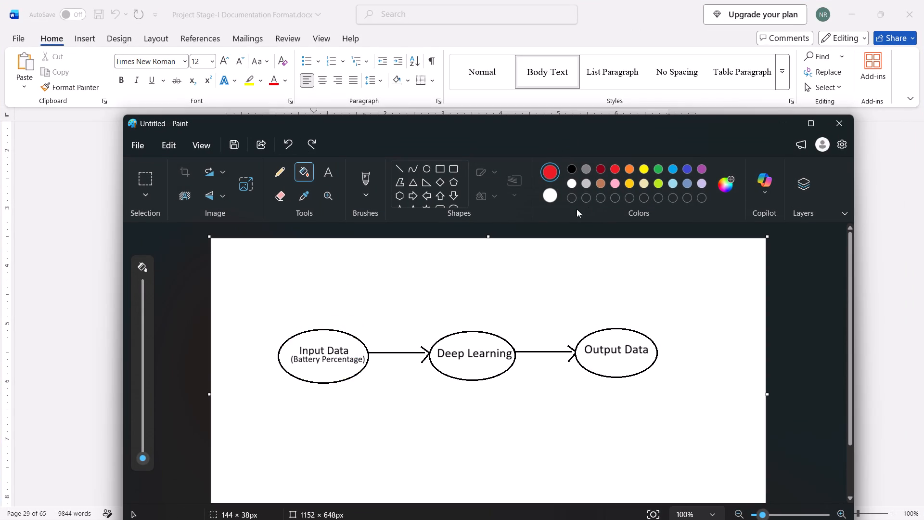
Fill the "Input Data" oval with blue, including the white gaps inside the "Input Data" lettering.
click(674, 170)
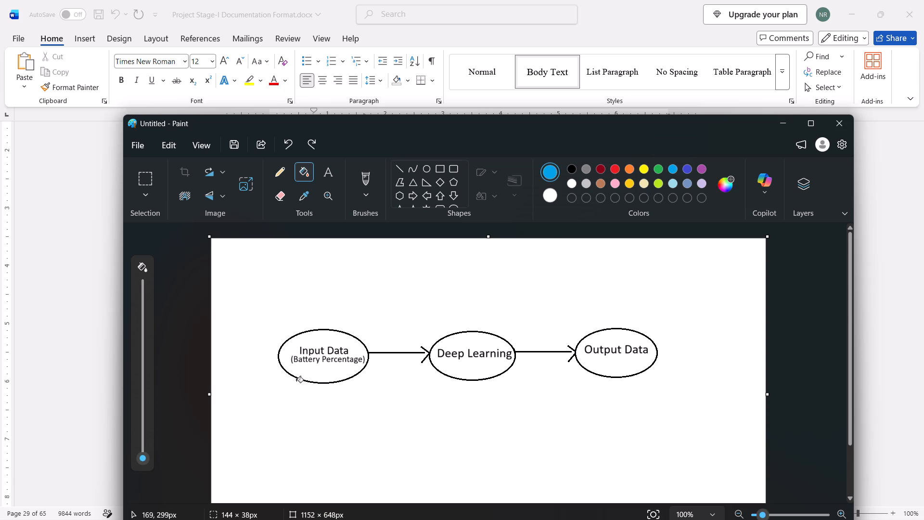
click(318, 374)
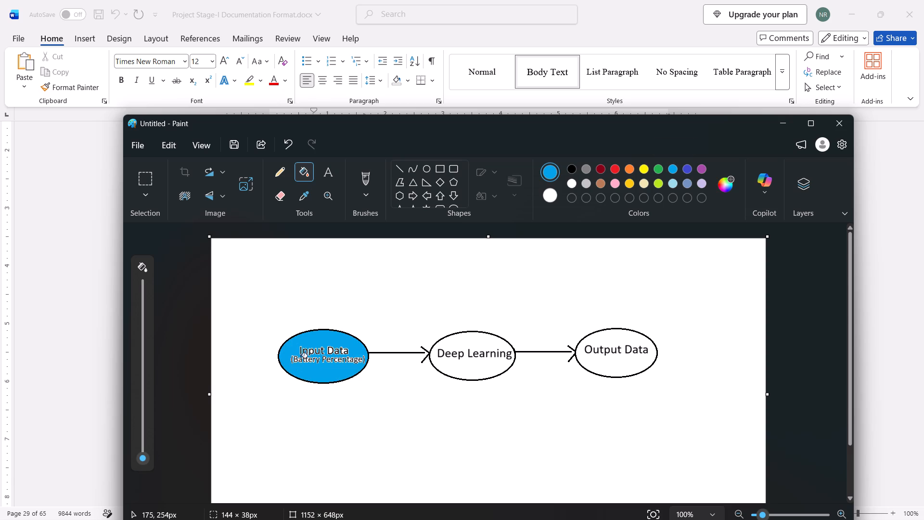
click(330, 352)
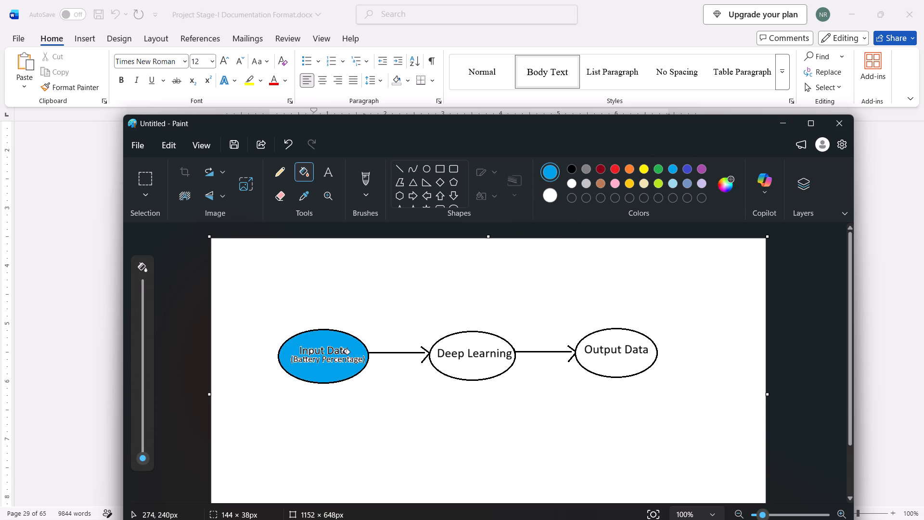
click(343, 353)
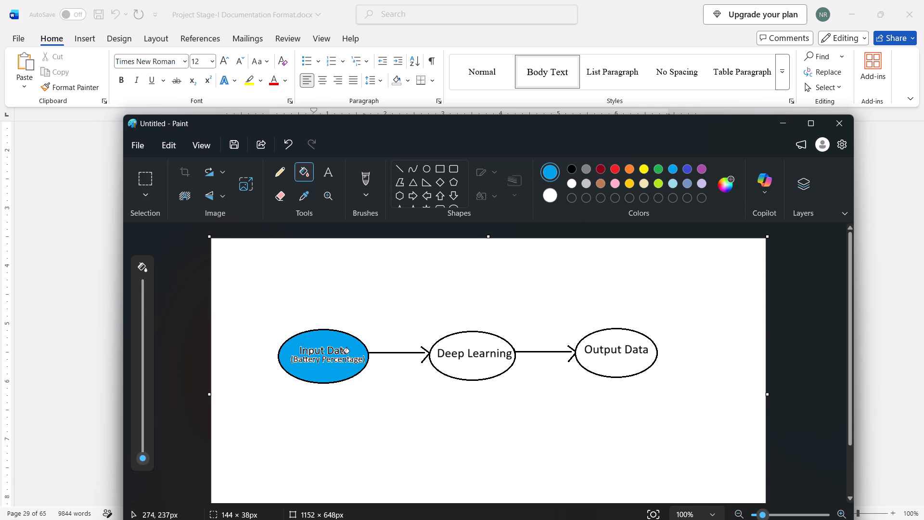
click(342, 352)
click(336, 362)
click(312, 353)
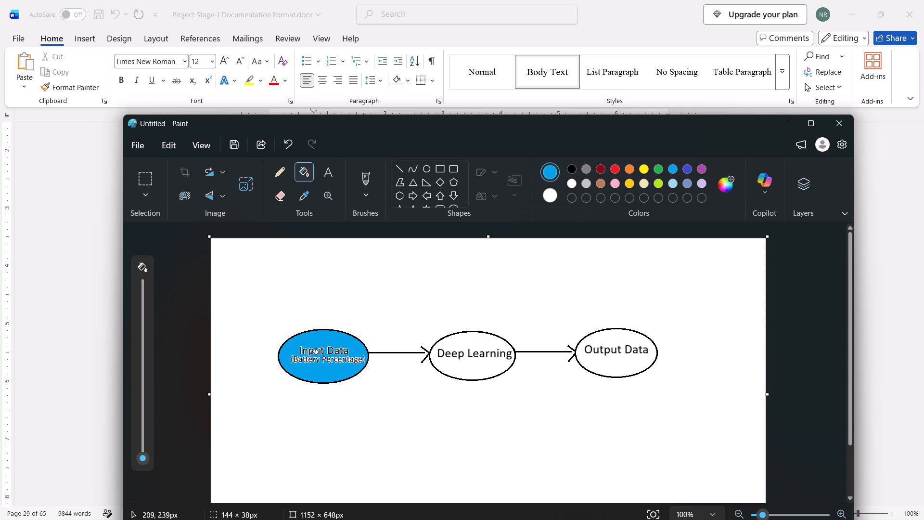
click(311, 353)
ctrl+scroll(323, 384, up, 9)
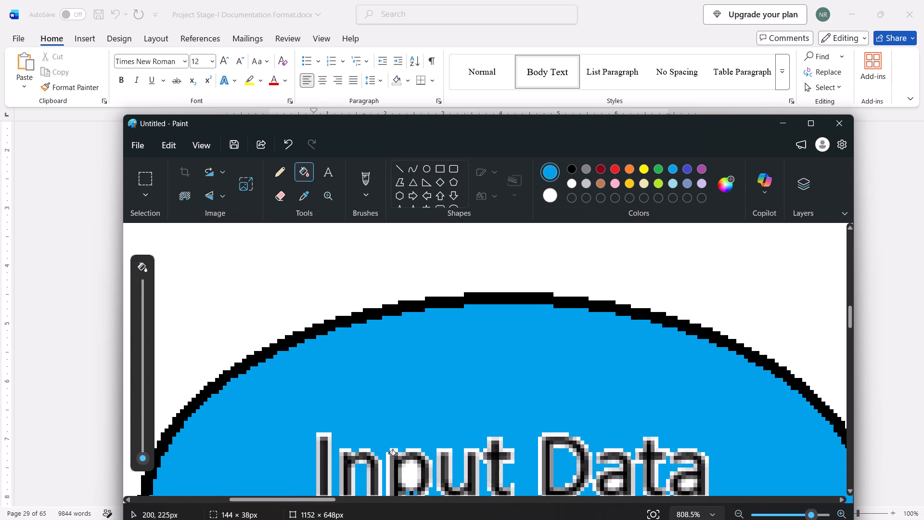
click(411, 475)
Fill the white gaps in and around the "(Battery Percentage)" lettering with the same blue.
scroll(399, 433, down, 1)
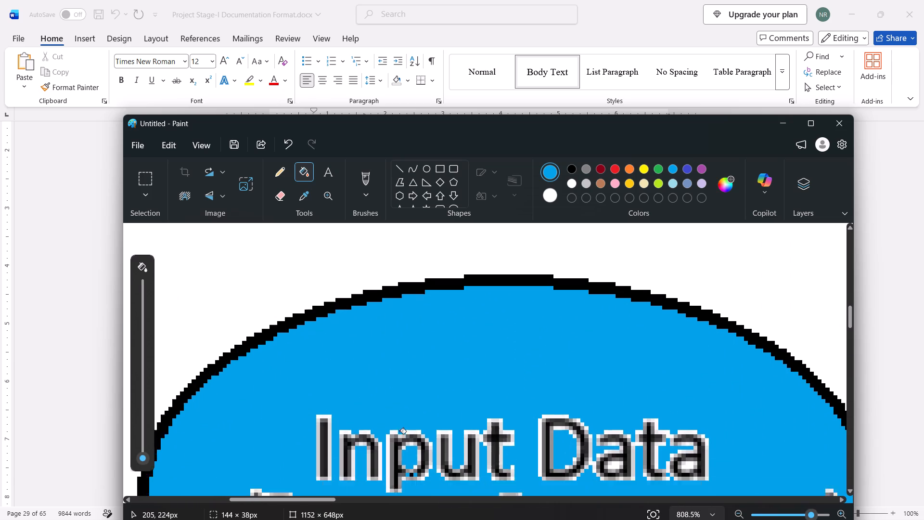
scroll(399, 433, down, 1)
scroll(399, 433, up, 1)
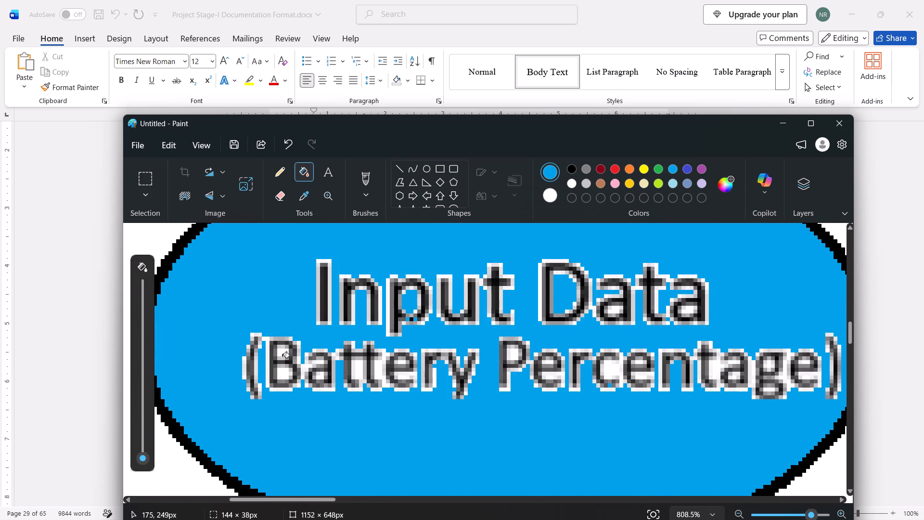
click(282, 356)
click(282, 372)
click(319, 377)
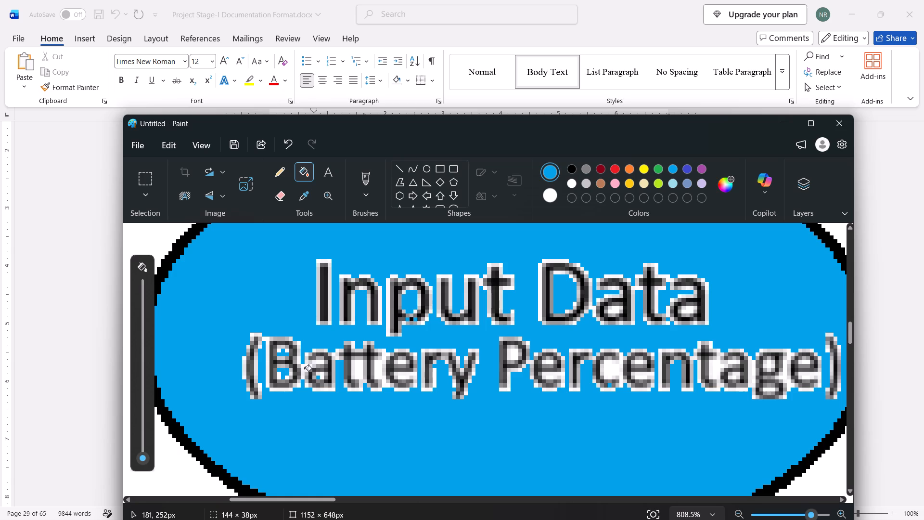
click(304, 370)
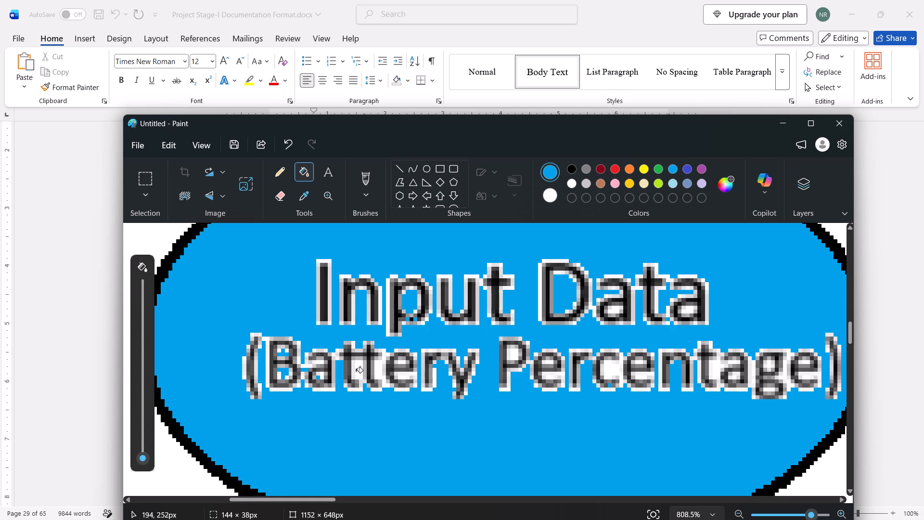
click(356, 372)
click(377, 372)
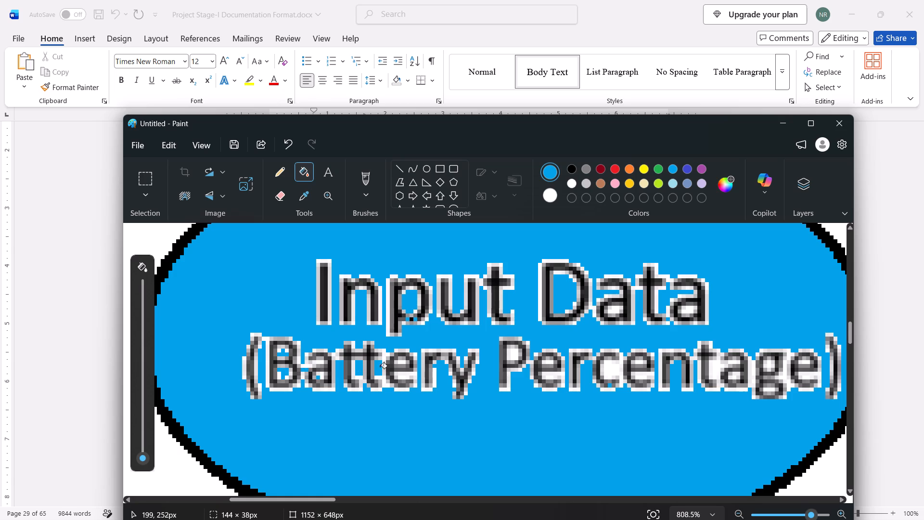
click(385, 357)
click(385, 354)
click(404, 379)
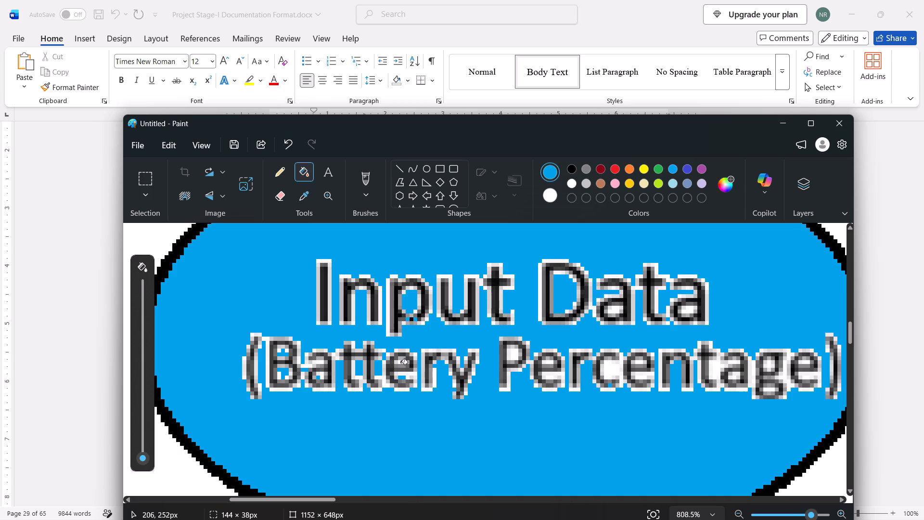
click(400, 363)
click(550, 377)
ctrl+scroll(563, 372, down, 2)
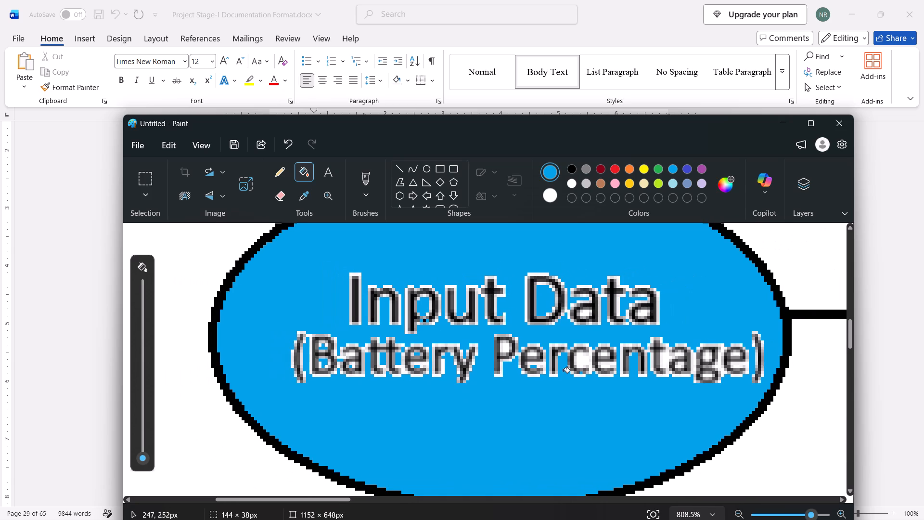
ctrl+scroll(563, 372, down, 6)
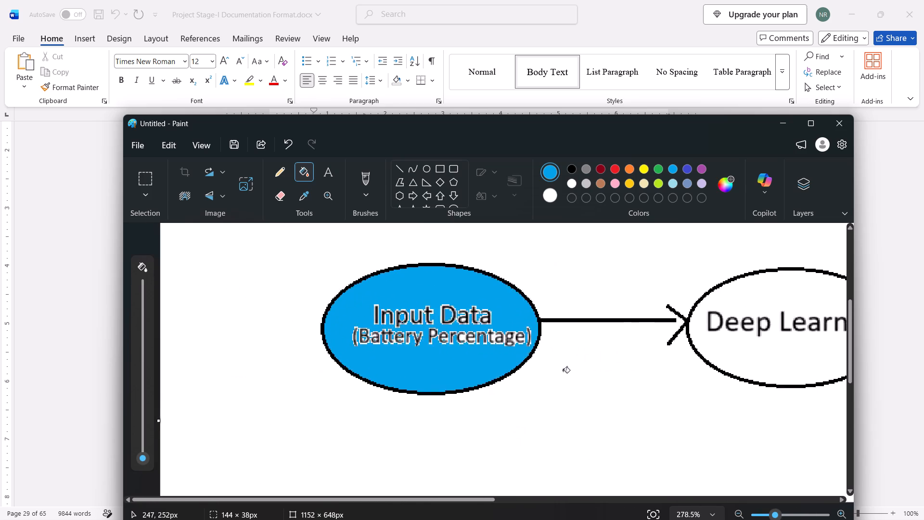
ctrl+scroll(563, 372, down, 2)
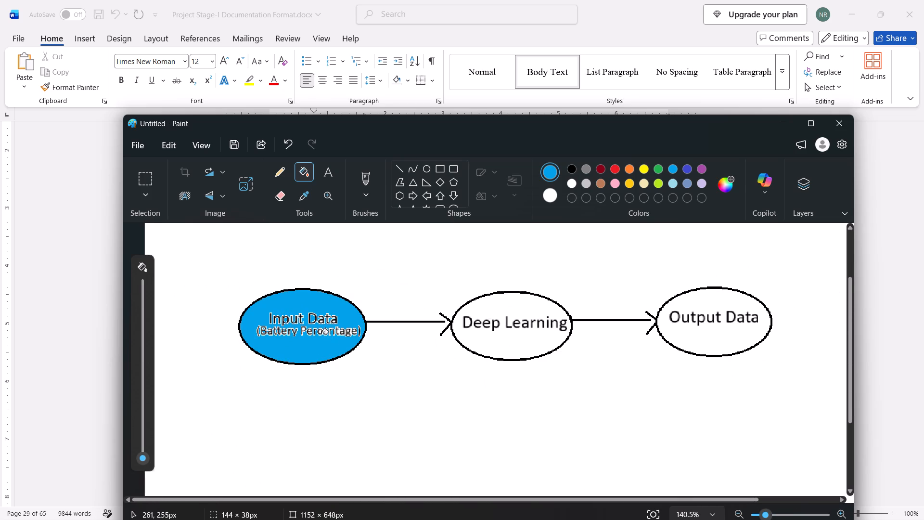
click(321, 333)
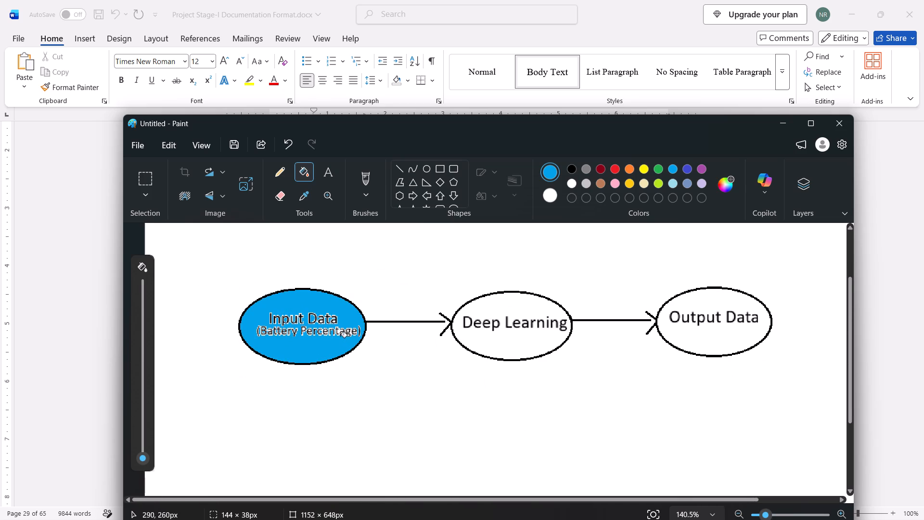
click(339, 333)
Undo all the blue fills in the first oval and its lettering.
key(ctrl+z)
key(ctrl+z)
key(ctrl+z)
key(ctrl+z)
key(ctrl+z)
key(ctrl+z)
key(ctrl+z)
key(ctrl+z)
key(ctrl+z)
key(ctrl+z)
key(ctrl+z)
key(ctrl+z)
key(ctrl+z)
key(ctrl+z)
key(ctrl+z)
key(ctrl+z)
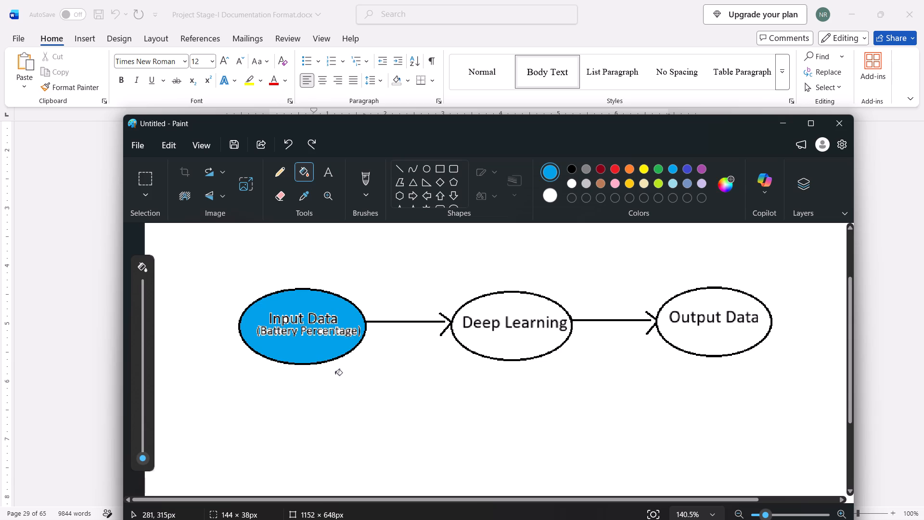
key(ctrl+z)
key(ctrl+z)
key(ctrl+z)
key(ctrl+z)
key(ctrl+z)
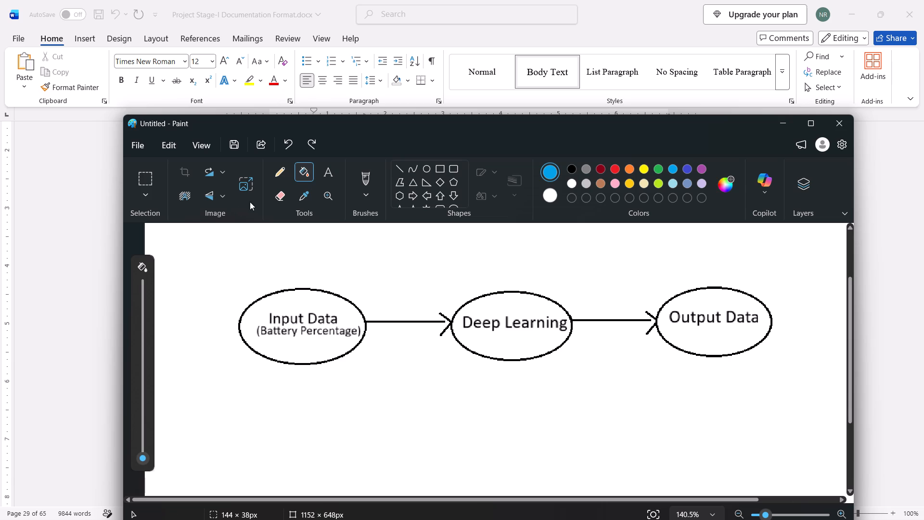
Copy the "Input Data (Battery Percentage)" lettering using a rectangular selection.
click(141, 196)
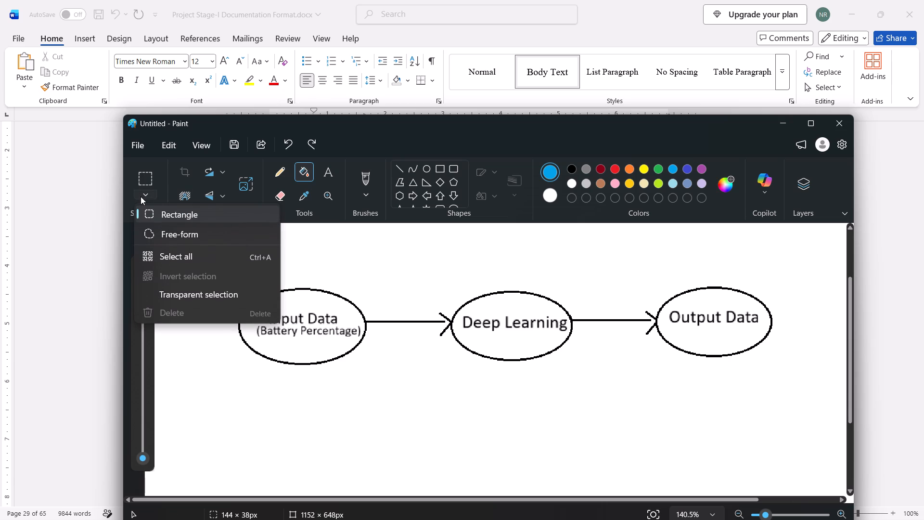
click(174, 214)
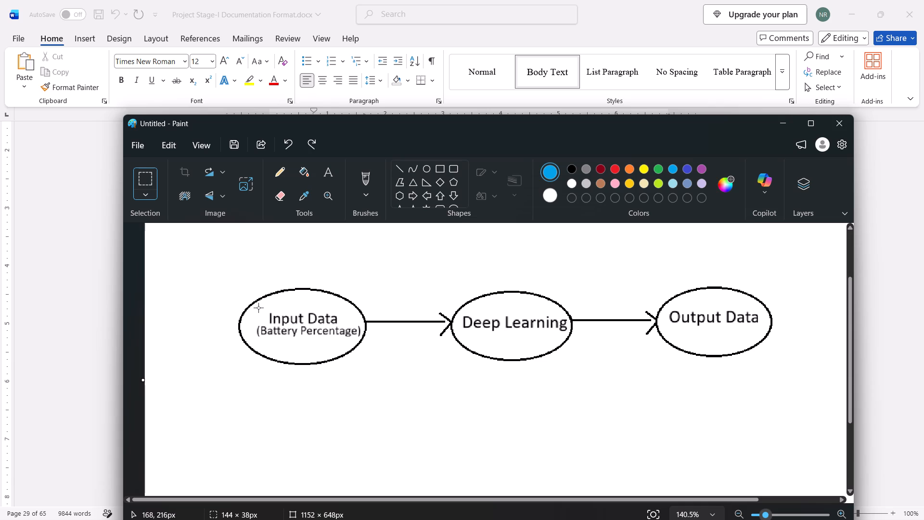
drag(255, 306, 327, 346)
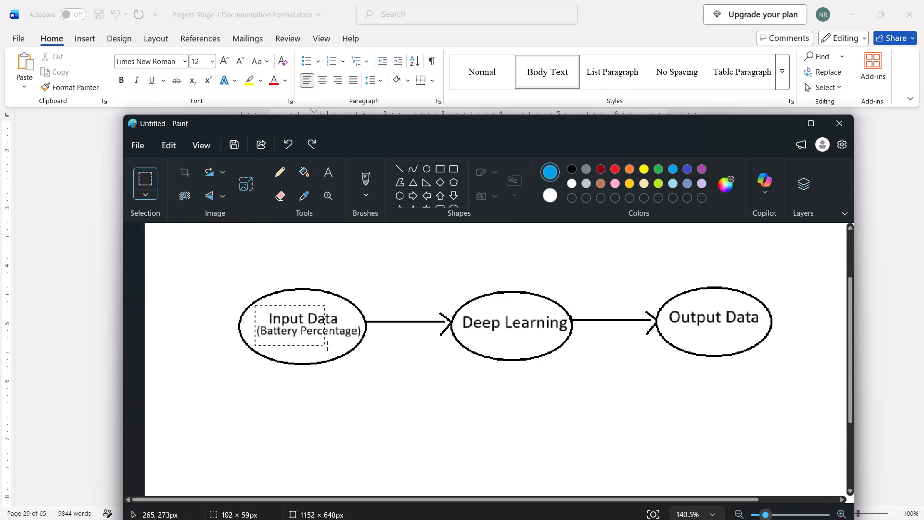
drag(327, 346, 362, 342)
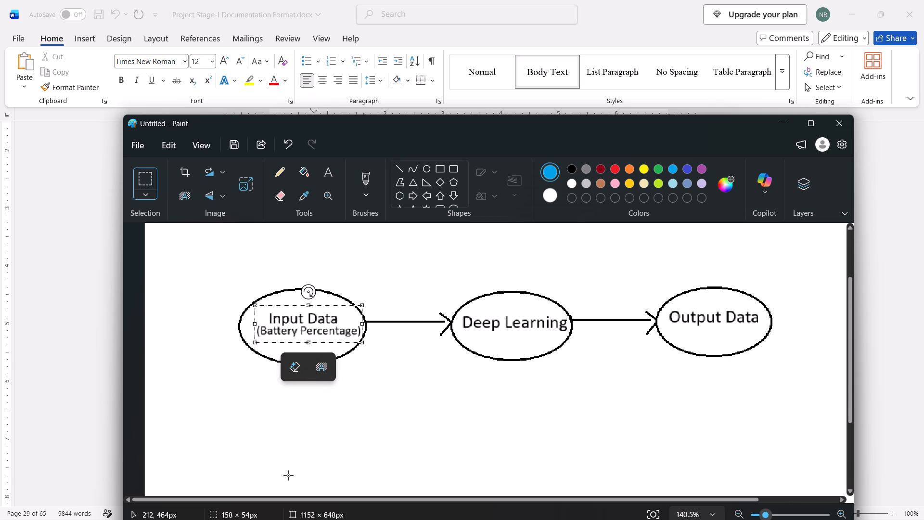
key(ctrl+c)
Copy the "Output Data" lettering with a rectangular selection and delete it from the third oval.
drag(760, 328, 750, 319)
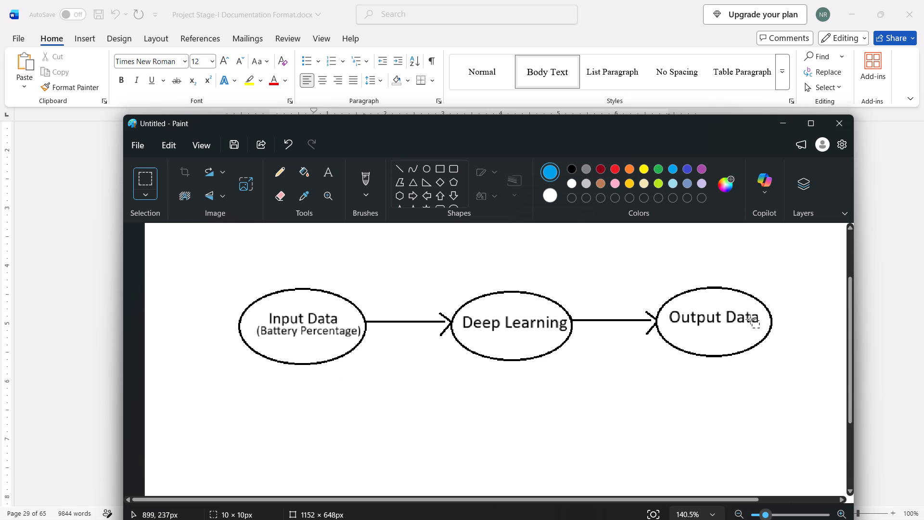
drag(750, 319, 669, 289)
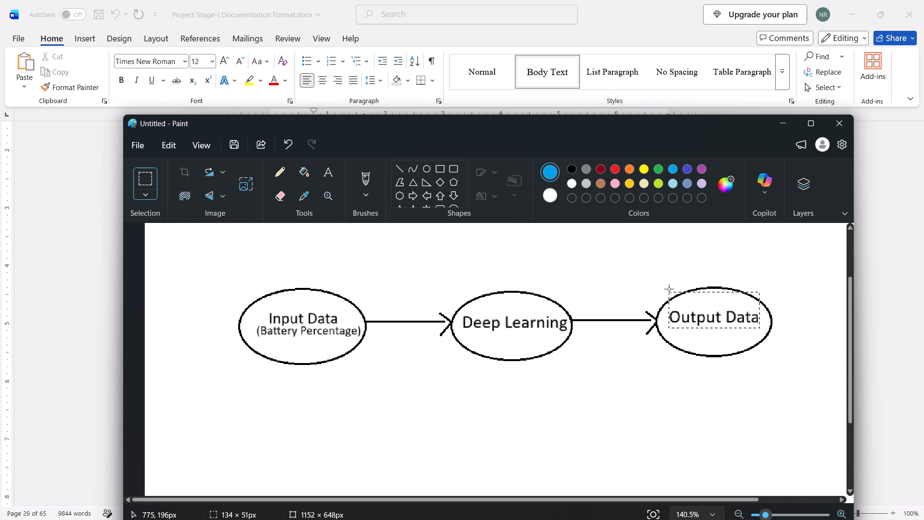
drag(669, 289, 667, 305)
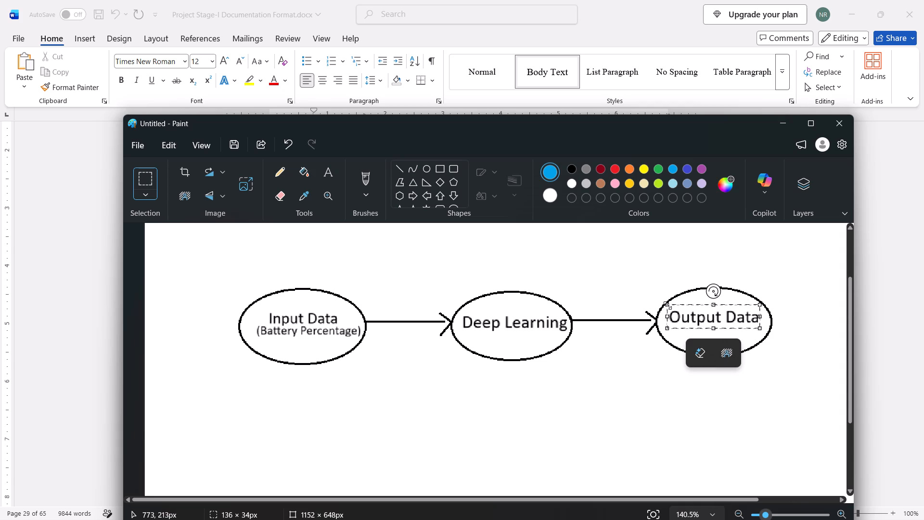
key(ctrl+c)
key(BackSpace)
key(Delete)
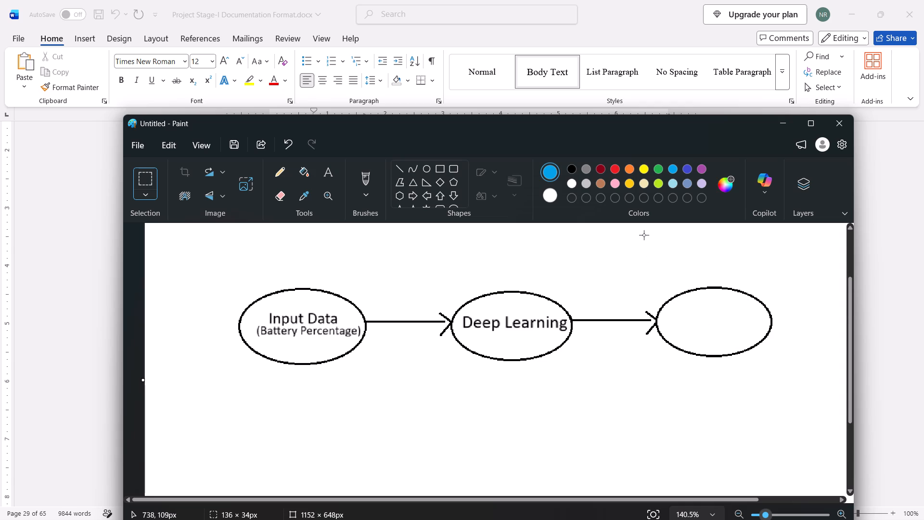
Check the template's oval colours behind the drawing, fill the empty third oval with blue, and recolour it blue-gray.
drag(760, 123, 729, 284)
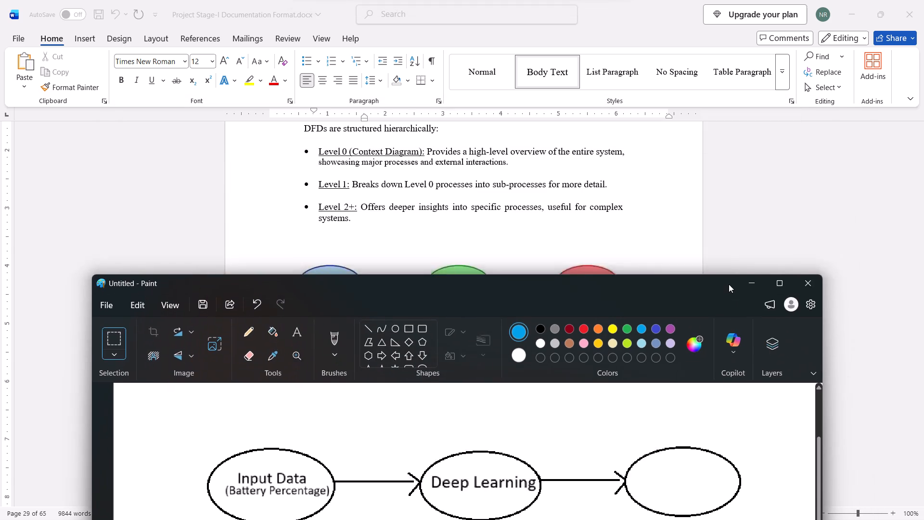
drag(729, 284, 691, 116)
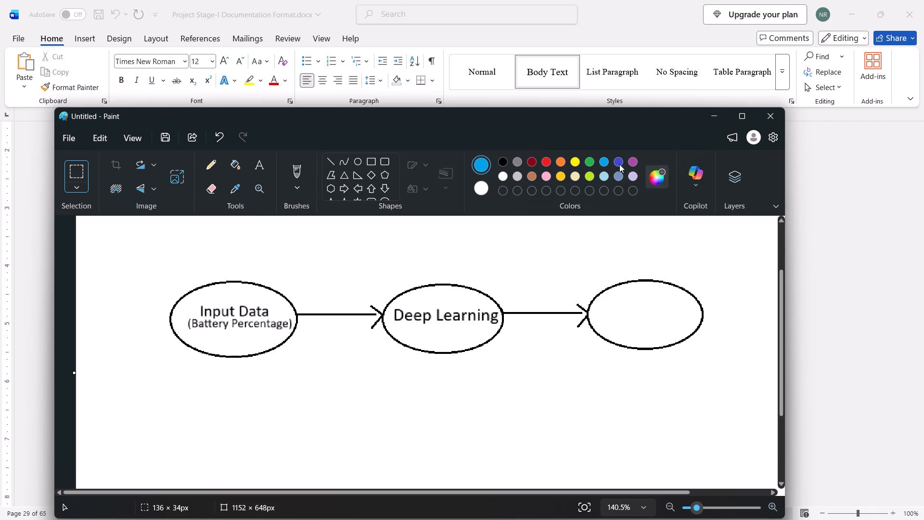
click(600, 160)
click(239, 172)
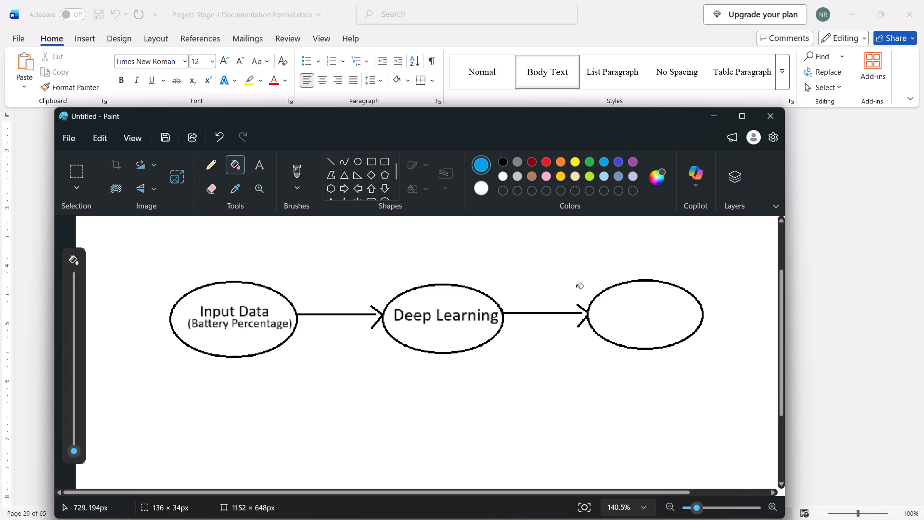
click(626, 331)
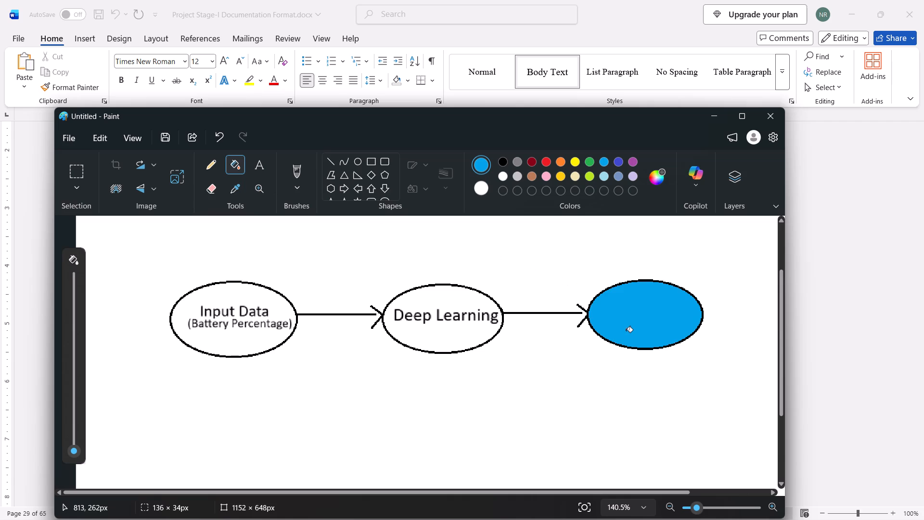
click(619, 175)
click(642, 307)
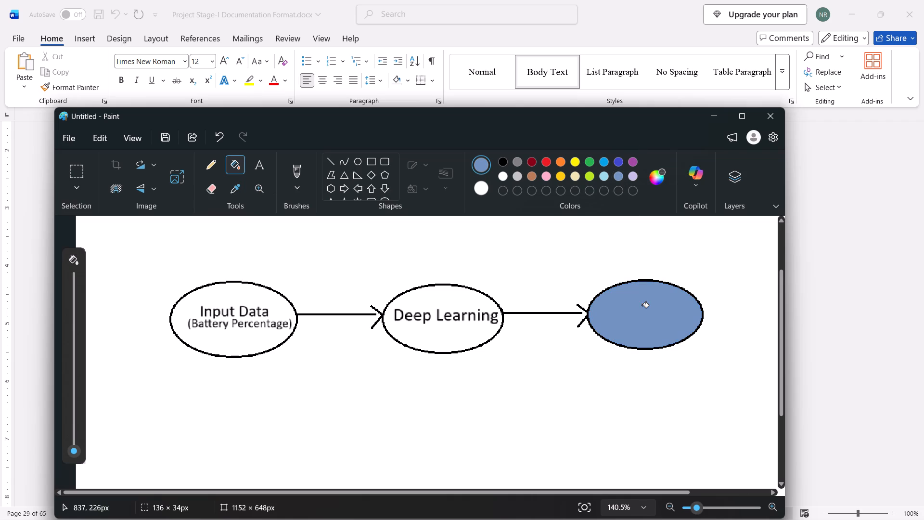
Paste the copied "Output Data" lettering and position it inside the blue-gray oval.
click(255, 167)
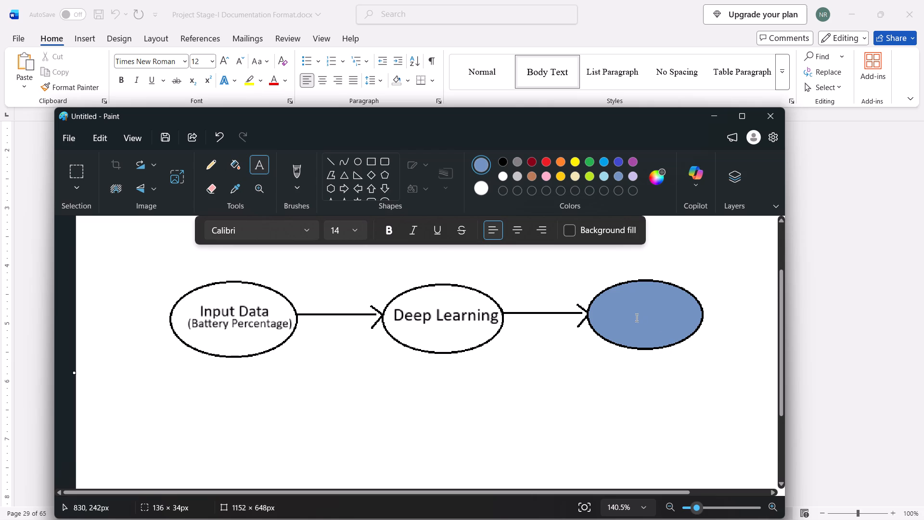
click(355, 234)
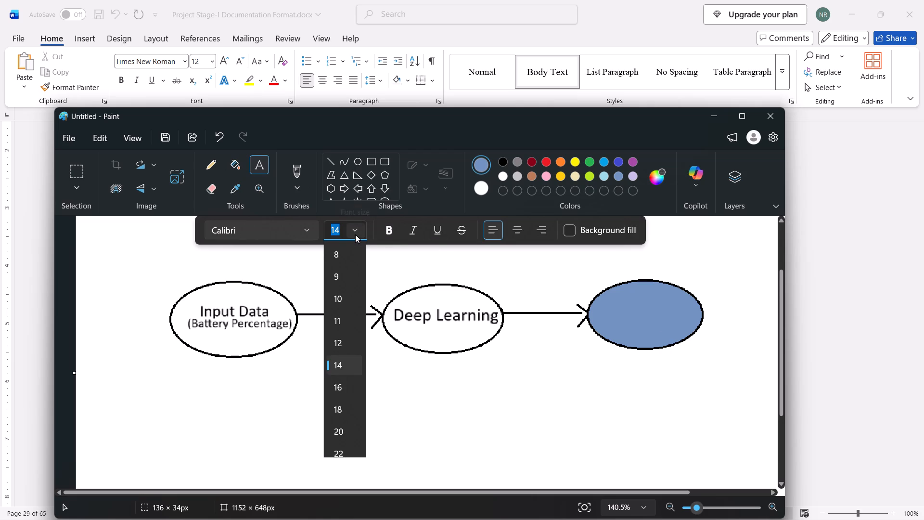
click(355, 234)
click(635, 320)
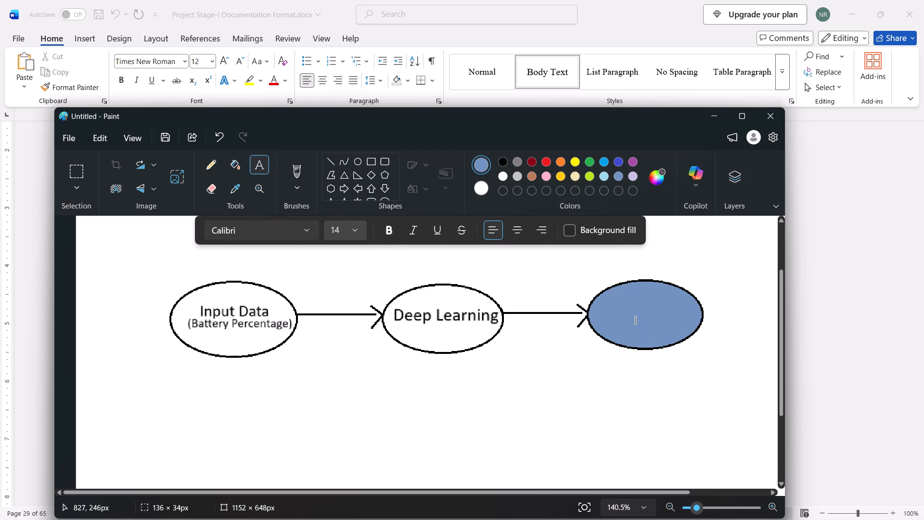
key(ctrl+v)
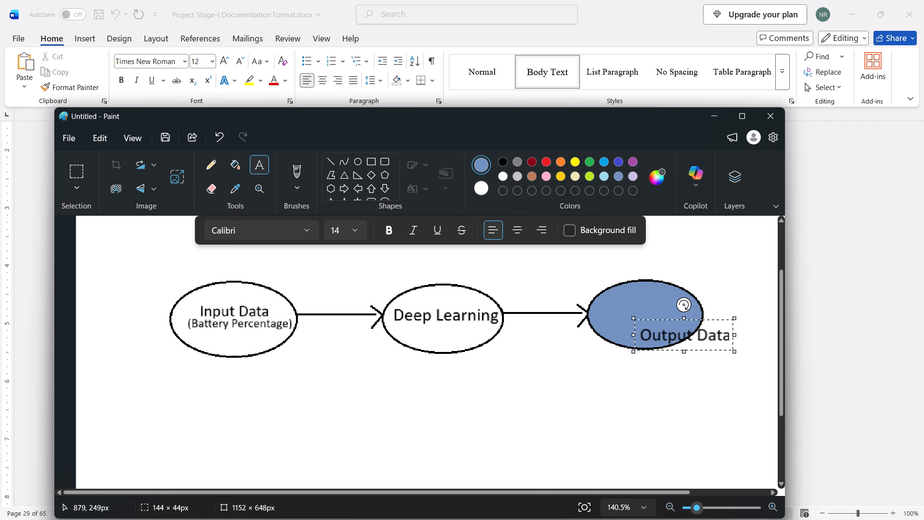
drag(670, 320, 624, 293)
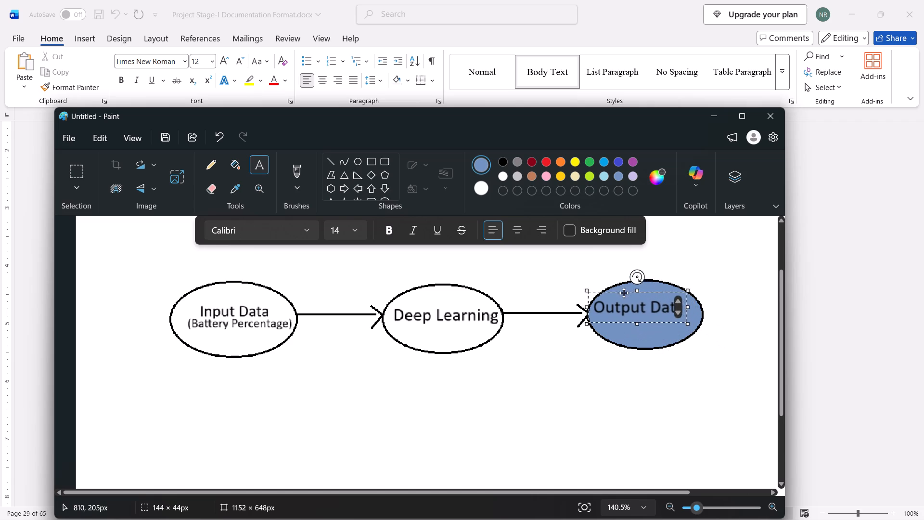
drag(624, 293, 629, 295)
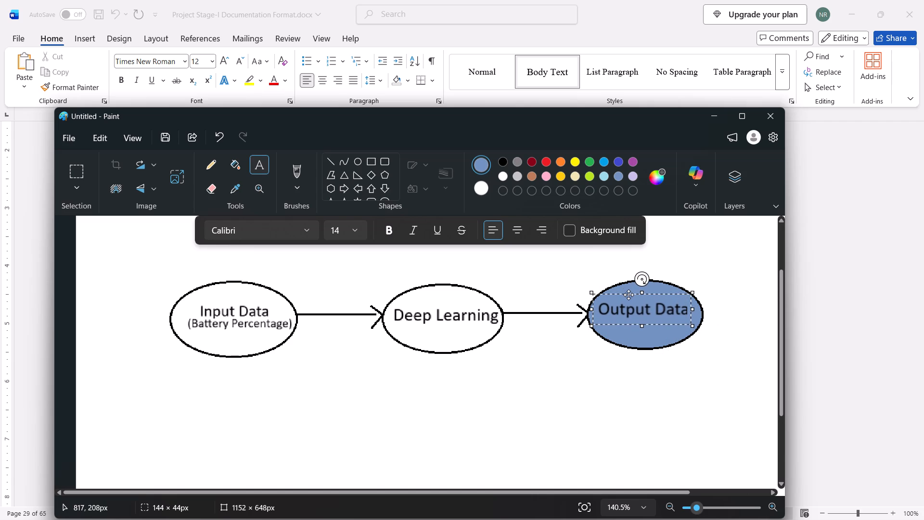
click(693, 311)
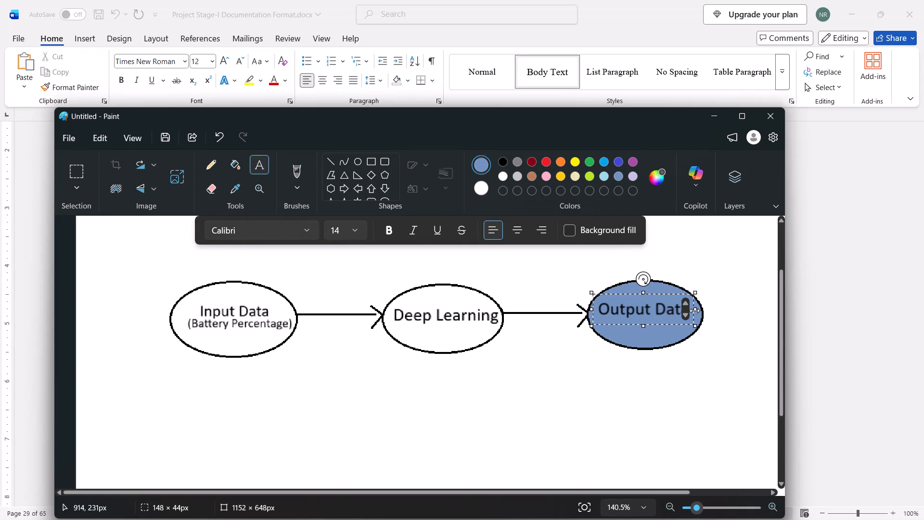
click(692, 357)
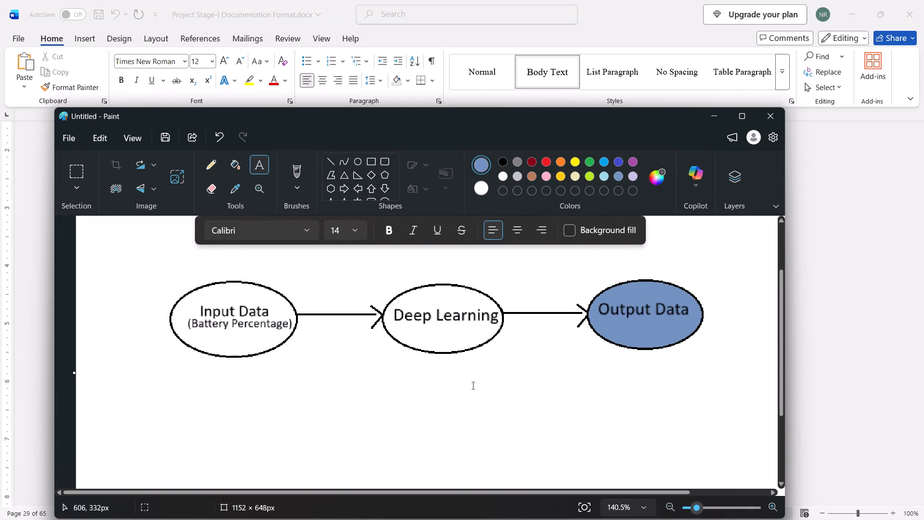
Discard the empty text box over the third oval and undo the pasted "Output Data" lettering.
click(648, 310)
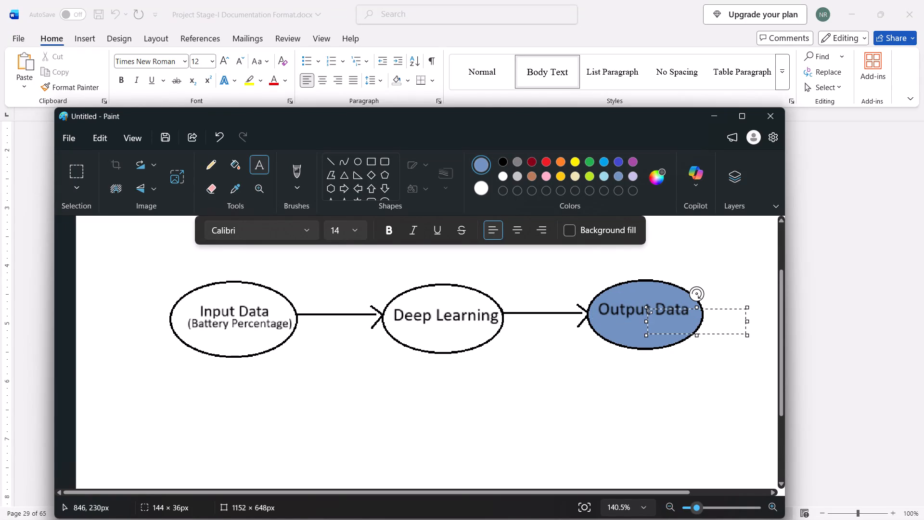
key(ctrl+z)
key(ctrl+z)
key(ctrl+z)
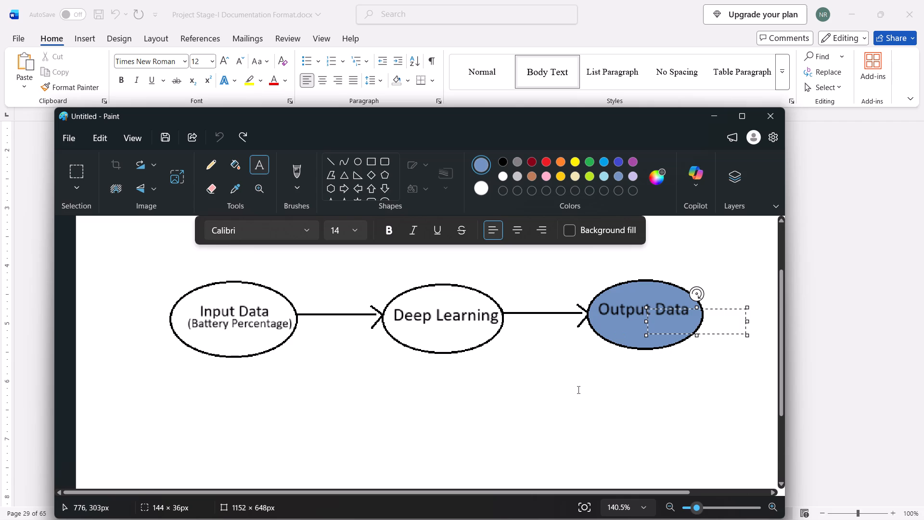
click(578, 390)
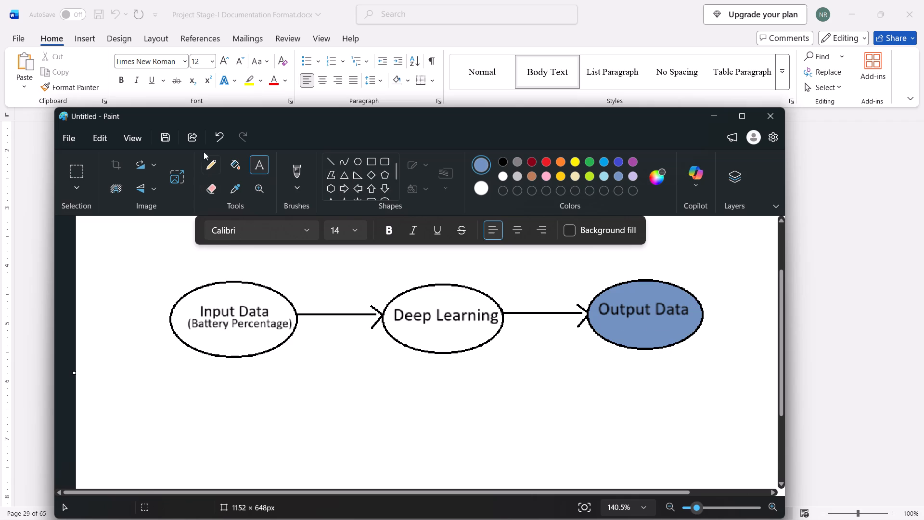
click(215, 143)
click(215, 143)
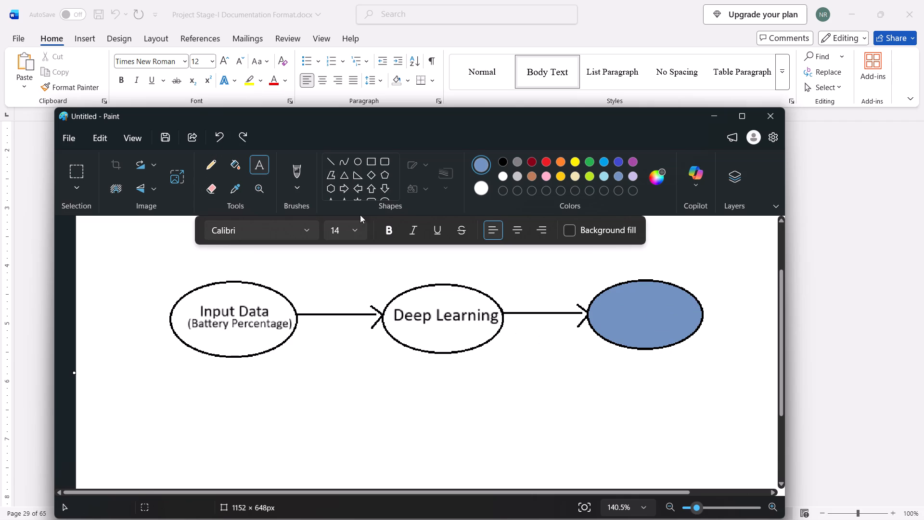
Add the text "Output Data" in black Calibri at size 18 and position it inside the blue-gray oval.
click(359, 231)
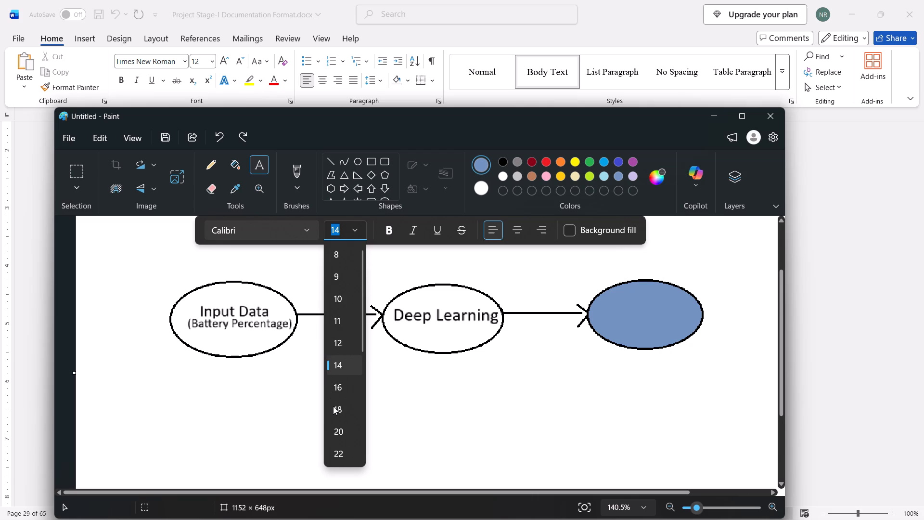
click(333, 406)
click(633, 309)
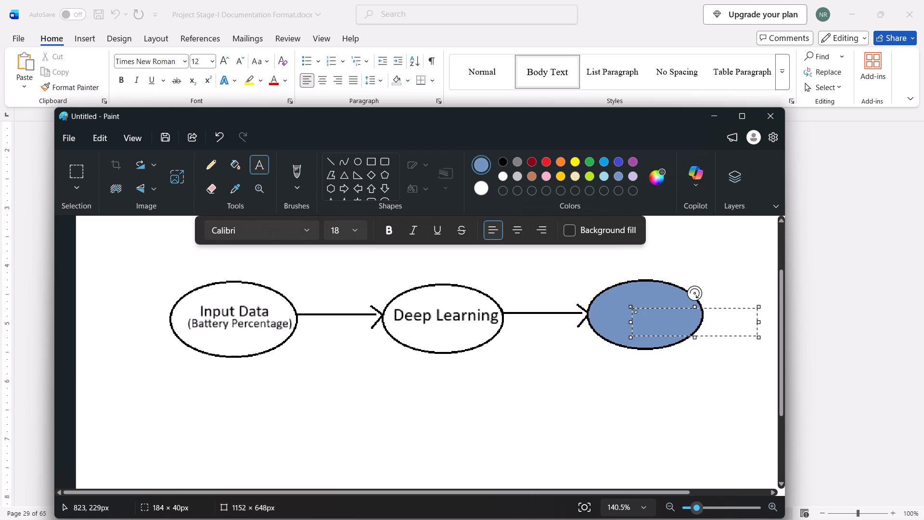
key(shift+o)
click(643, 320)
text(OO)
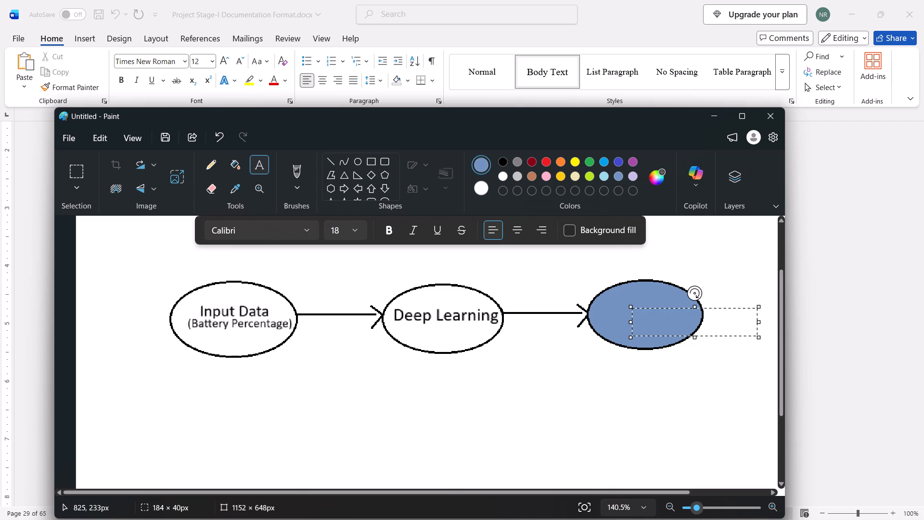
double_click(643, 320)
key(BackSpace)
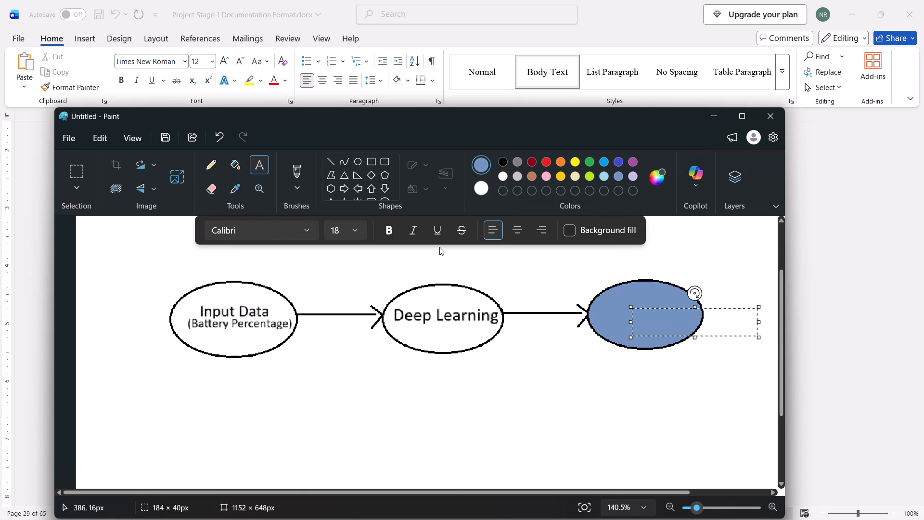
click(501, 166)
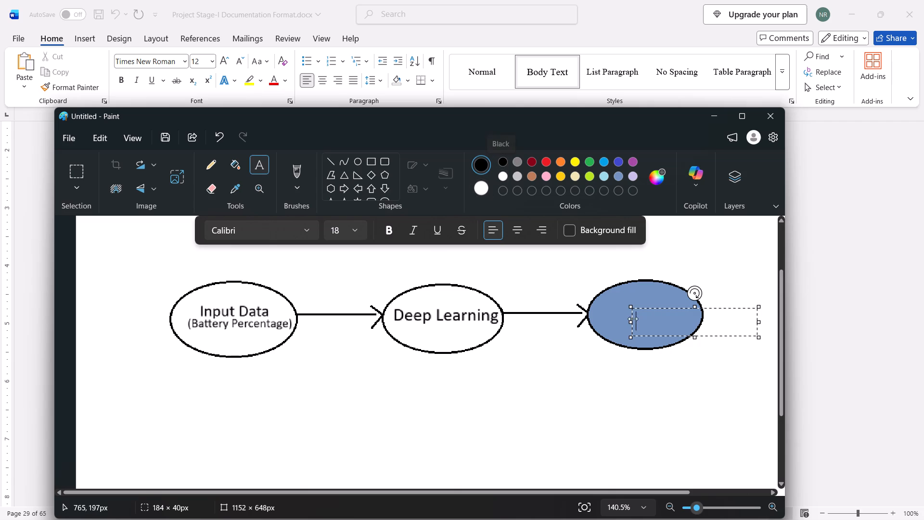
key(shift+o)
text(utput)
key(space)
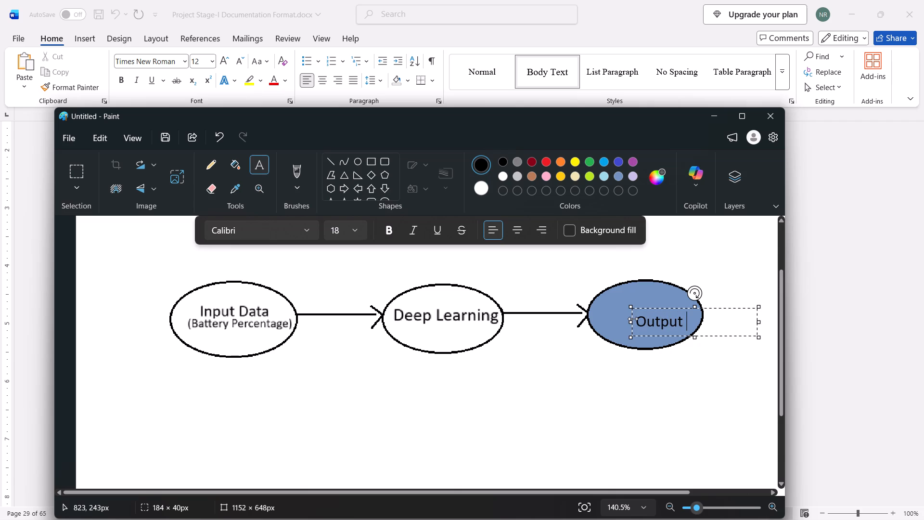
text(Data)
drag(686, 309, 652, 298)
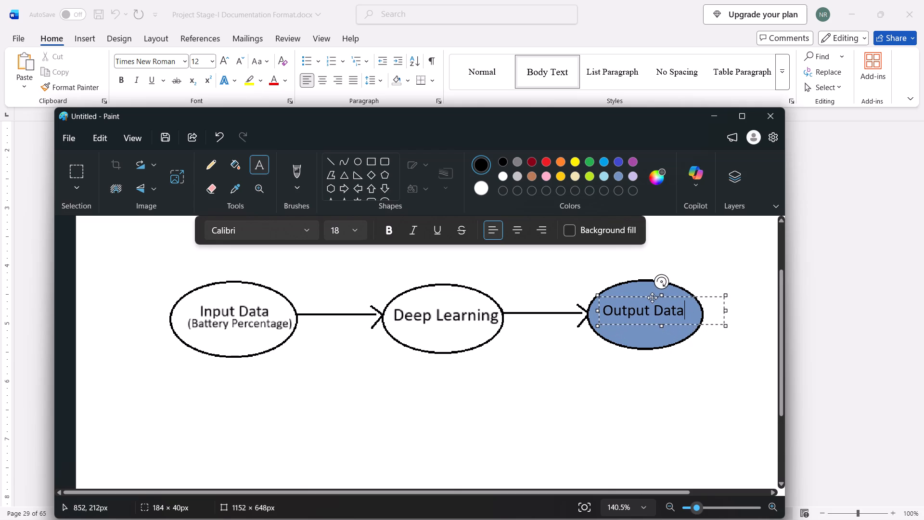
Enlarge the "Output Data" text in the blue-gray oval to size 20 and finish the text editing.
key(shift+Left)
key(shift+Left)
key(shift+Left)
key(shift+Left)
key(shift+Left)
key(shift+Left)
key(shift+Left)
key(shift+Left)
key(shift+Left)
key(shift+Left)
key(shift+Left)
key(shift+Left)
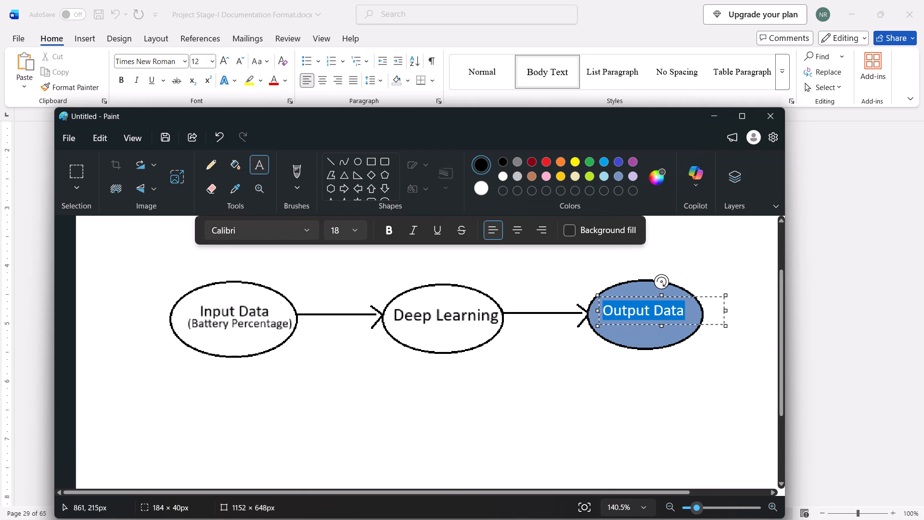
click(360, 231)
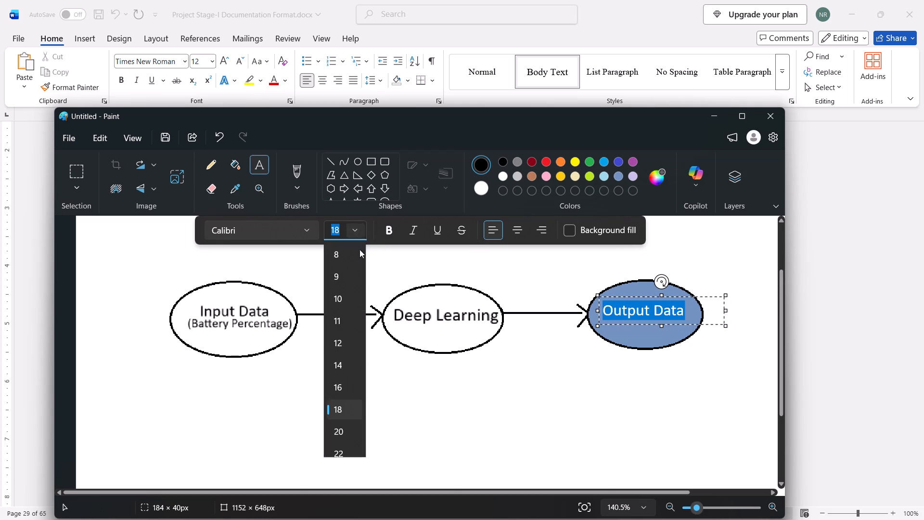
click(345, 425)
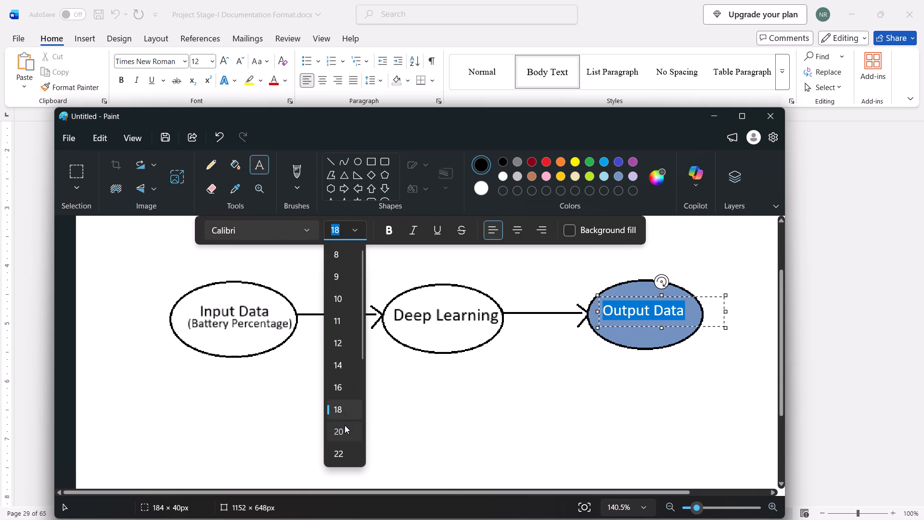
click(576, 359)
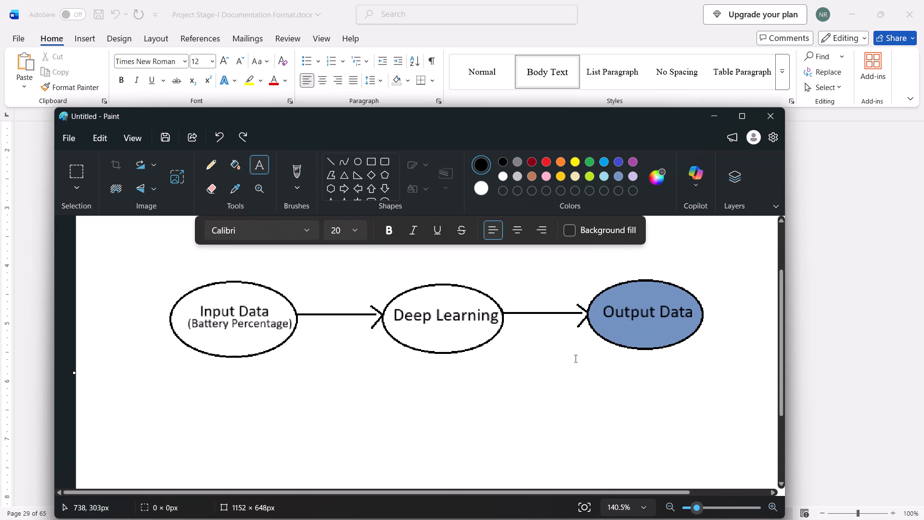
click(583, 322)
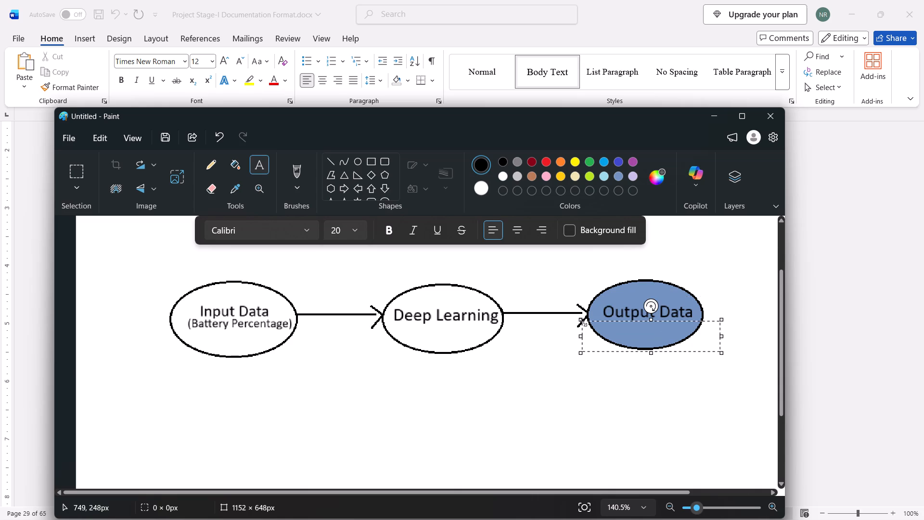
click(446, 319)
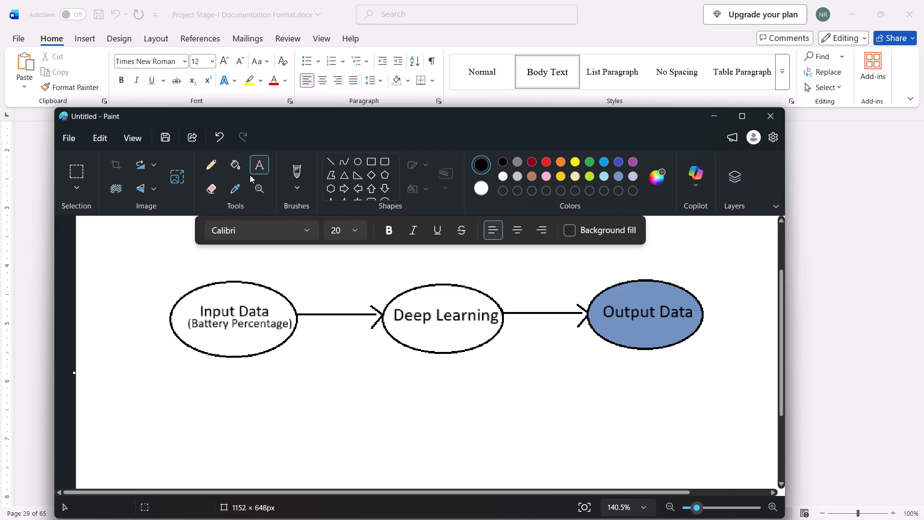
Copy the "Deep Learning" lettering with a rectangular selection and delete it from the middle oval.
click(84, 171)
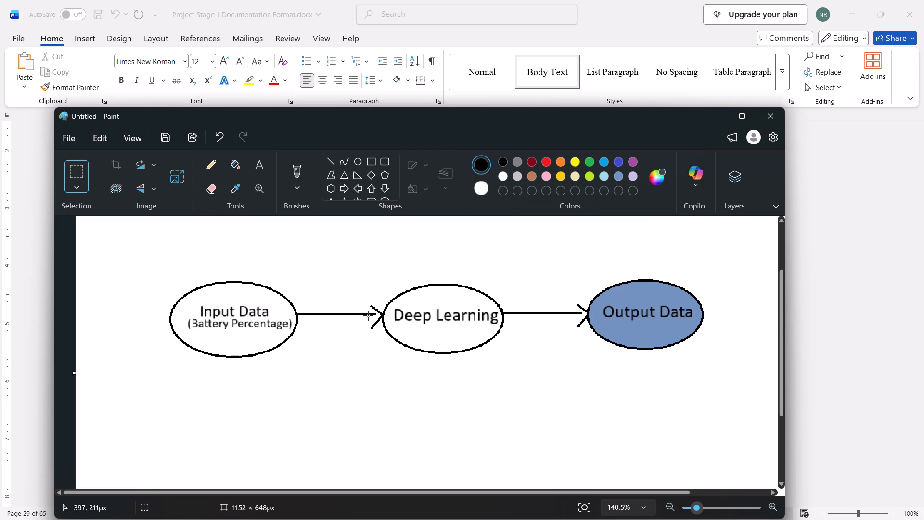
drag(393, 309, 469, 325)
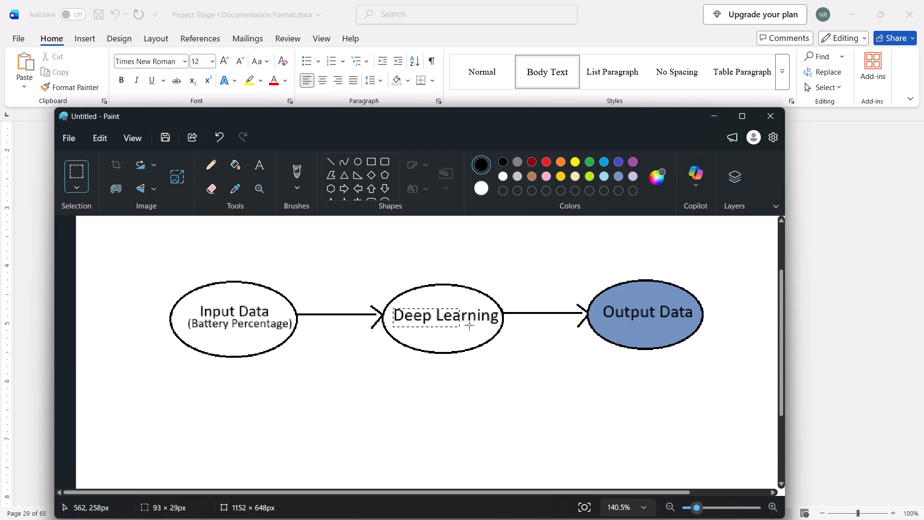
drag(469, 325, 501, 329)
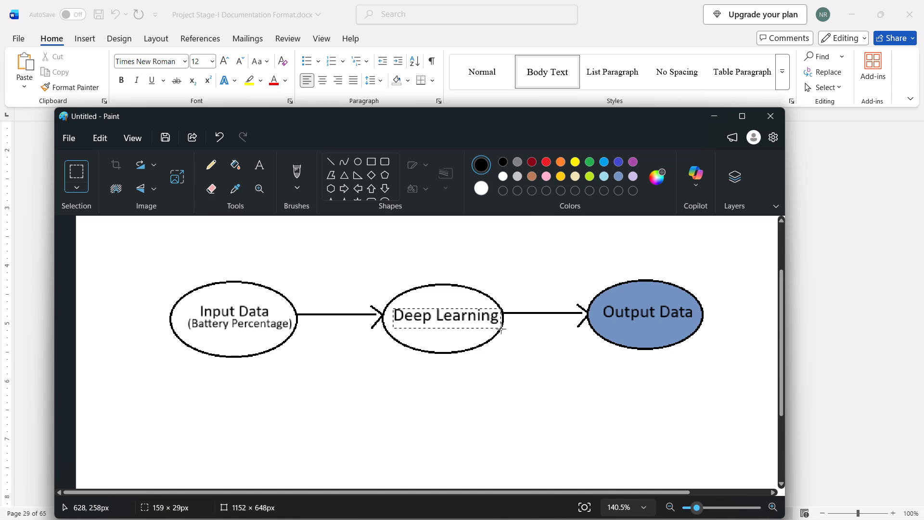
drag(501, 329, 500, 327)
key(ctrl+c)
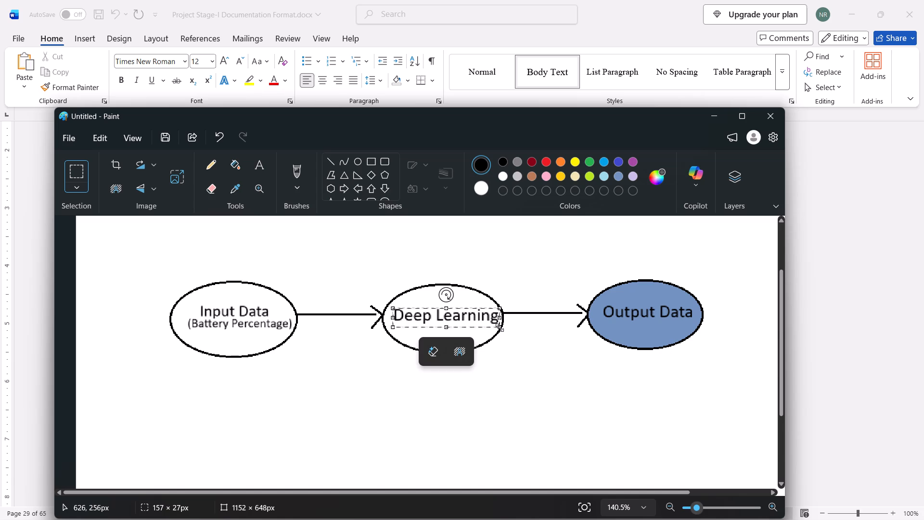
key(Delete)
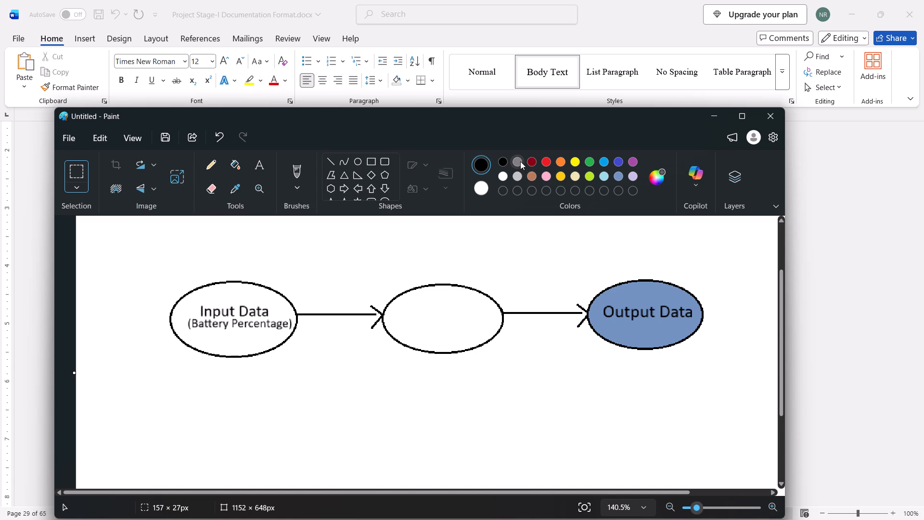
Fill the empty middle oval with brown.
click(530, 170)
click(233, 172)
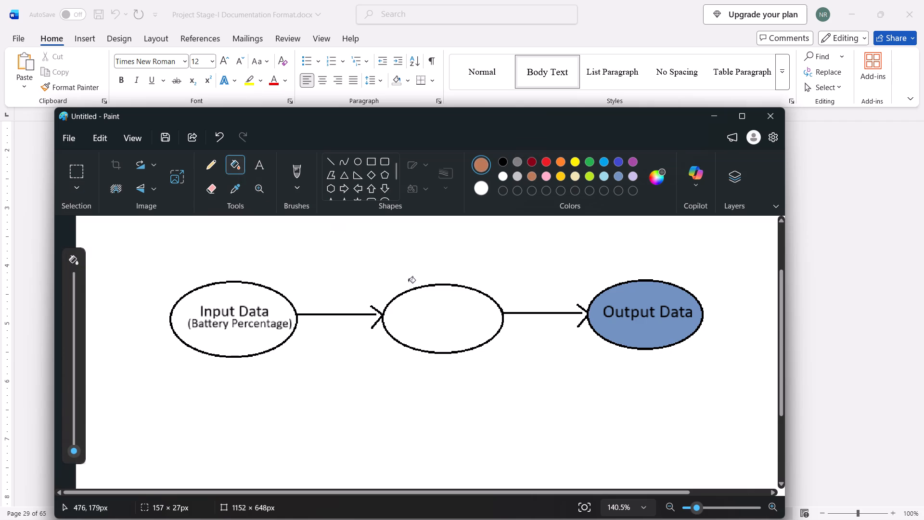
click(419, 330)
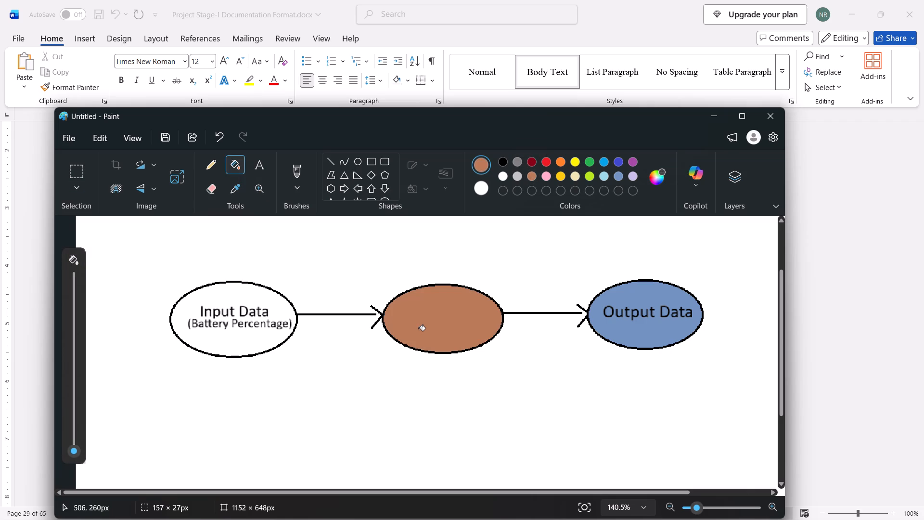
Add the text "Deep Learning" in black Calibri at size 20 and position it inside the brown oval.
click(261, 173)
click(502, 162)
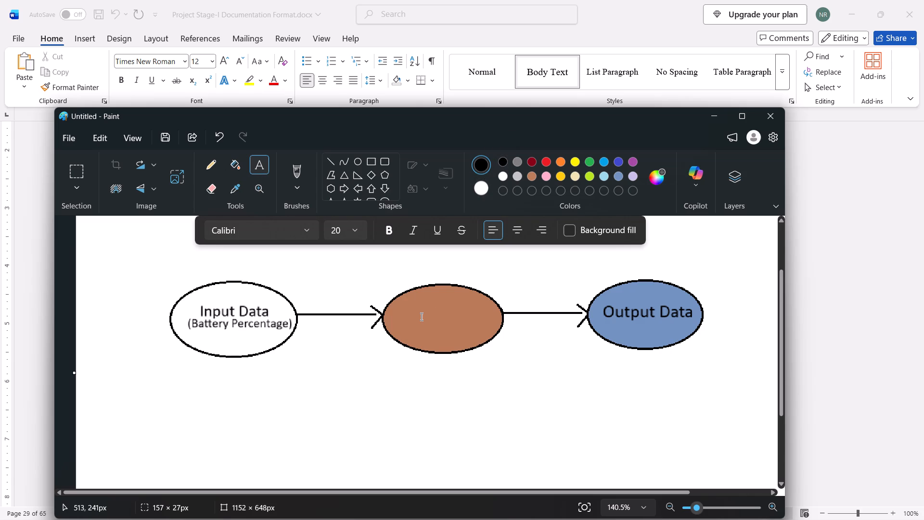
click(422, 317)
key(ctrl+v)
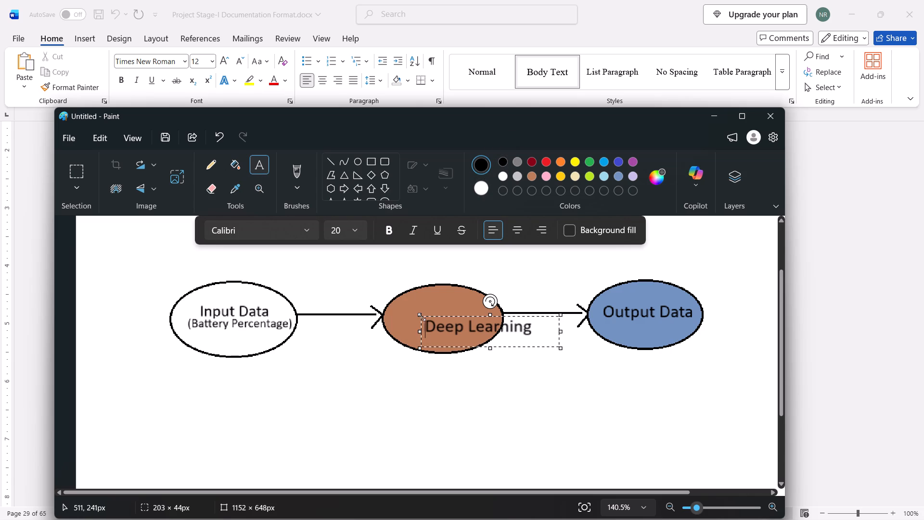
key(ctrl+z)
text(Deep L)
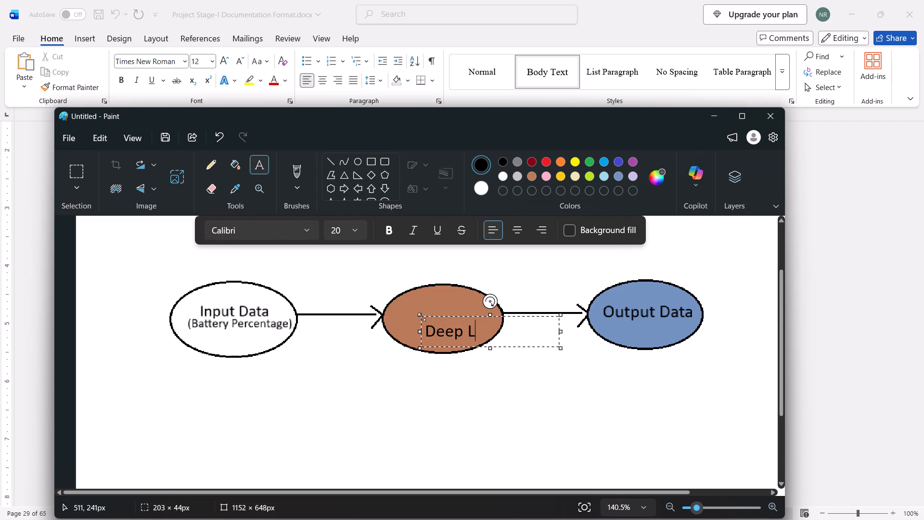
text(earning)
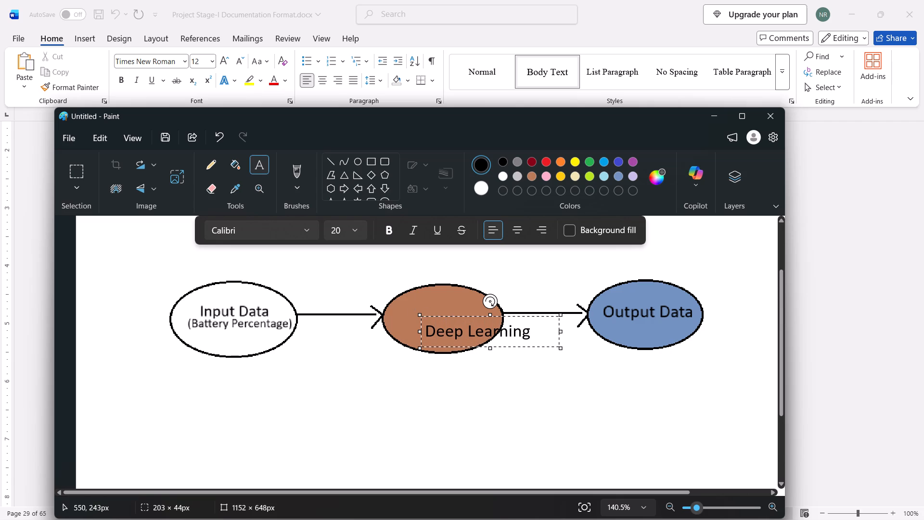
drag(454, 318, 425, 302)
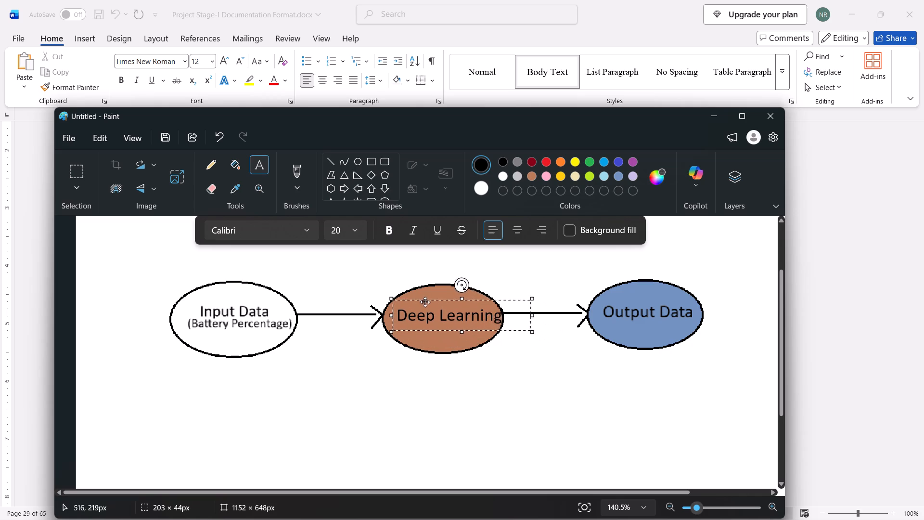
drag(425, 302, 419, 301)
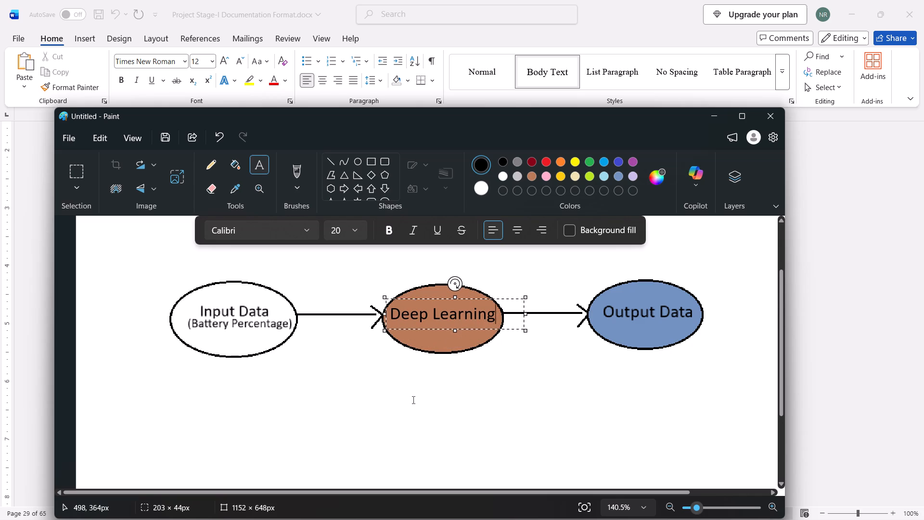
click(413, 400)
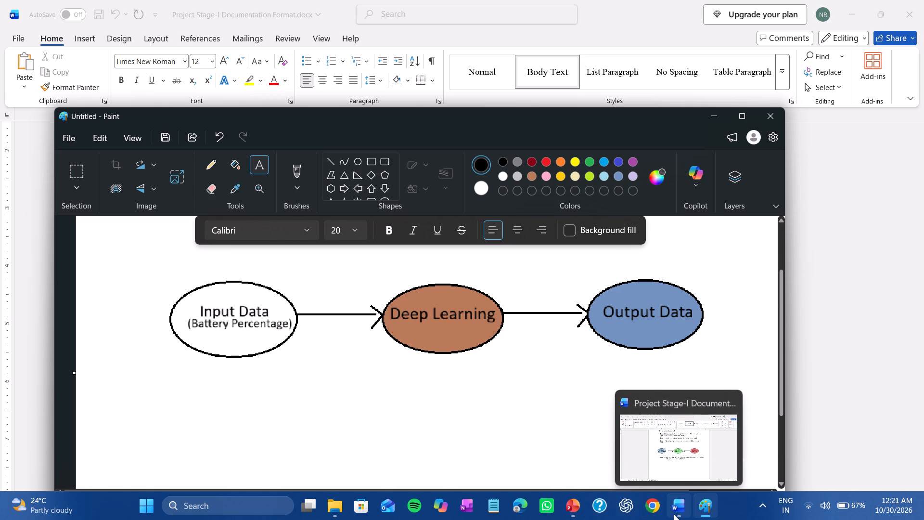
Check the existing dataflow figure in the Word report and capture a screen snip of the complete three-oval diagram in Paint.
click(675, 445)
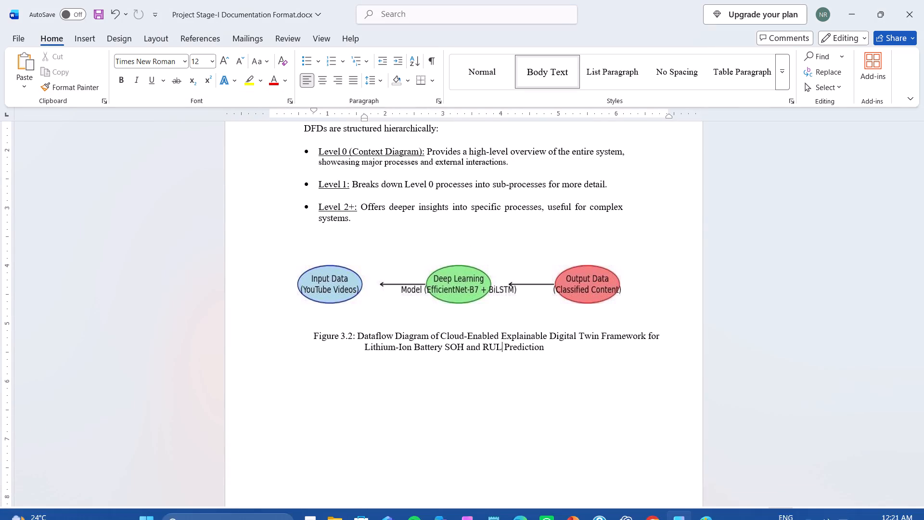
click(701, 465)
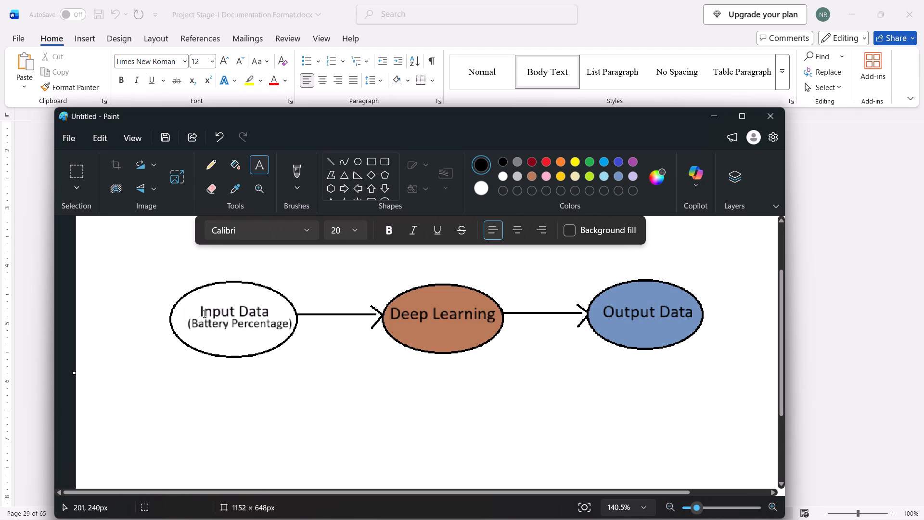
key(Print)
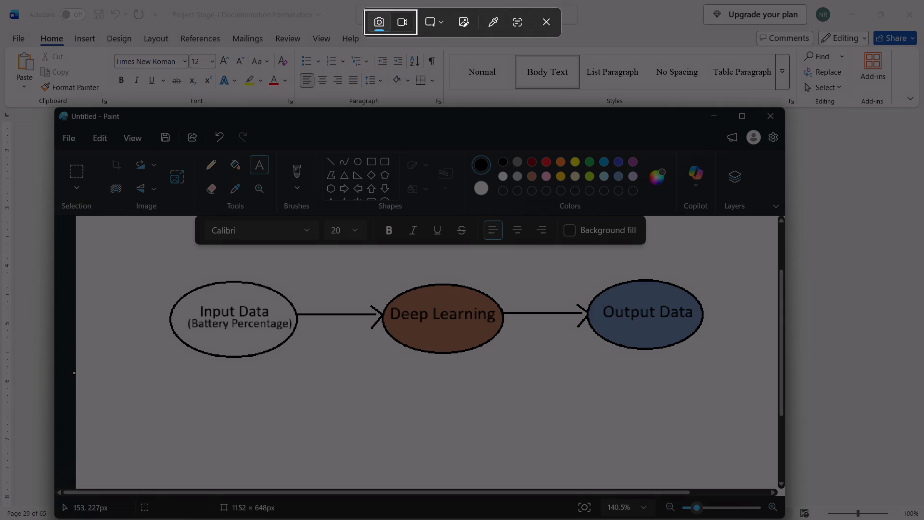
drag(150, 267, 755, 438)
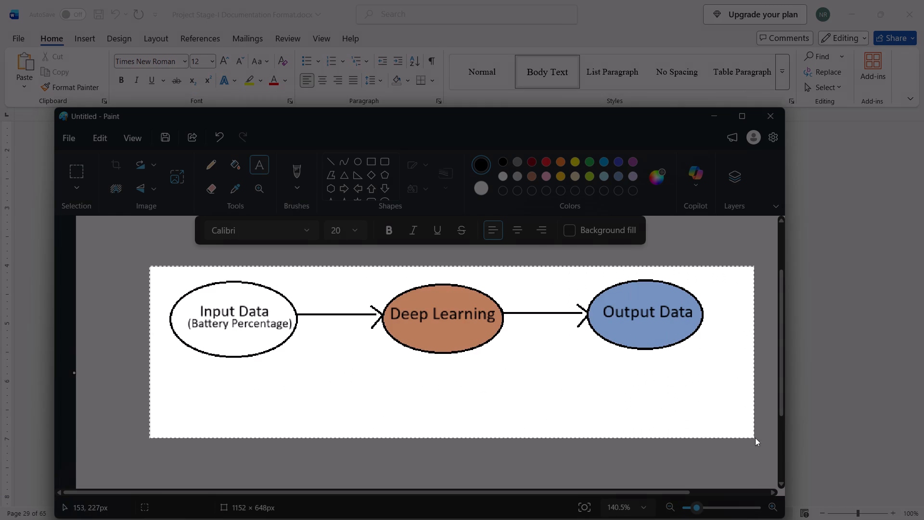
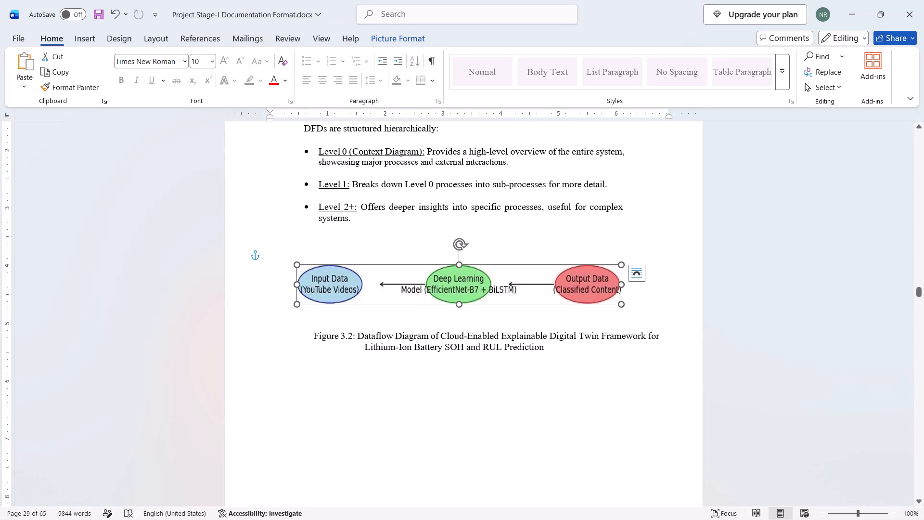
Delete the old YouTube-videos dataflow diagram above the Figure 3.2 caption and start inserting a picture from this device.
key(Delete)
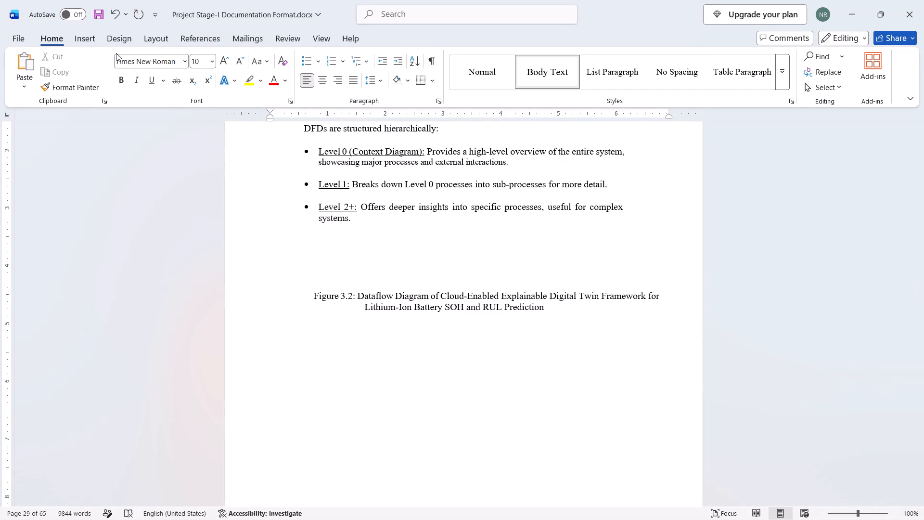
click(91, 42)
click(133, 83)
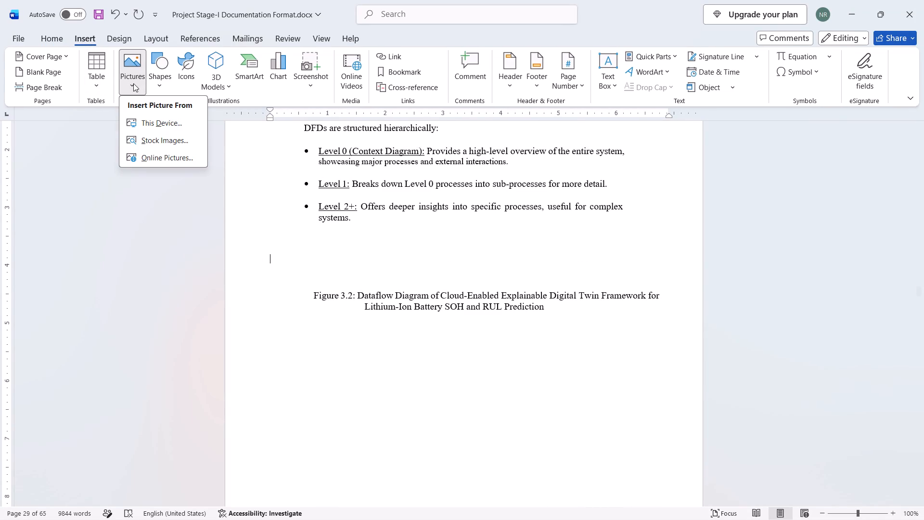
click(163, 125)
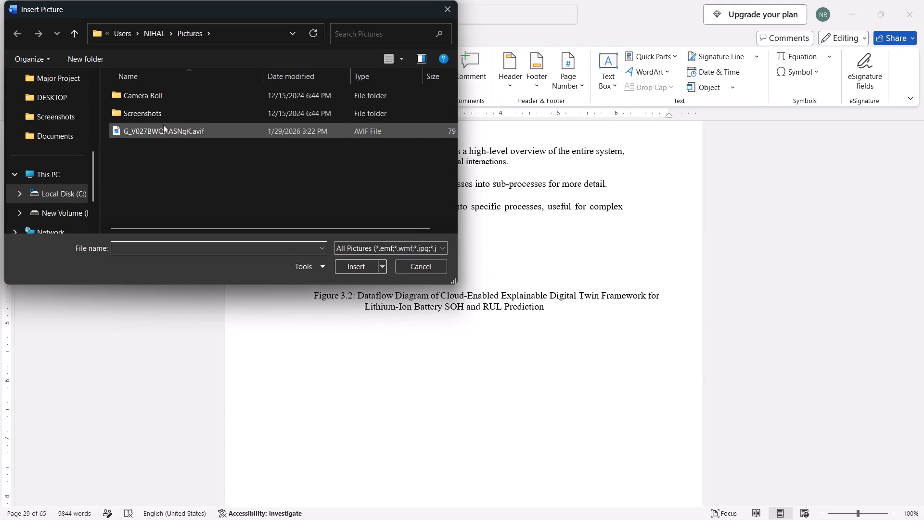
Look through the Desktop folder, including via Local Disk (C:) and OneDrive, for the generated diagram image.
scroll(64, 169, up, 3)
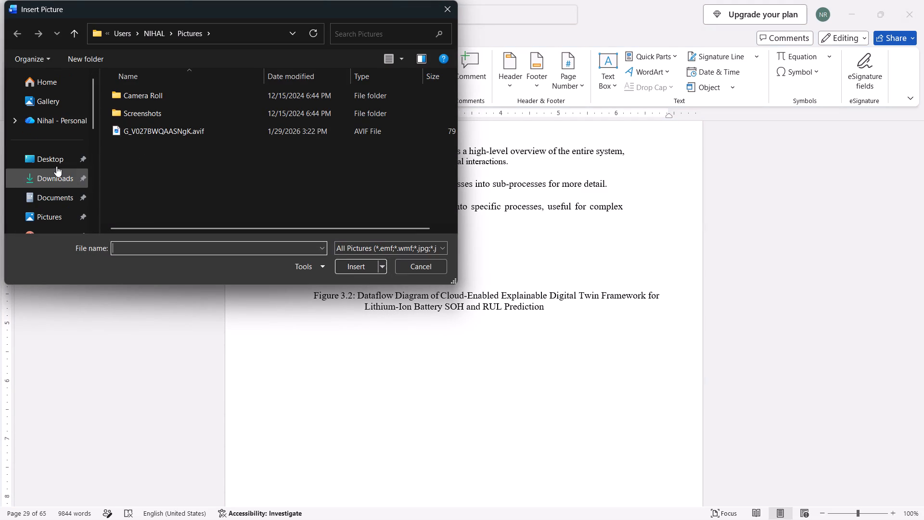
click(56, 166)
scroll(248, 157, down, 3)
scroll(248, 157, up, 2)
scroll(248, 157, down, 5)
scroll(248, 157, up, 3)
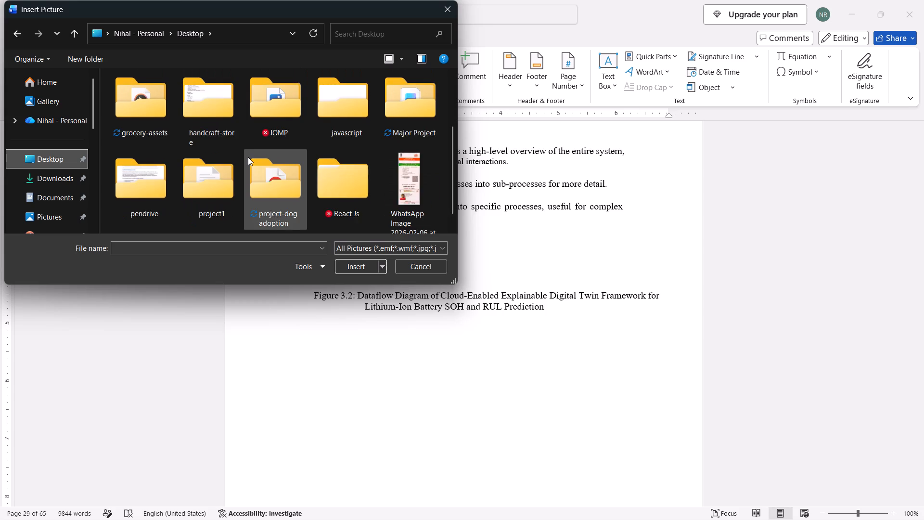
scroll(248, 157, up, 4)
scroll(248, 157, down, 3)
scroll(248, 157, up, 5)
scroll(248, 157, down, 6)
scroll(248, 157, up, 6)
scroll(38, 184, down, 4)
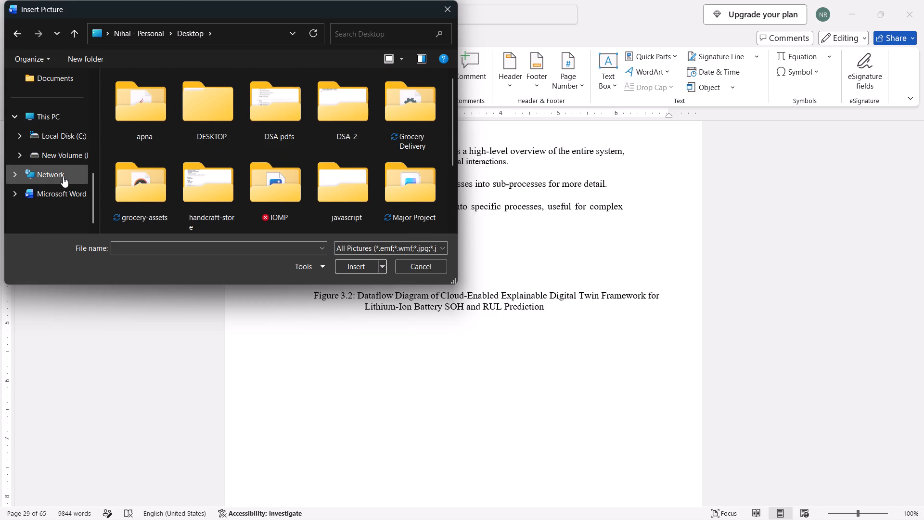
click(68, 136)
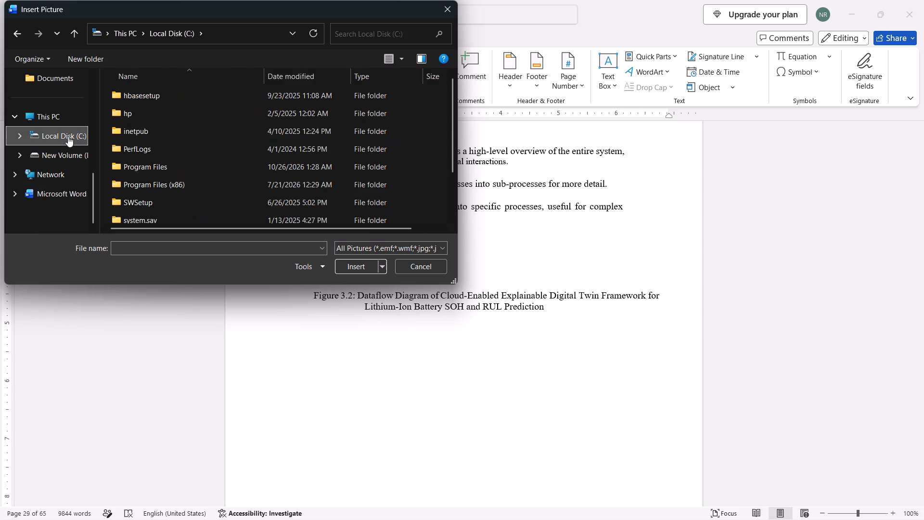
scroll(176, 176, down, 2)
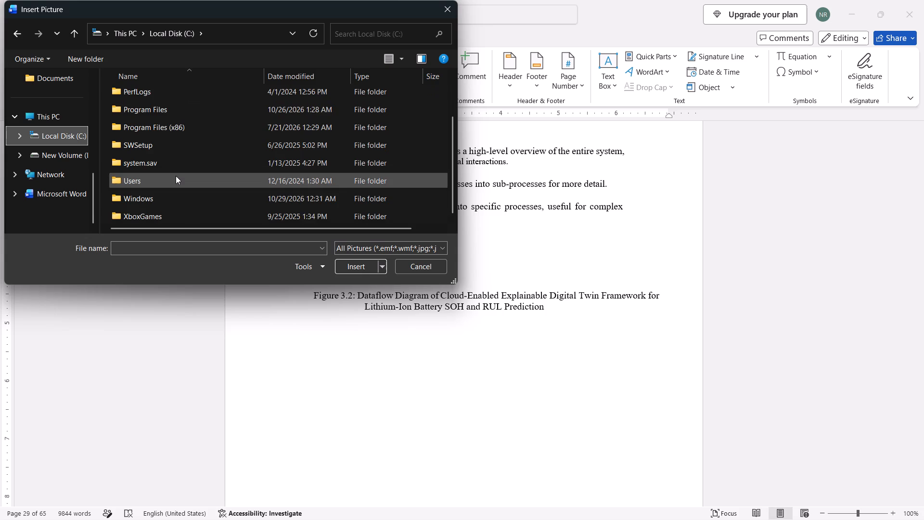
double_click(159, 185)
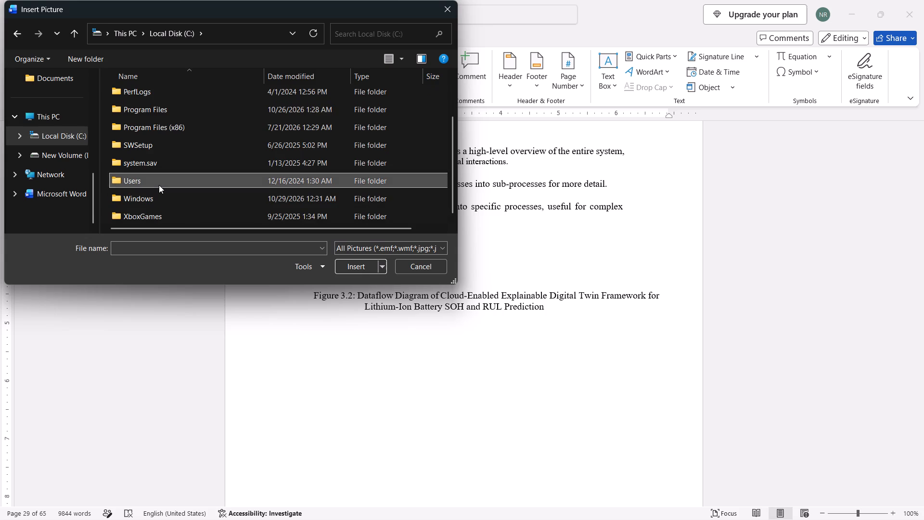
double_click(167, 120)
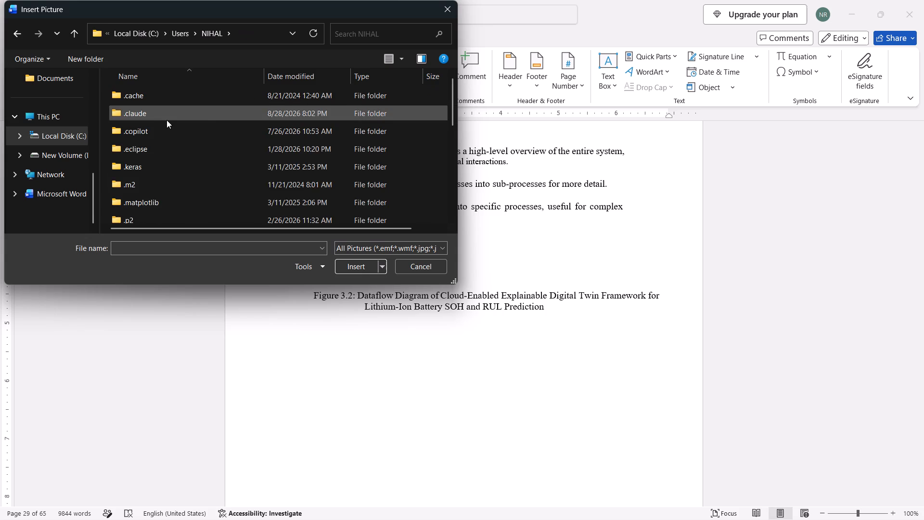
scroll(167, 120, down, 2)
double_click(162, 164)
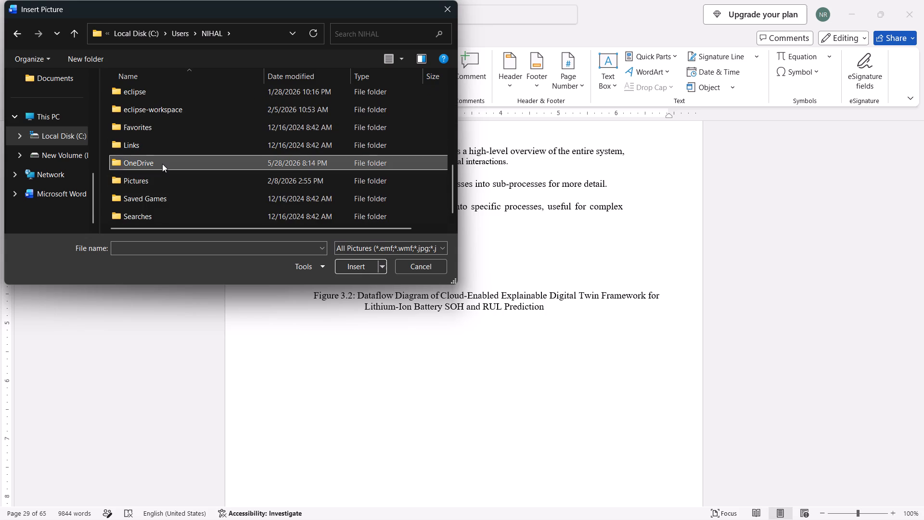
double_click(153, 133)
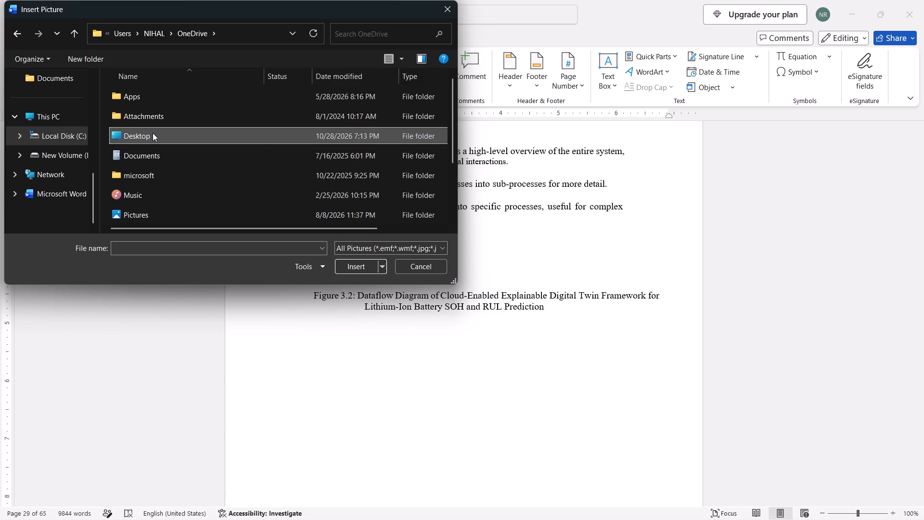
scroll(153, 133, down, 2)
scroll(153, 133, up, 2)
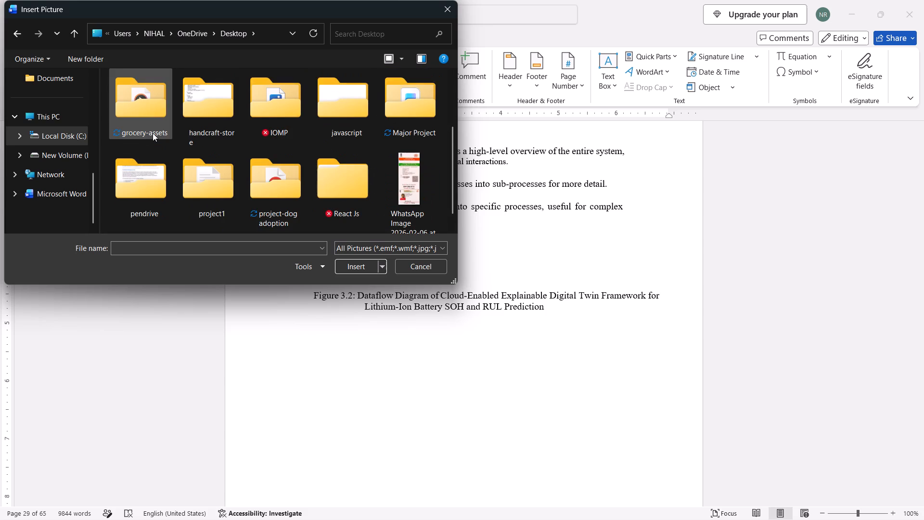
scroll(153, 133, down, 5)
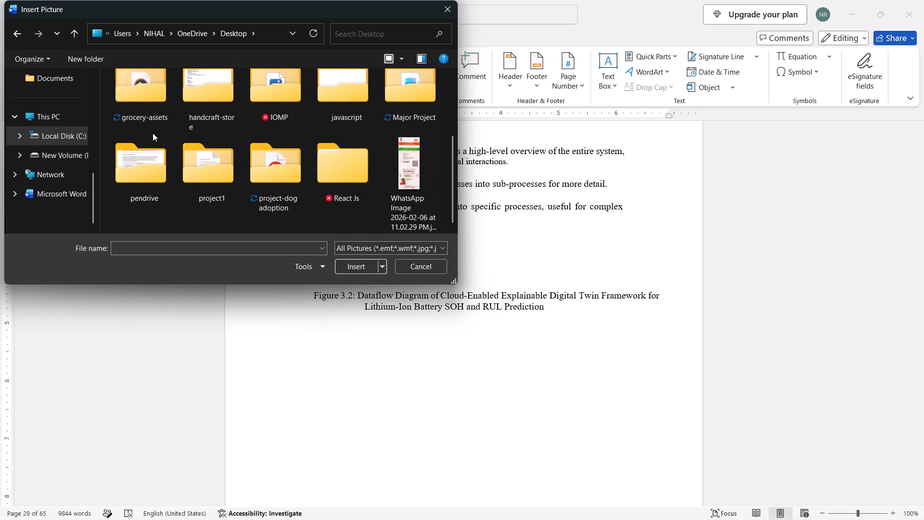
scroll(55, 144, up, 5)
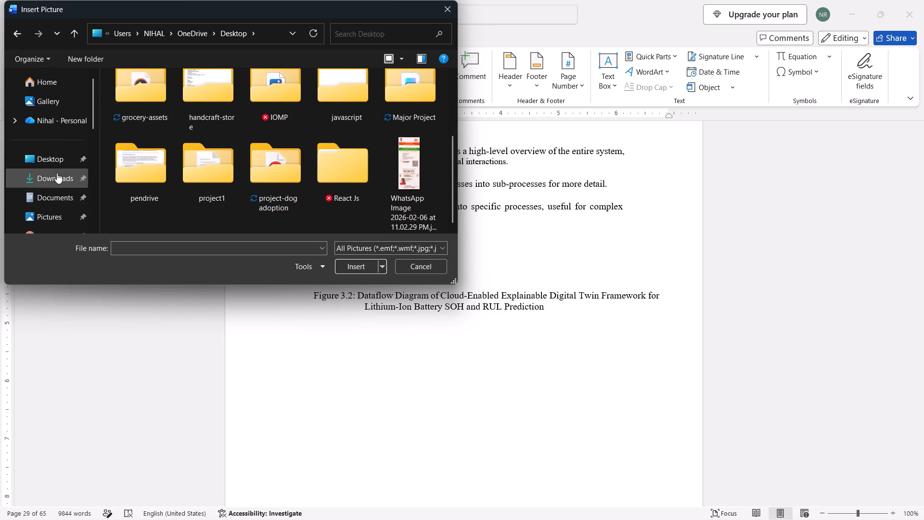
Insert "ChatGPT Image Oct 30, 2026, 12_23_56 AM.png" from Downloads above the Figure 3.2 caption.
click(57, 175)
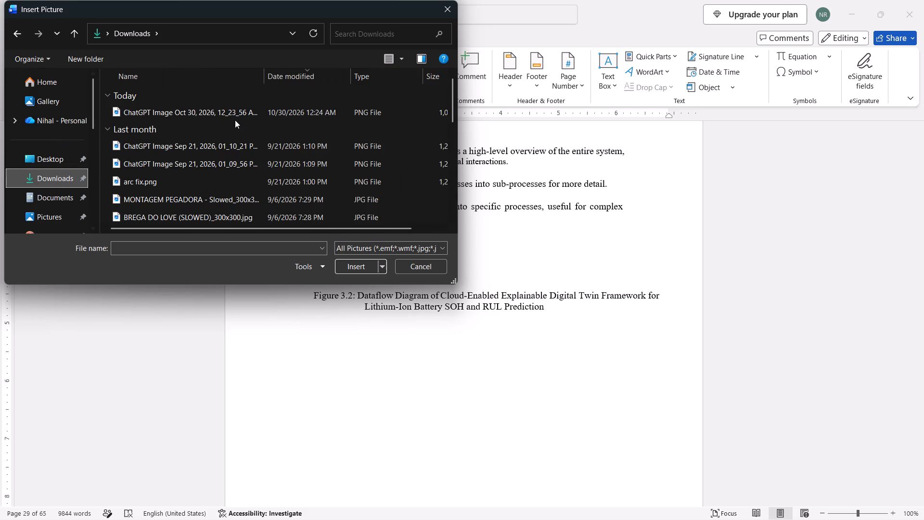
click(241, 115)
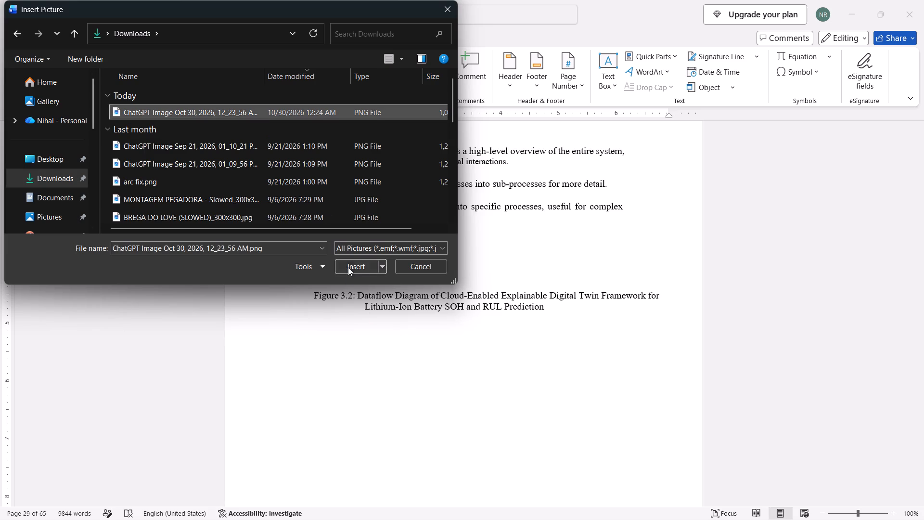
click(349, 264)
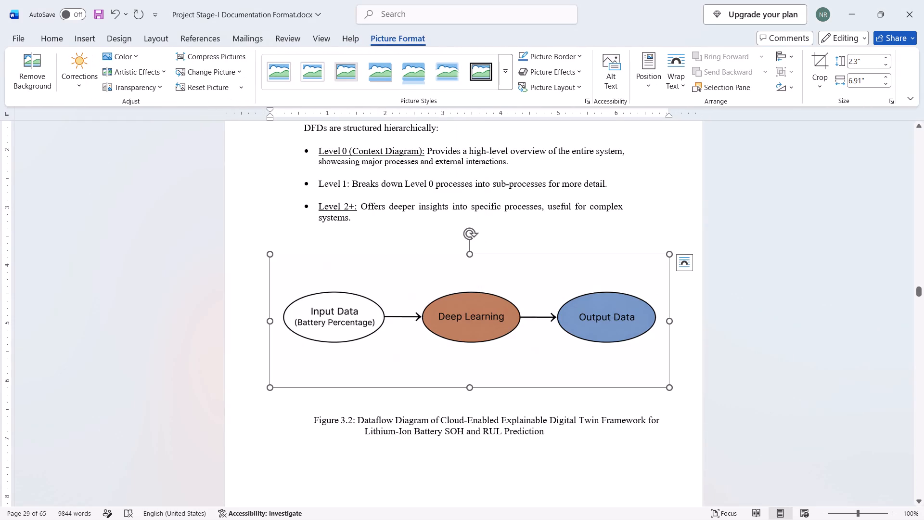
right_click(494, 466)
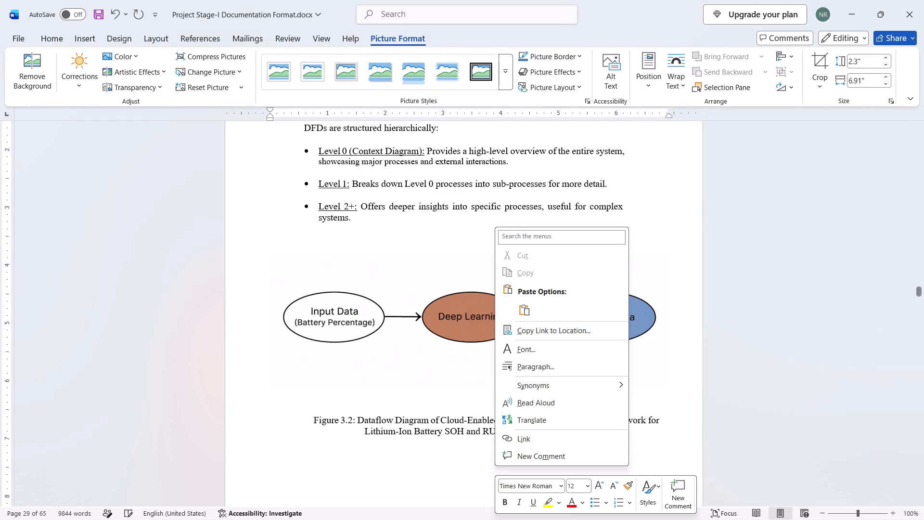
click(427, 443)
Review the Implementation chapter through Figures 4.1 to 4.3 for leftover YouTube content that does not fit the battery project.
scroll(427, 443, down, 2)
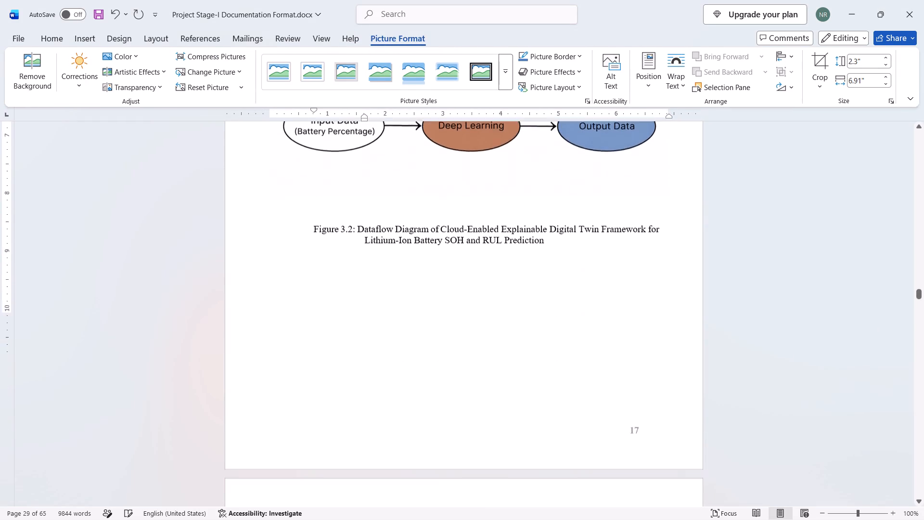
scroll(427, 443, down, 3)
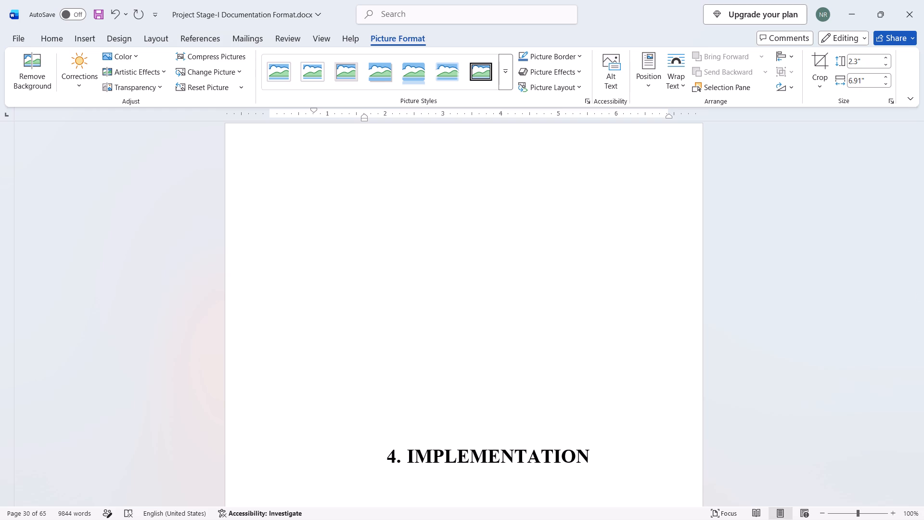
scroll(427, 443, down, 4)
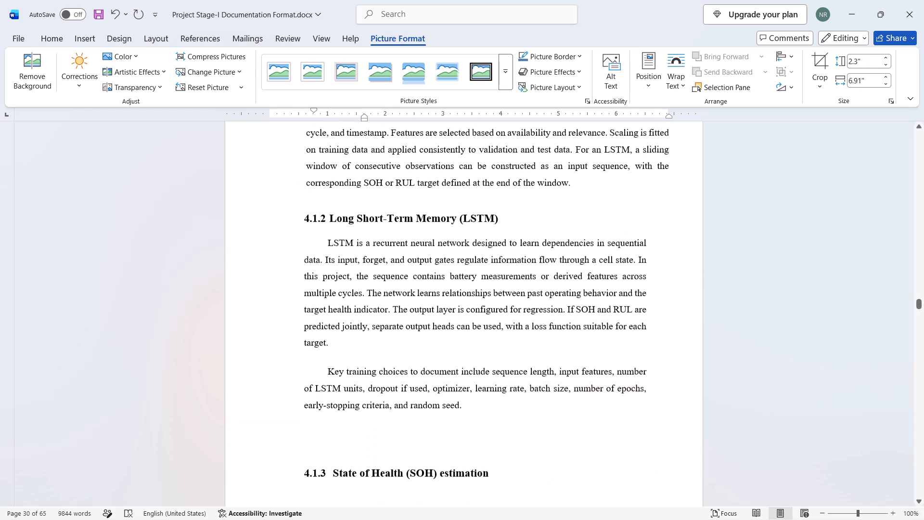
scroll(427, 443, up, 1)
scroll(427, 443, down, 3)
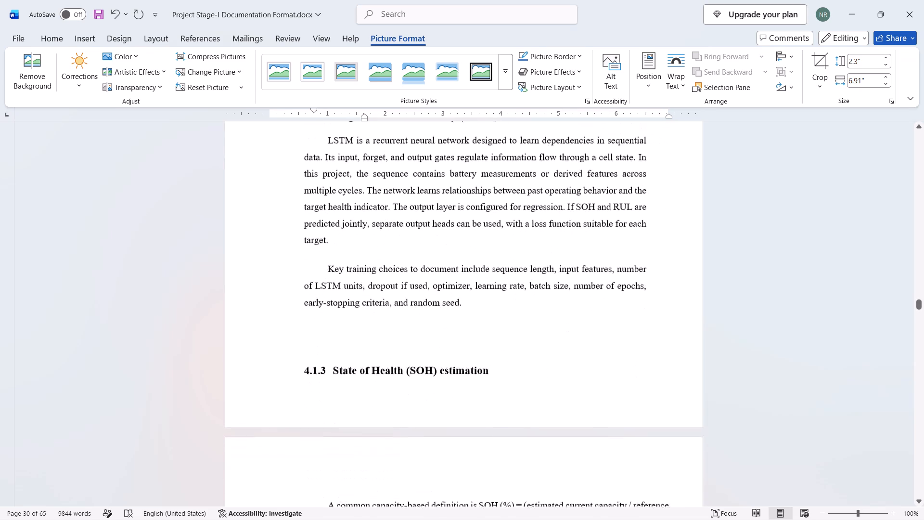
scroll(427, 443, down, 4)
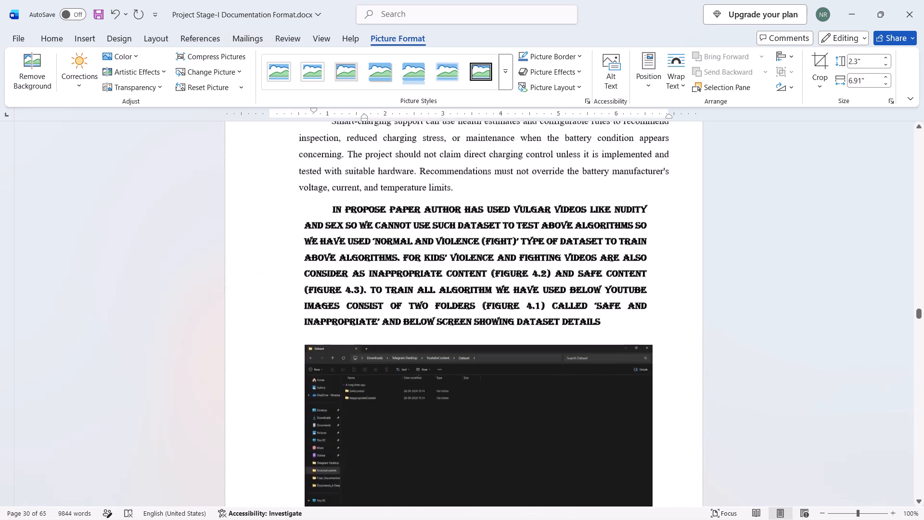
scroll(427, 443, down, 1)
scroll(427, 443, up, 1)
scroll(427, 443, down, 1)
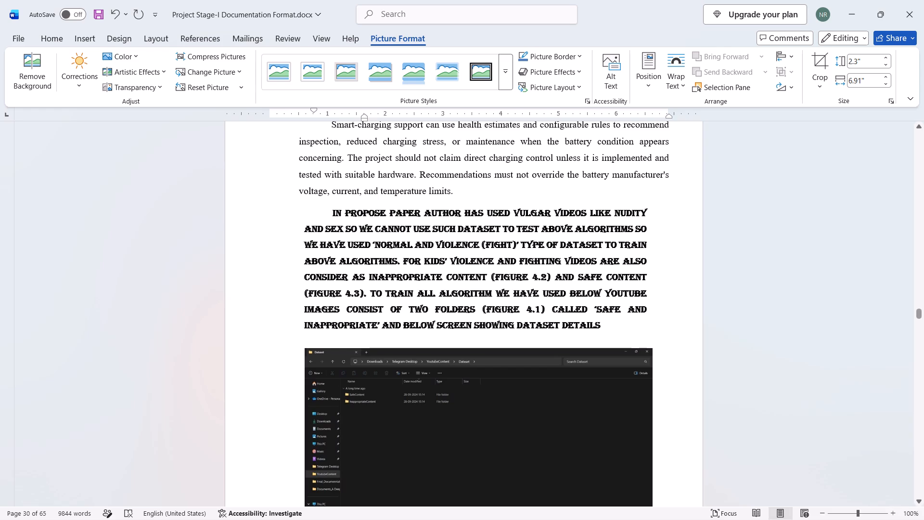
scroll(714, 440, down, 1)
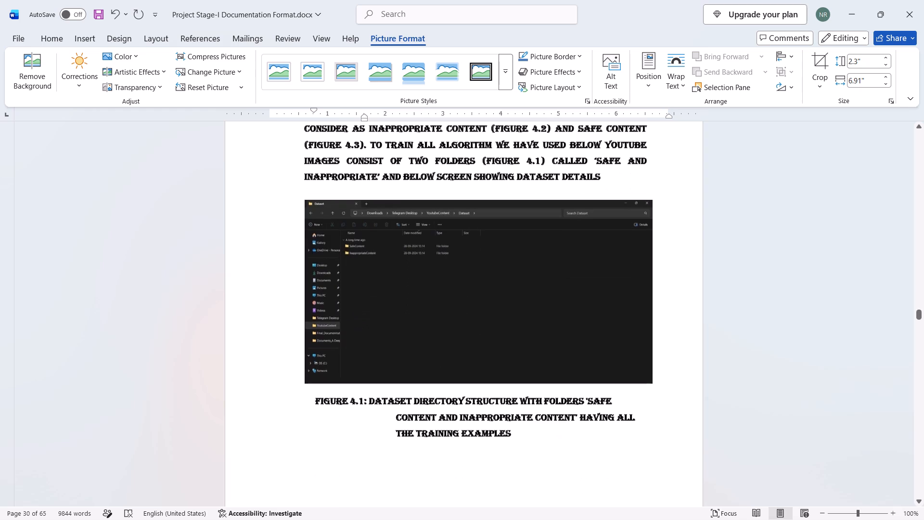
scroll(714, 440, up, 1)
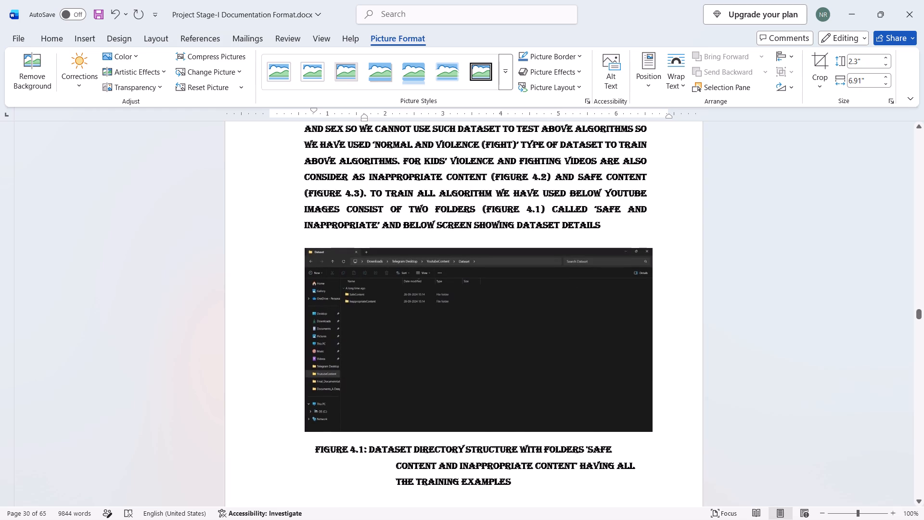
scroll(714, 440, down, 2)
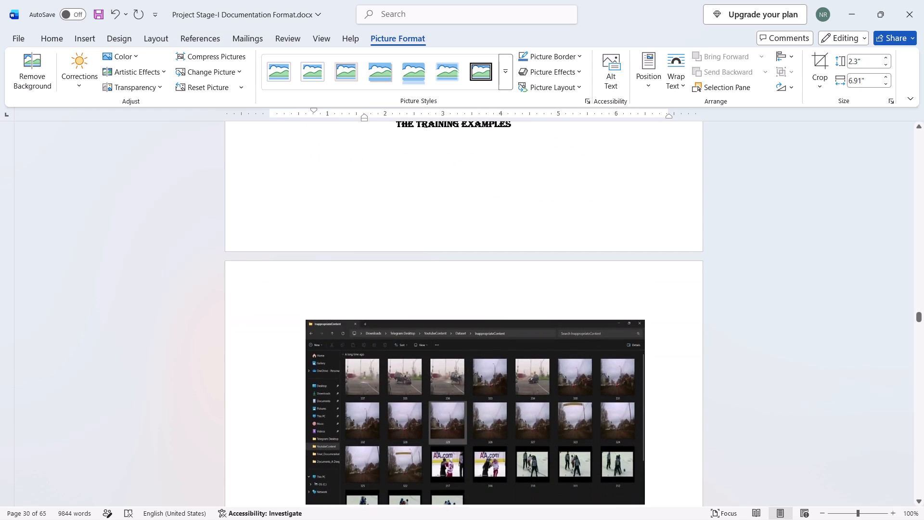
scroll(587, 415, down, 2)
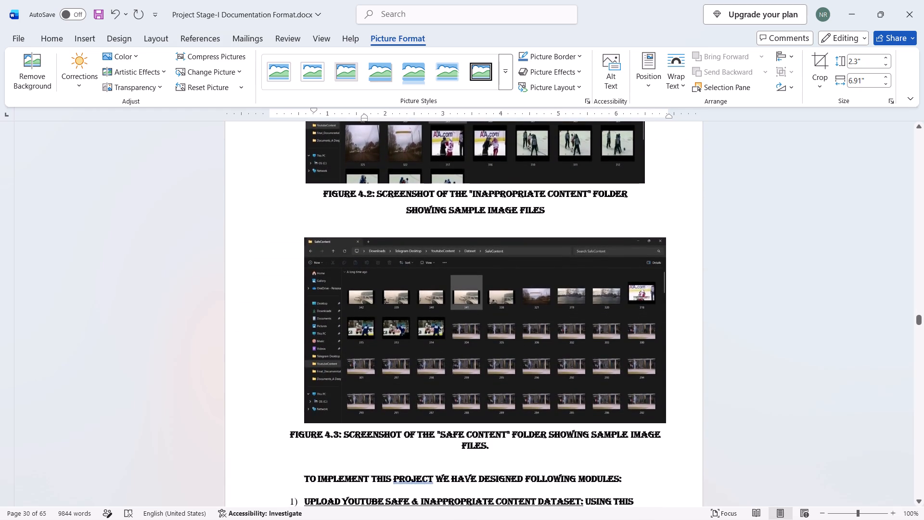
scroll(587, 415, up, 4)
scroll(587, 415, down, 1)
scroll(587, 415, up, 1)
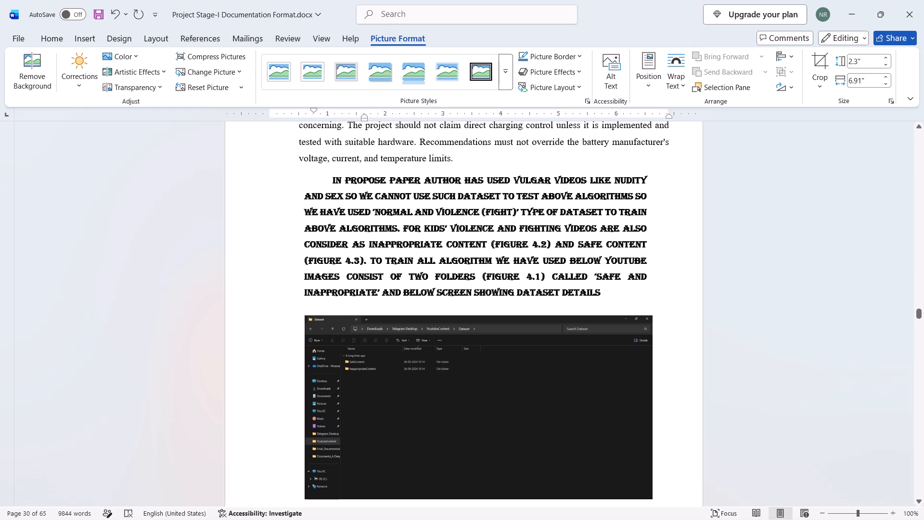
drag(606, 294, 332, 177)
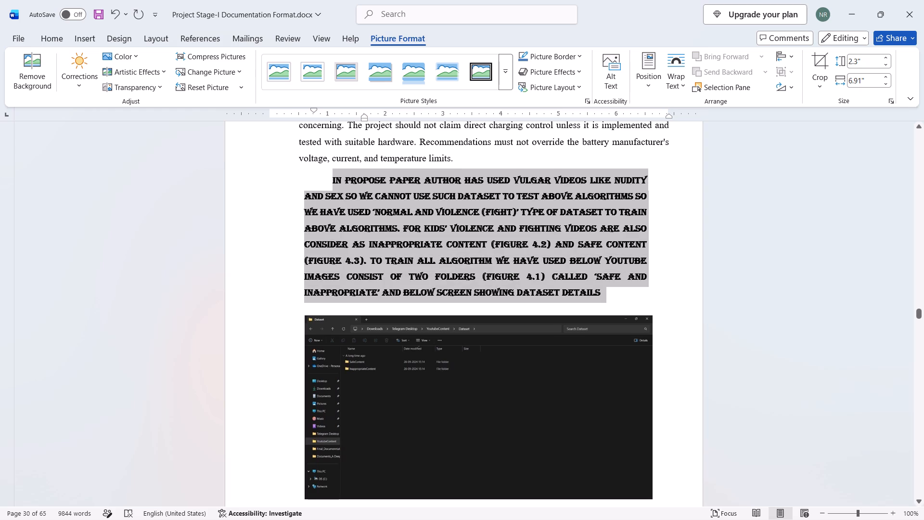
drag(332, 177, 332, 183)
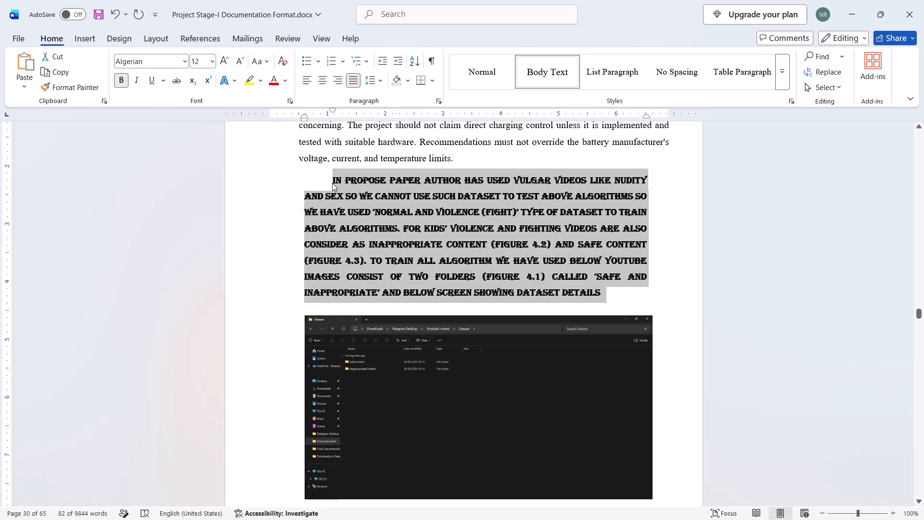
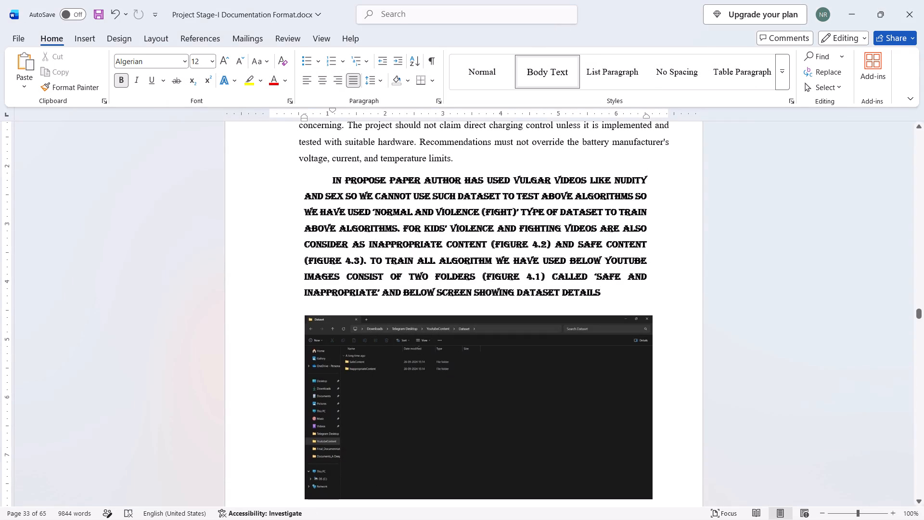
drag(603, 293, 332, 188)
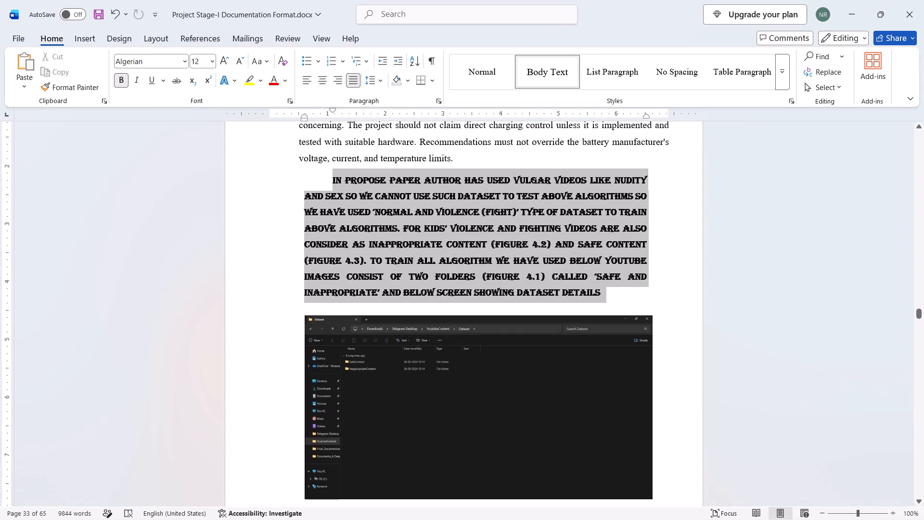
drag(332, 188, 332, 188)
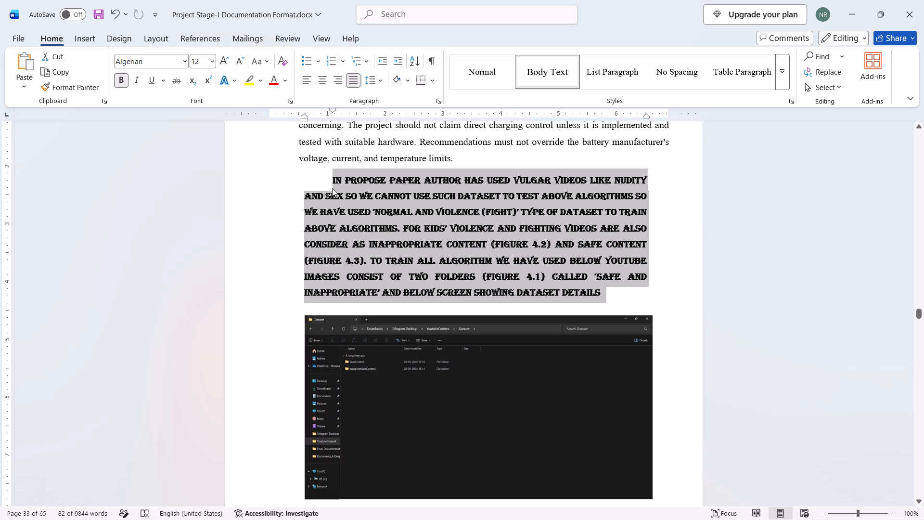
key(ctrl+v)
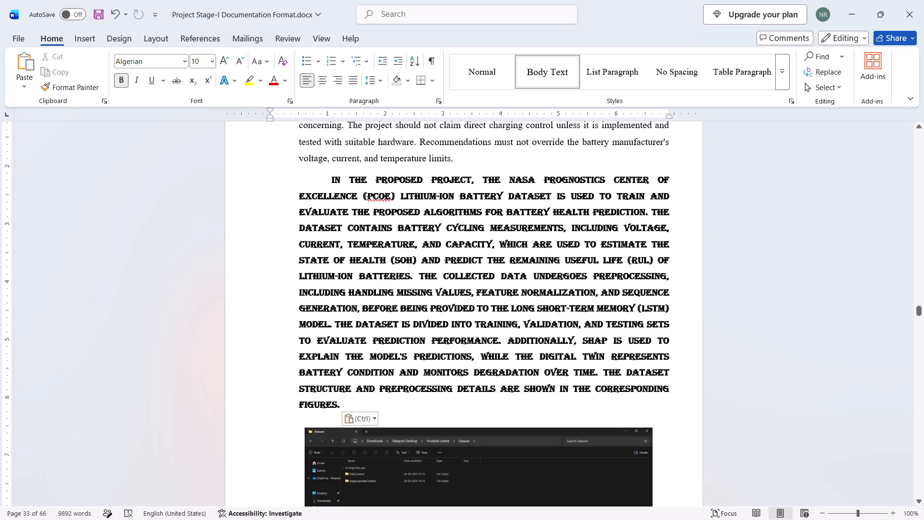
key(ctrl+z)
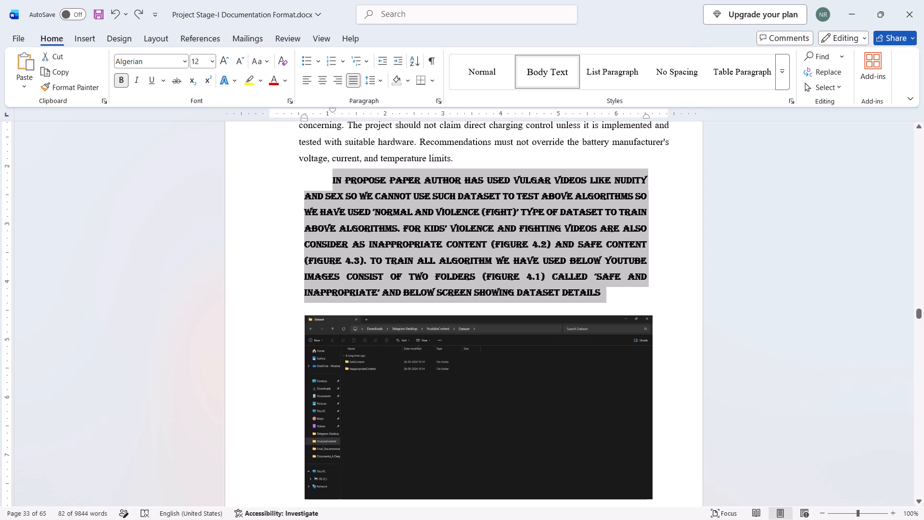
key(BackSpace)
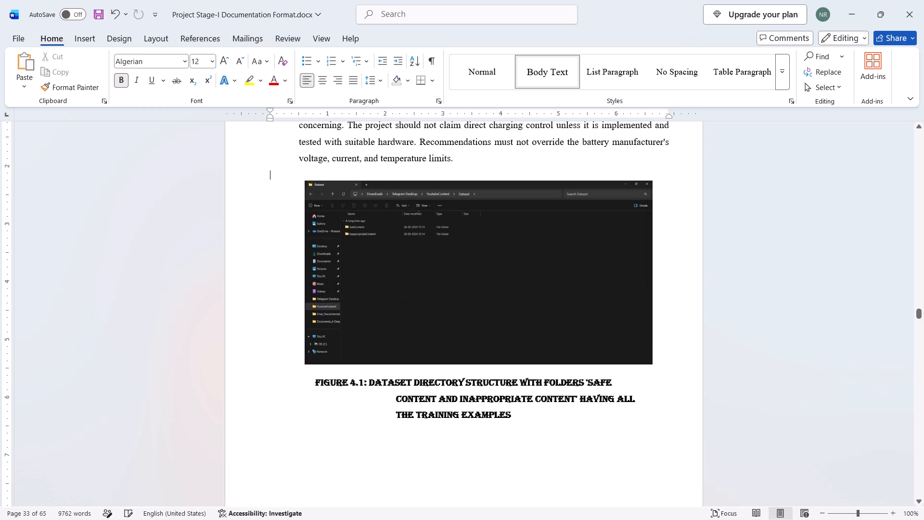
key(ctrl+v)
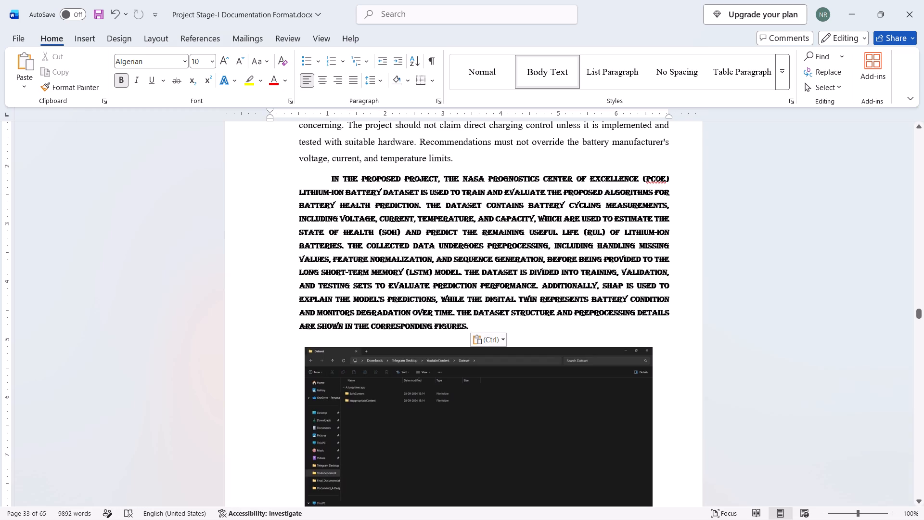
Change the font of the whole pasted dataset description paragraph to Times New Roman.
drag(477, 325, 341, 188)
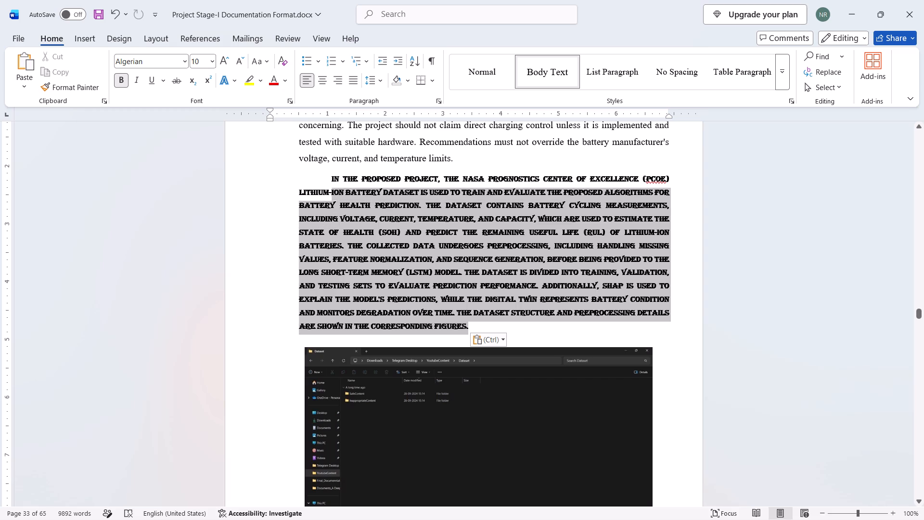
drag(341, 188, 338, 185)
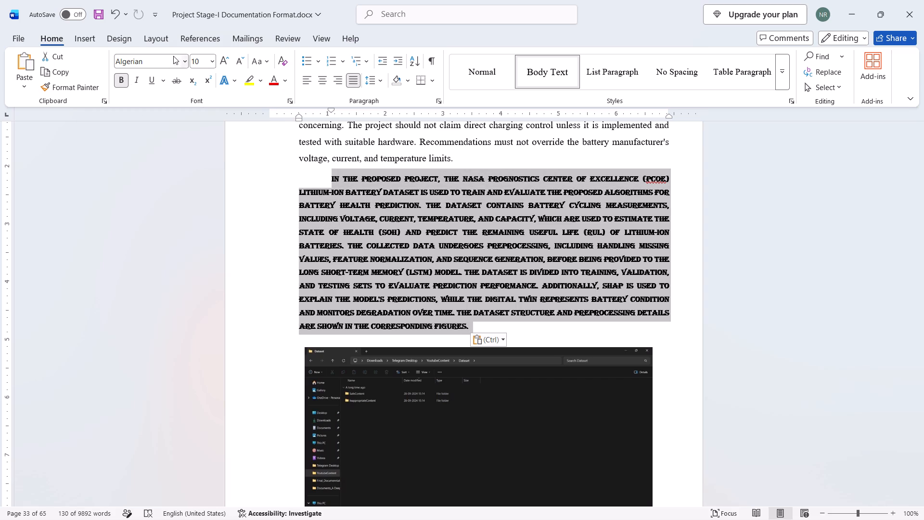
click(183, 56)
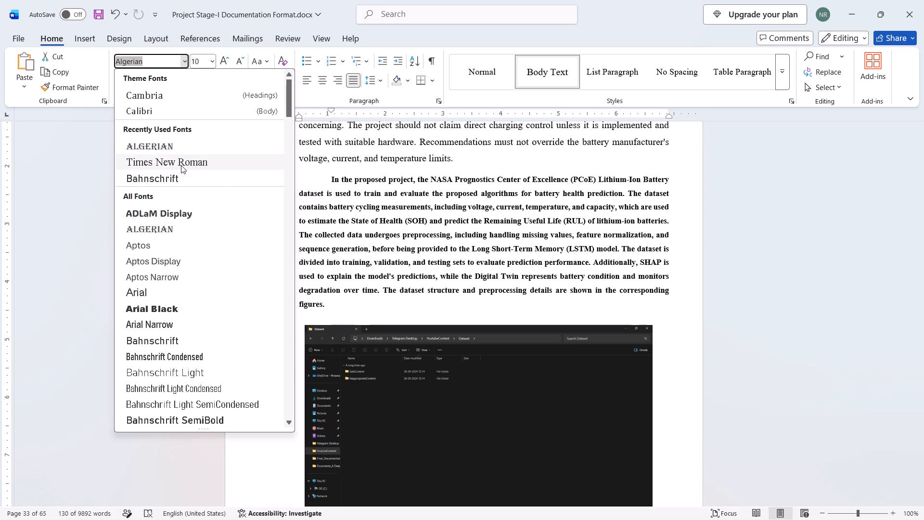
click(181, 165)
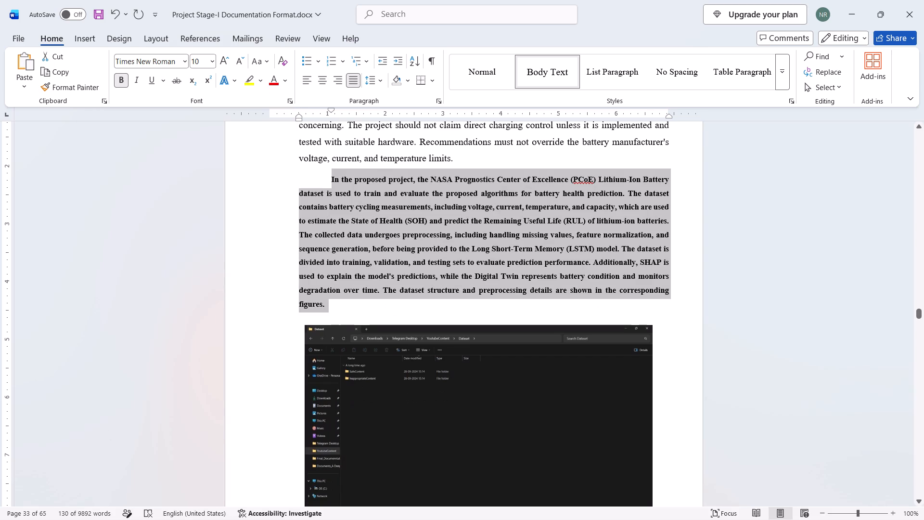
Increase the pasted dataset paragraph's font size to 11 and check its line spacing setting.
double_click(360, 163)
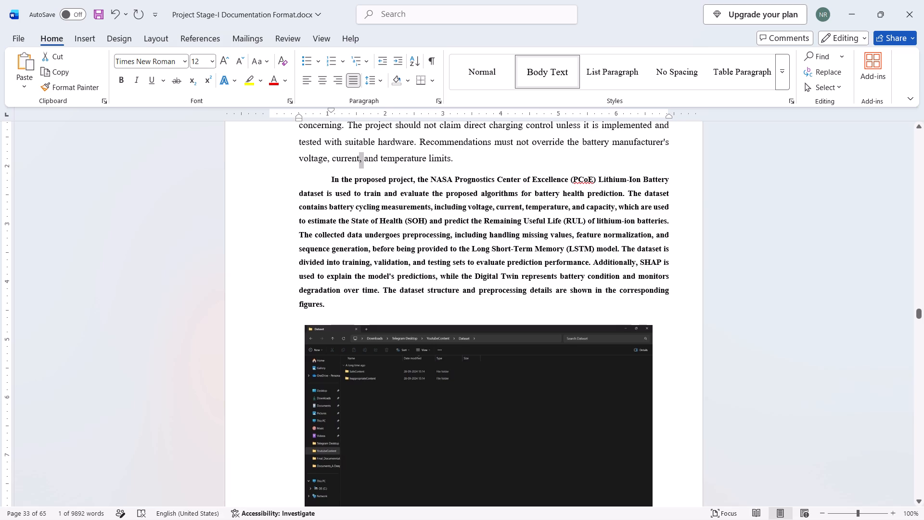
drag(326, 310, 322, 184)
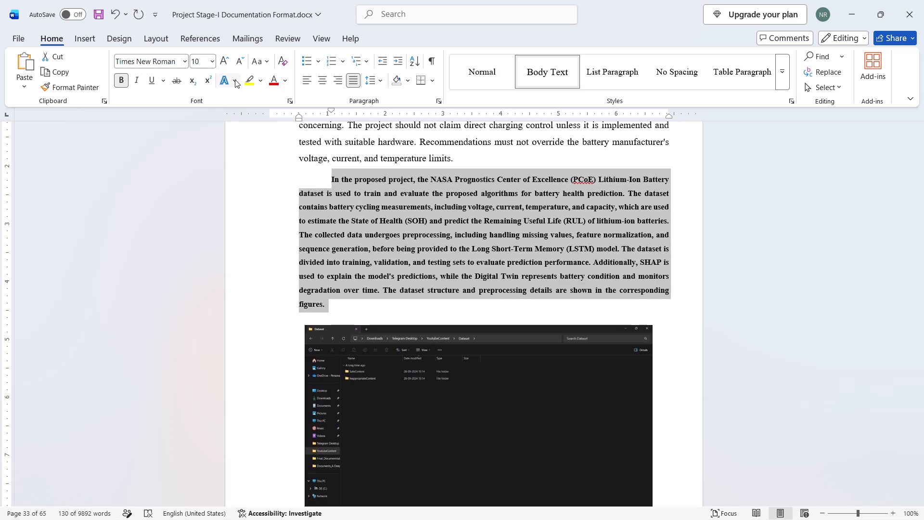
click(220, 65)
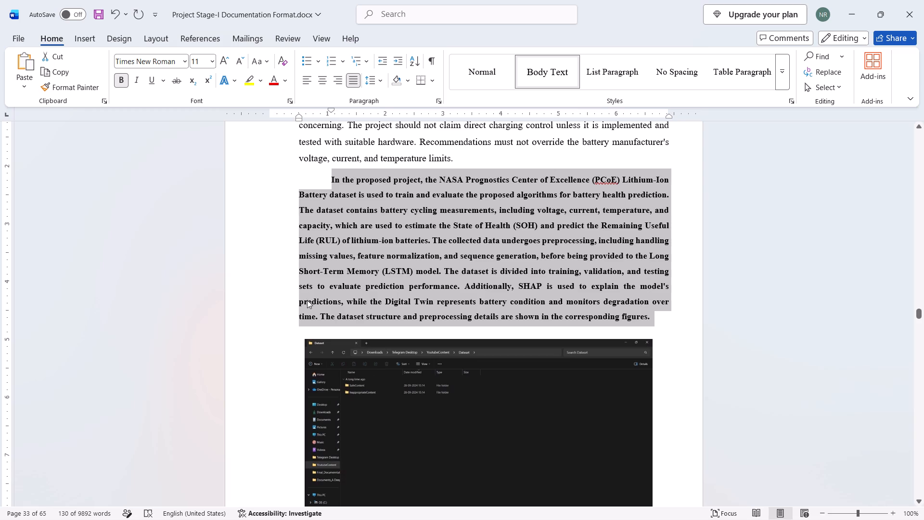
click(375, 86)
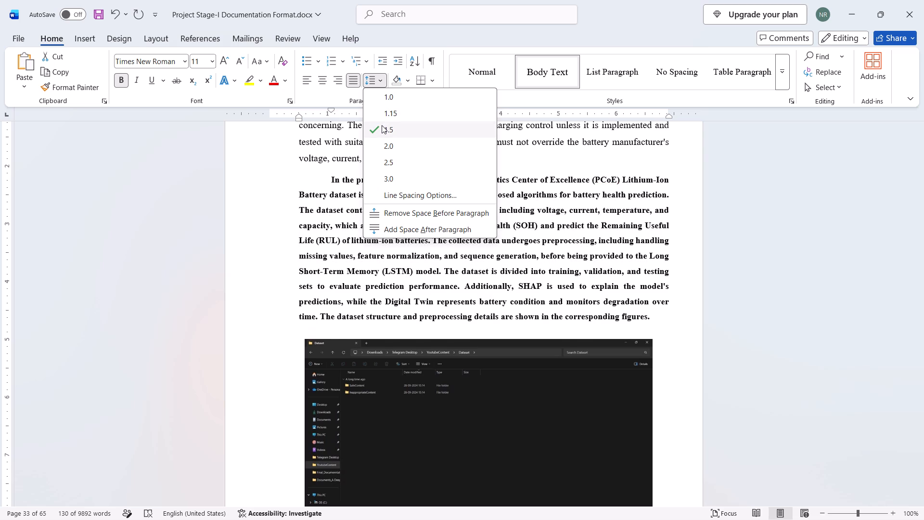
click(246, 341)
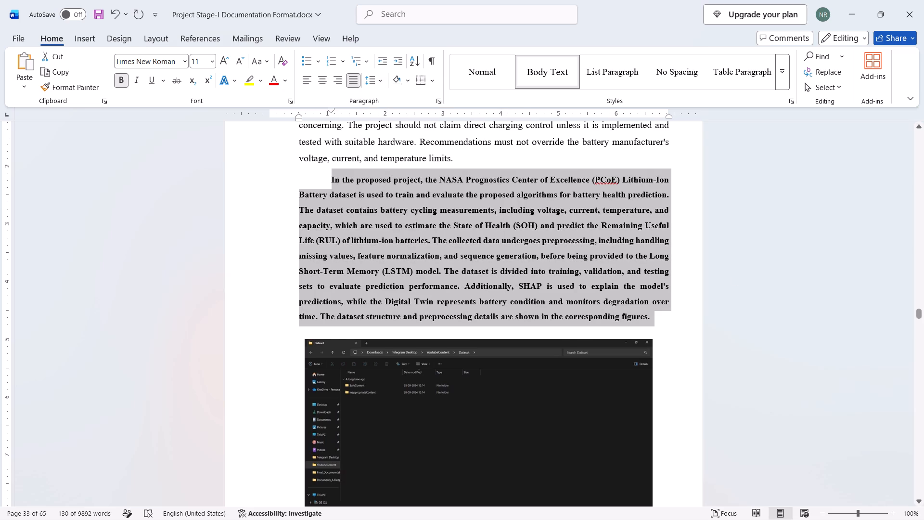
Remove the bold formatting from the entire pasted NASA dataset description paragraph above the dataset screenshot.
click(663, 372)
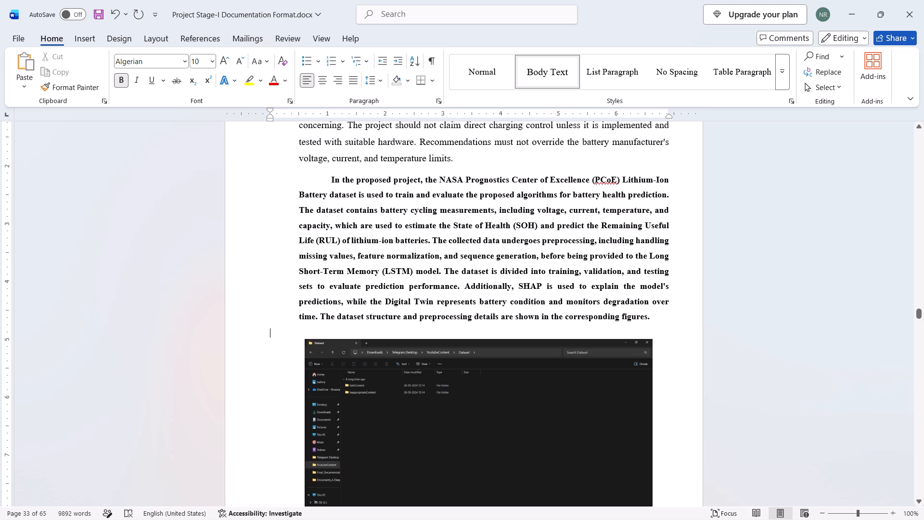
drag(656, 317, 346, 226)
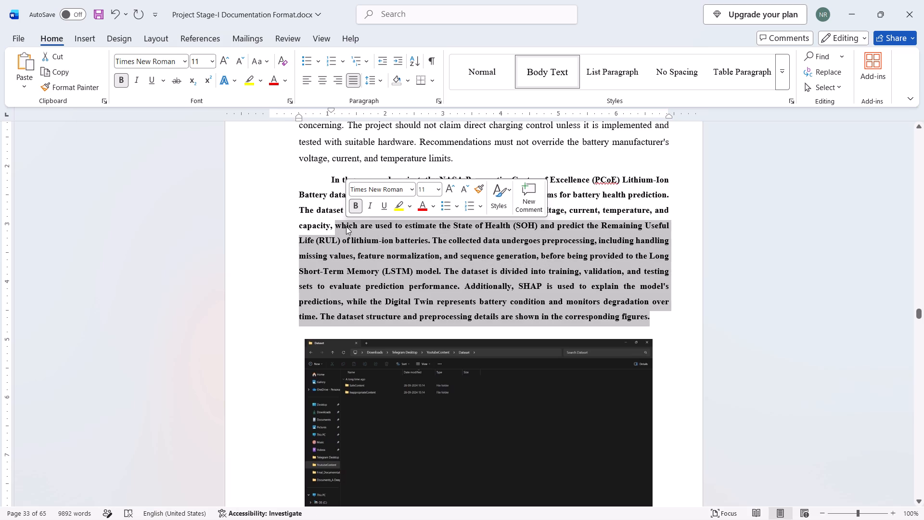
click(328, 179)
drag(328, 179, 494, 245)
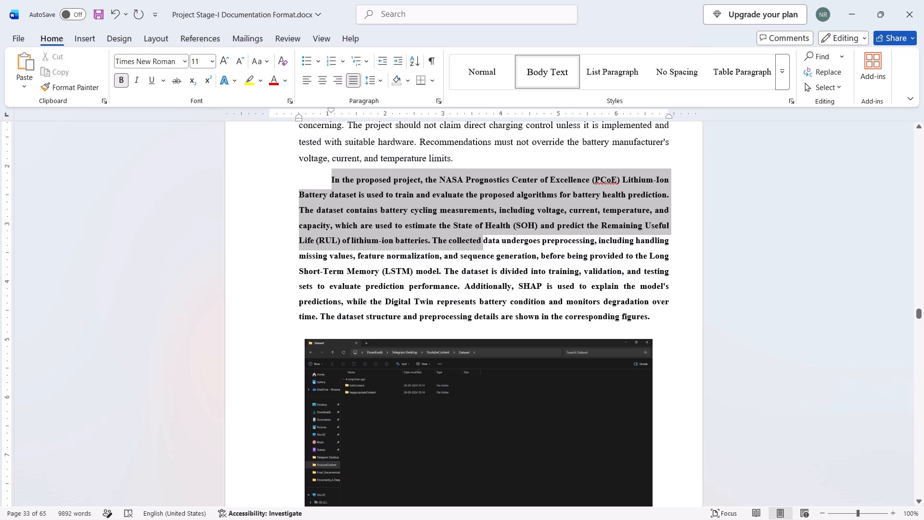
drag(494, 245, 654, 317)
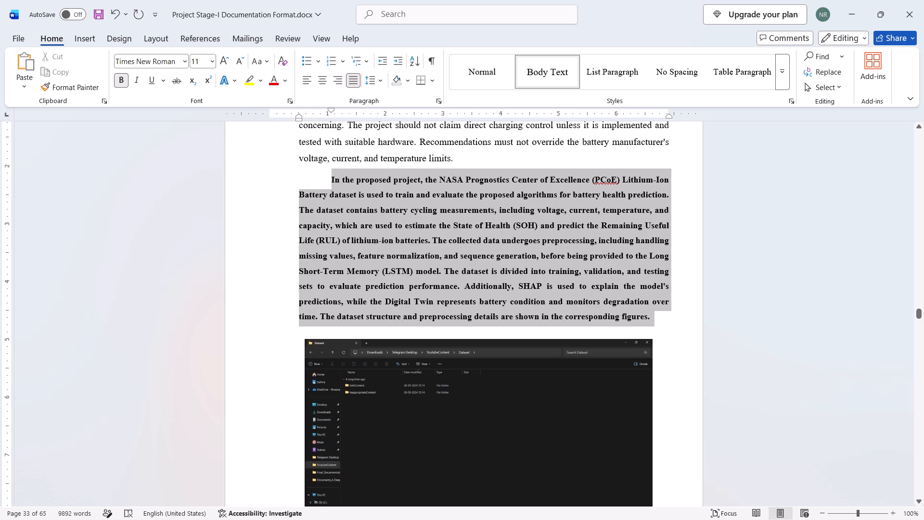
drag(654, 317, 652, 316)
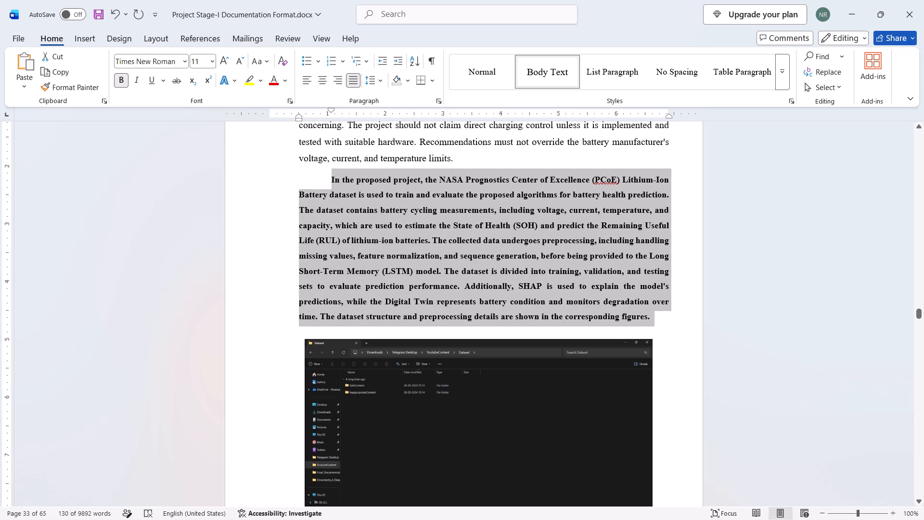
click(123, 80)
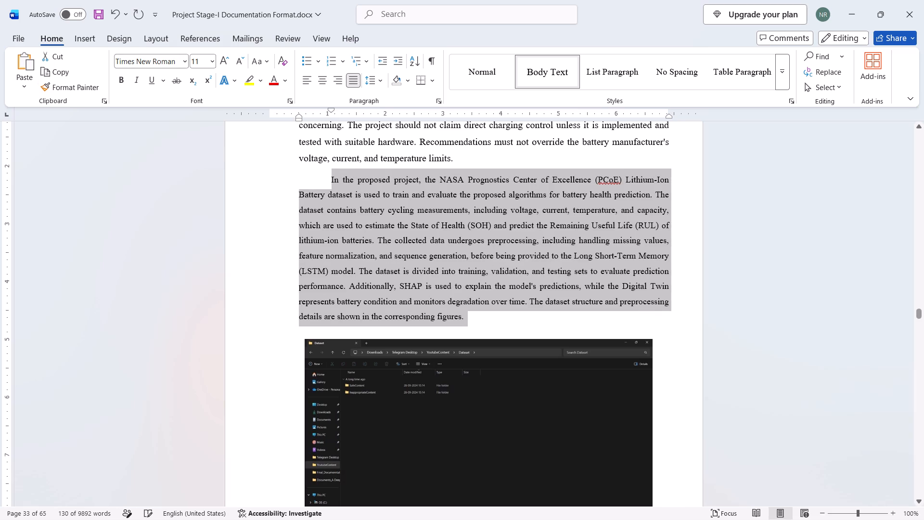
click(251, 364)
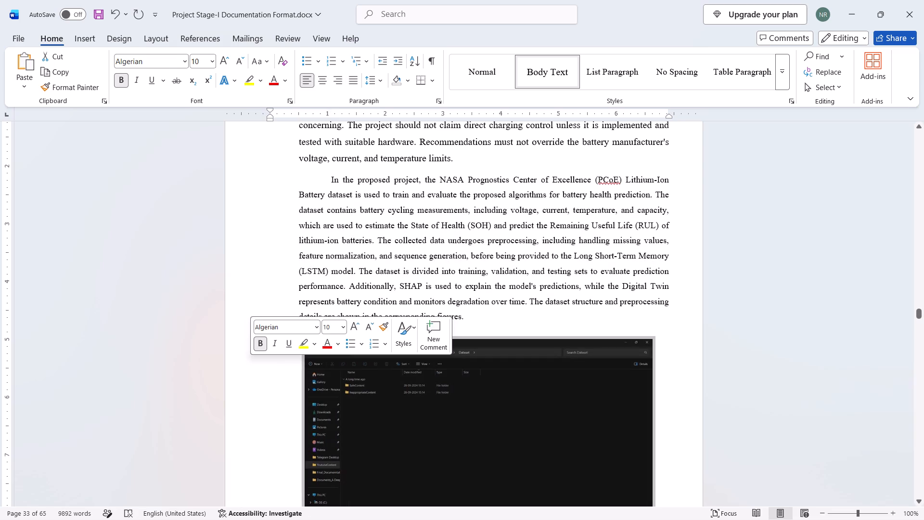
click(277, 284)
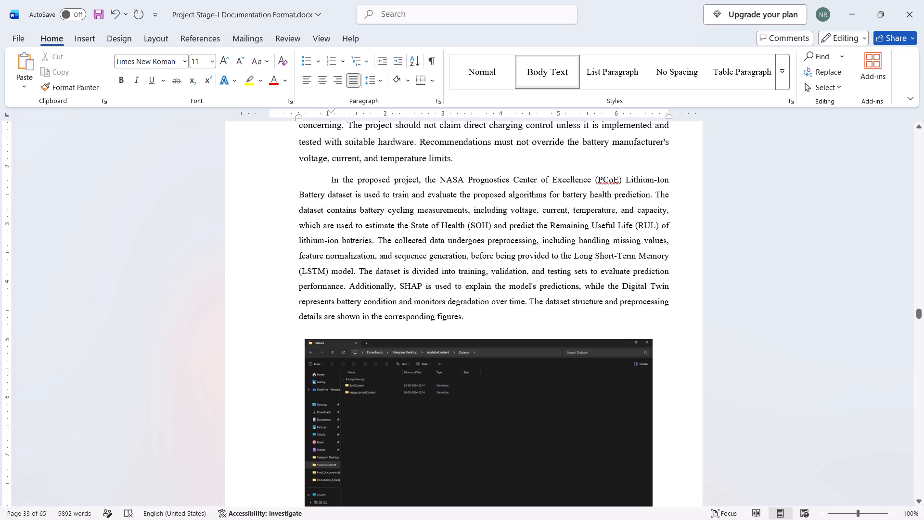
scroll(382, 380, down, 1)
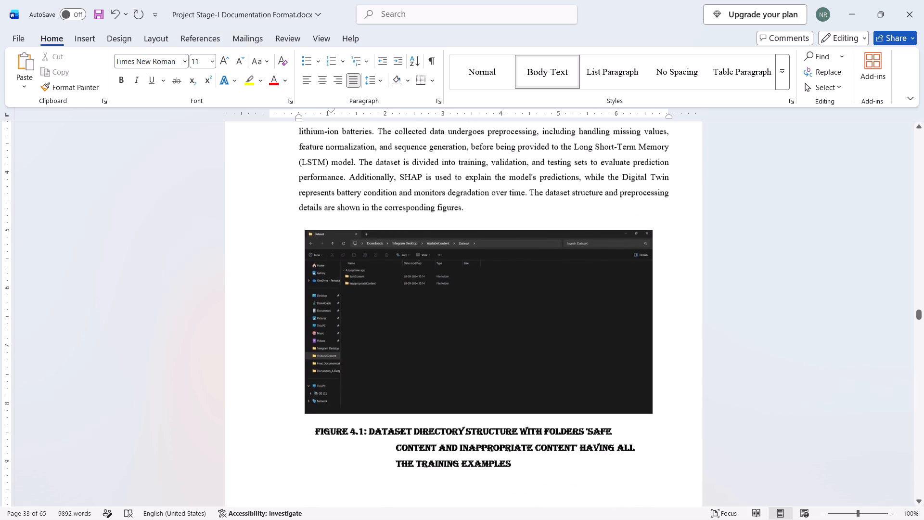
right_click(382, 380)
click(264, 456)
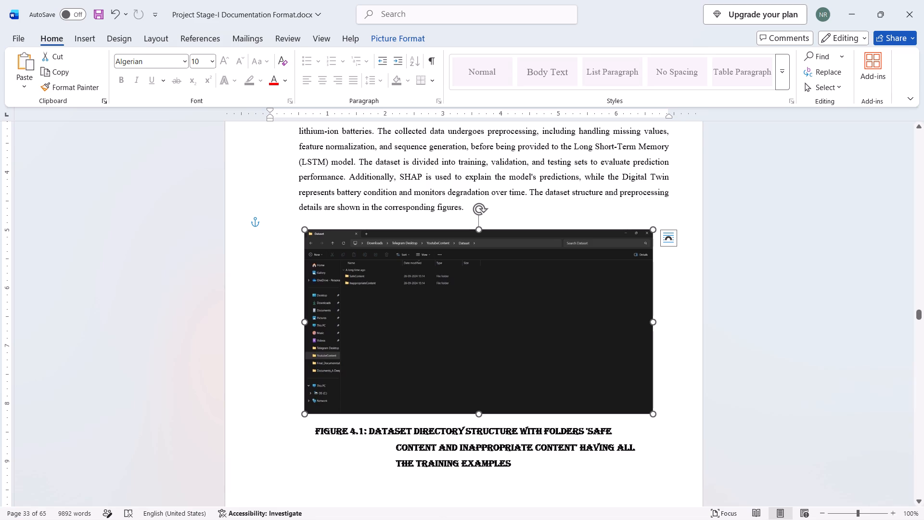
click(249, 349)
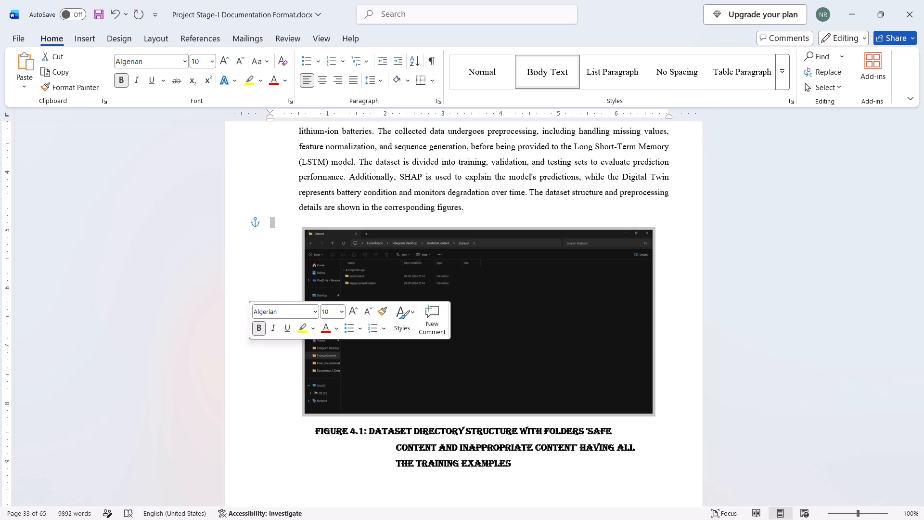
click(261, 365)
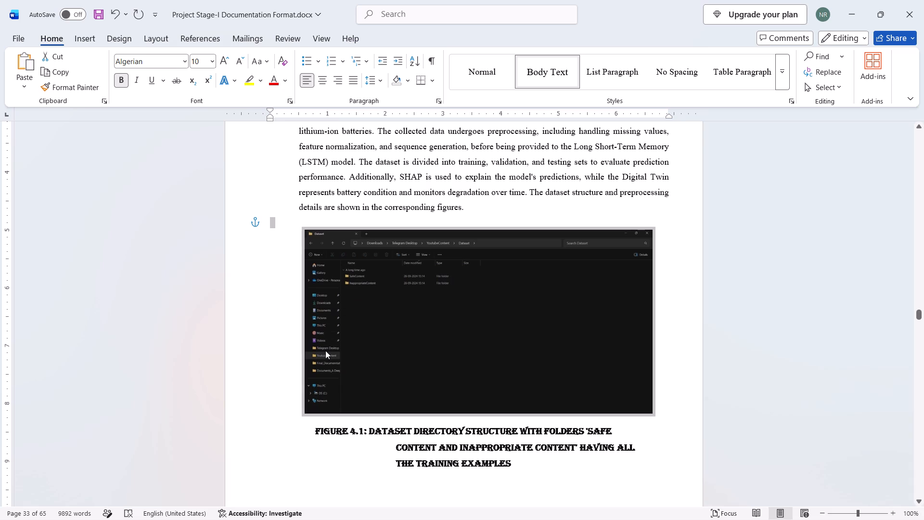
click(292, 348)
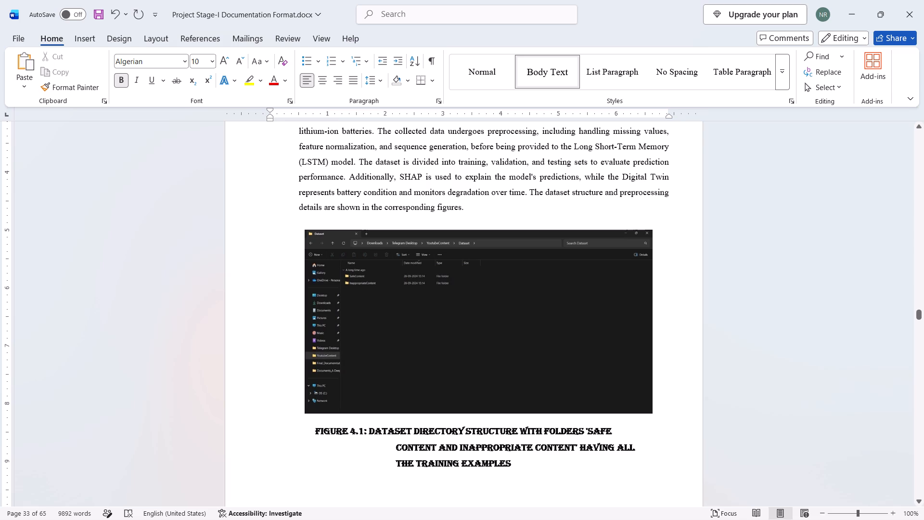
Leave the dataset directory screenshot above the Figure 4.1 caption in Word and open WhatsApp.
click(455, 270)
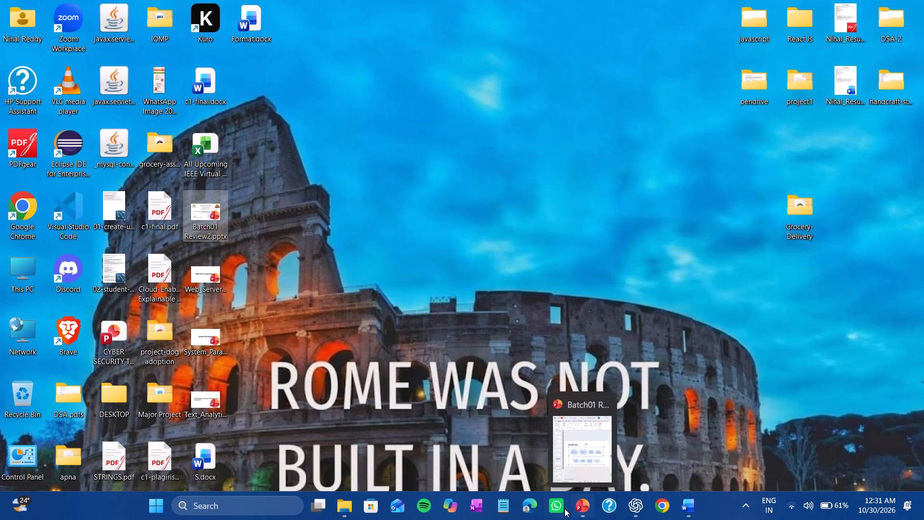
click(564, 508)
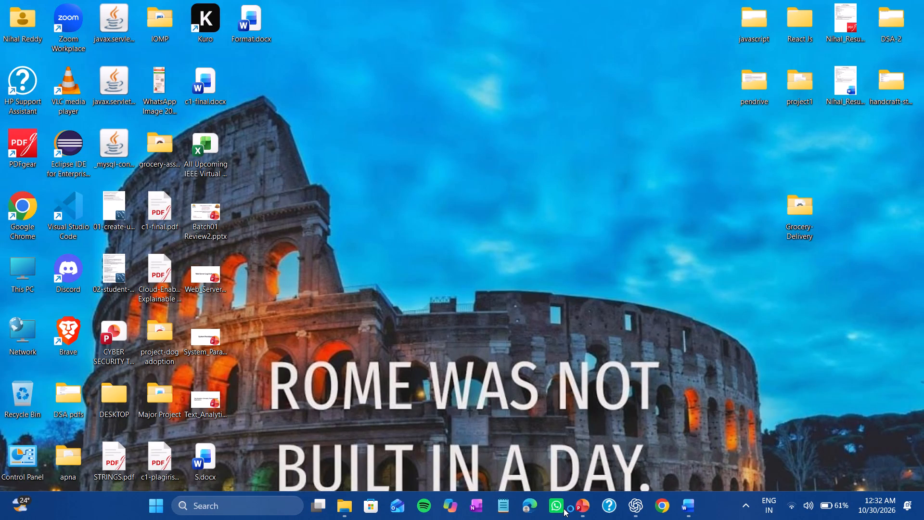
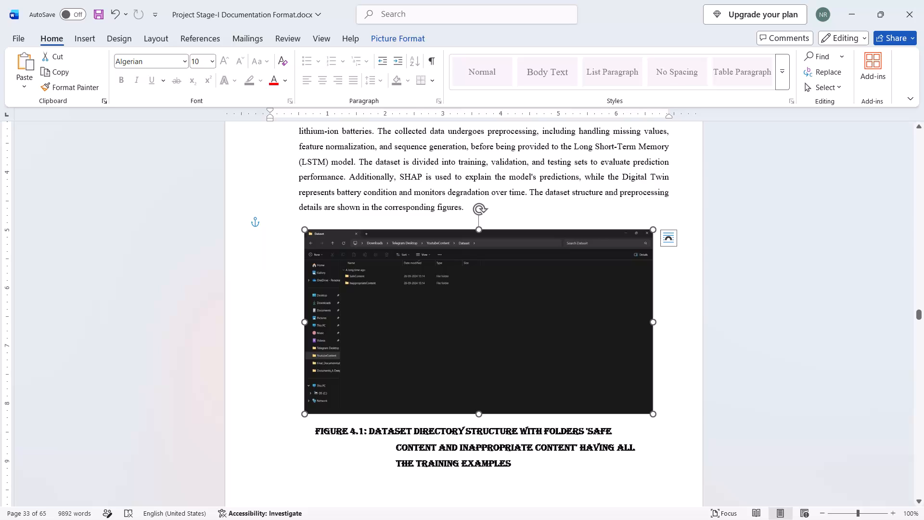
Review the leftover dataset screenshots and their captions, Figures 4.1 to 4.3, down to the start of the modules list.
scroll(506, 425, down, 2)
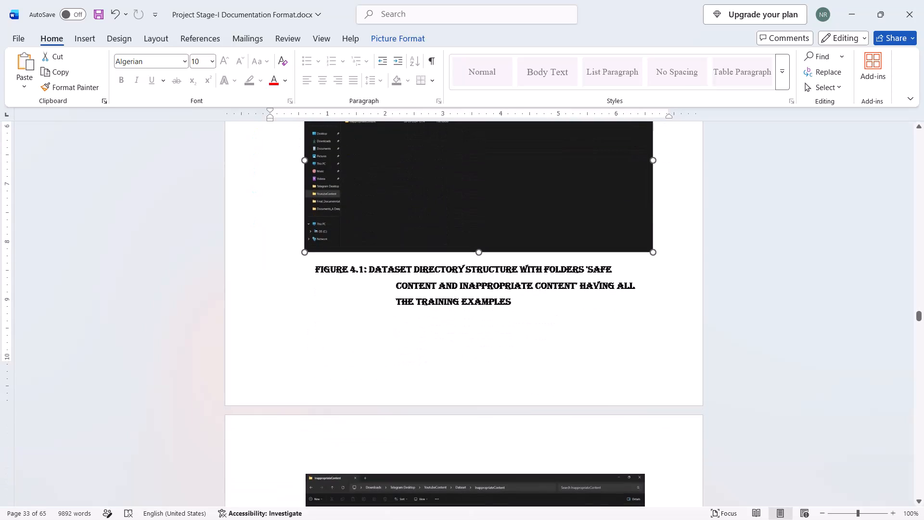
scroll(506, 425, up, 1)
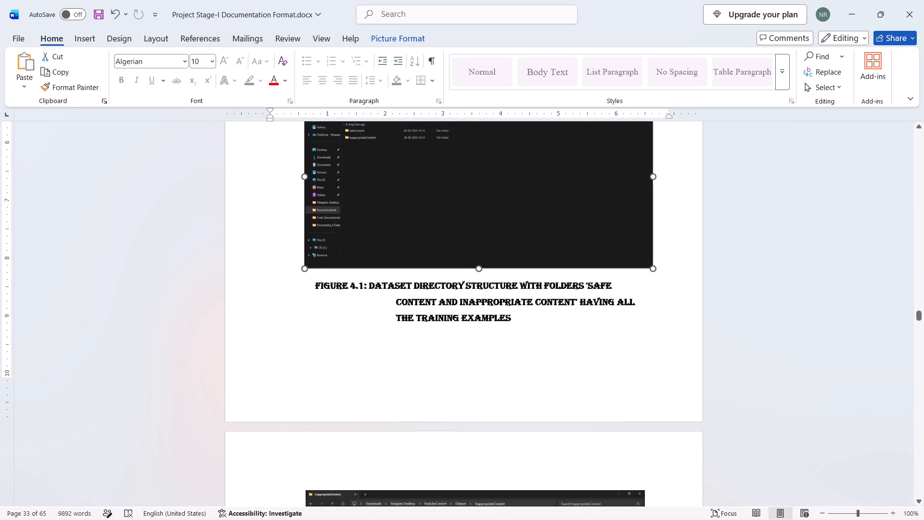
scroll(543, 386, up, 1)
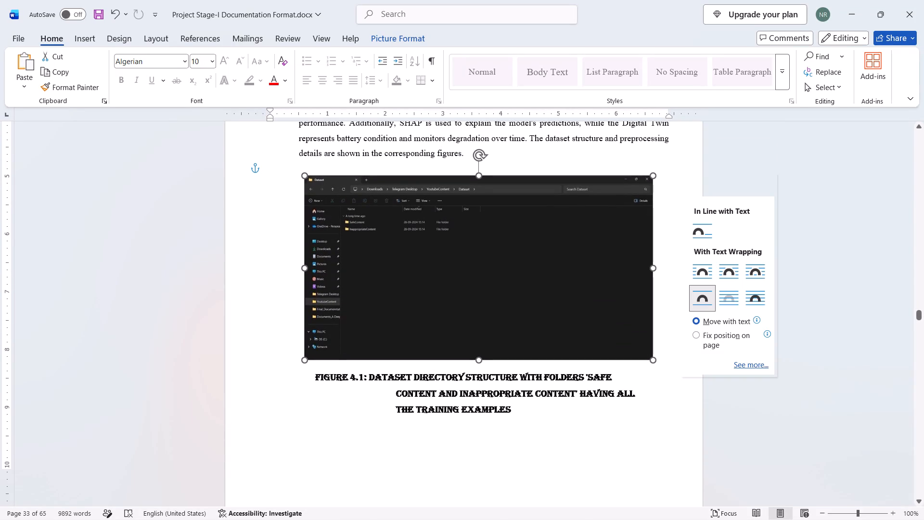
scroll(517, 424, down, 1)
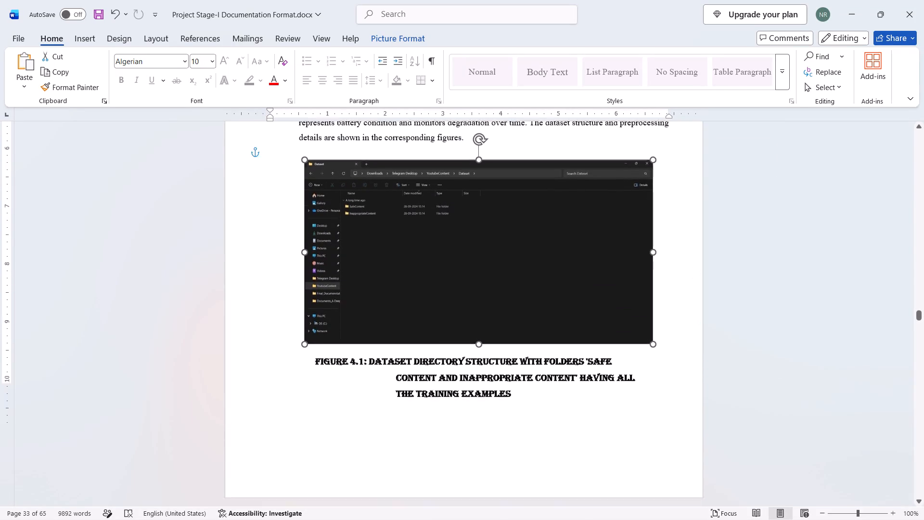
scroll(517, 424, down, 3)
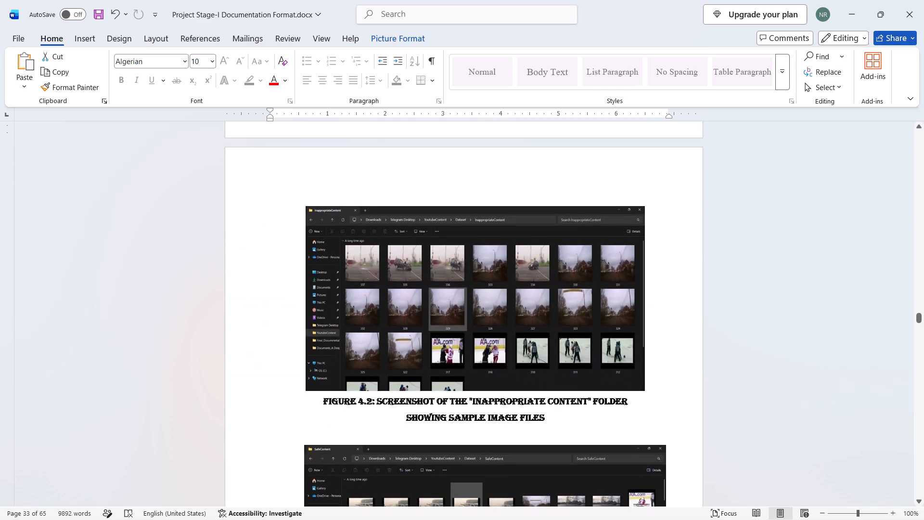
scroll(517, 424, down, 2)
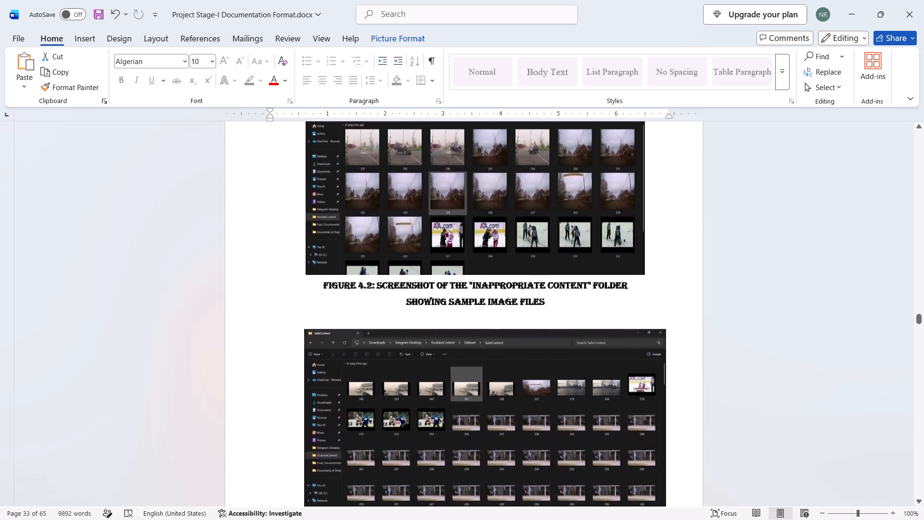
scroll(517, 424, down, 1)
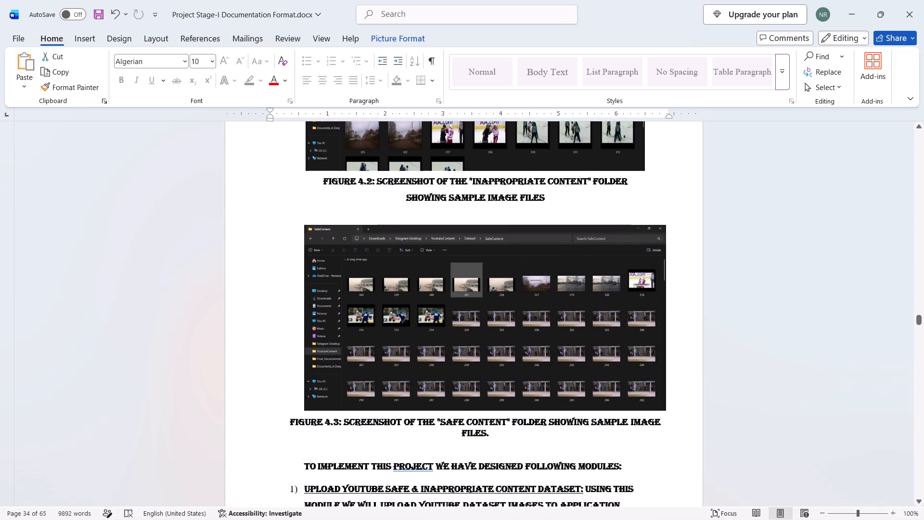
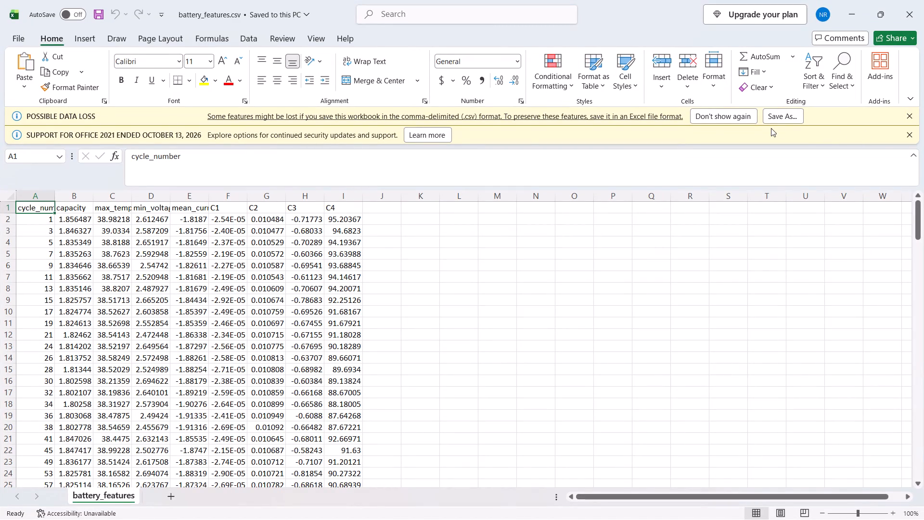
Dismiss the two notification bars above the battery_features sheet and capture a screenshot of the whole Excel window.
click(731, 116)
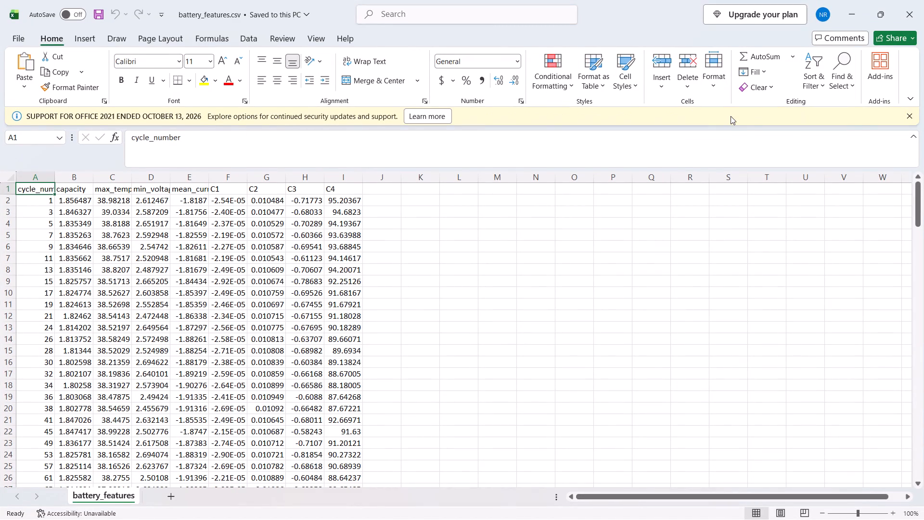
click(912, 112)
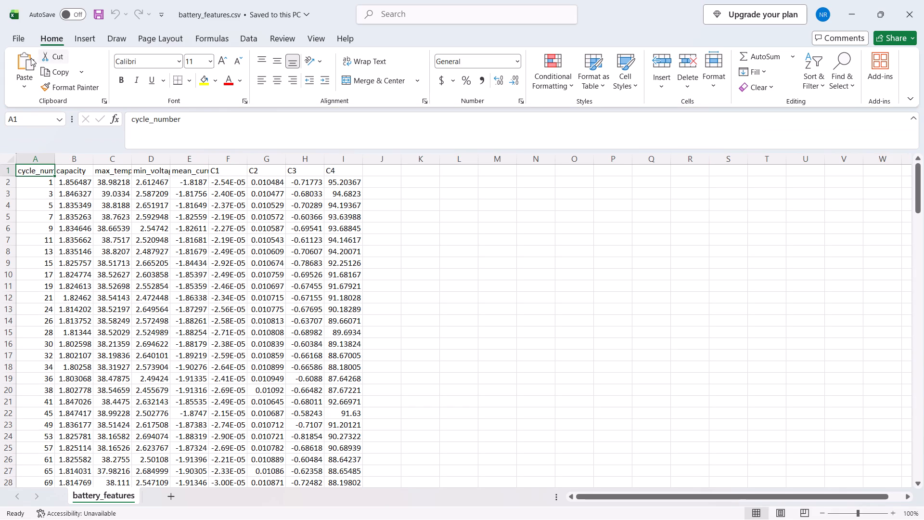
key(Print)
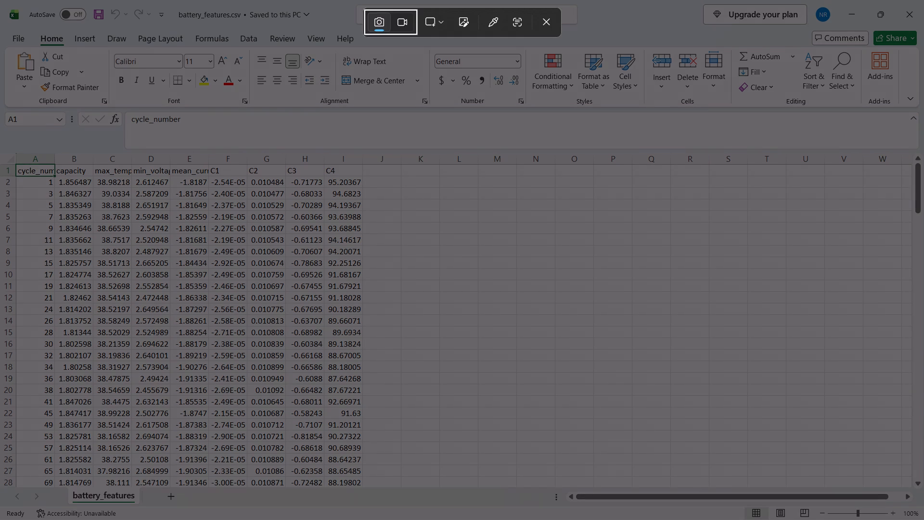
click(442, 23)
click(458, 65)
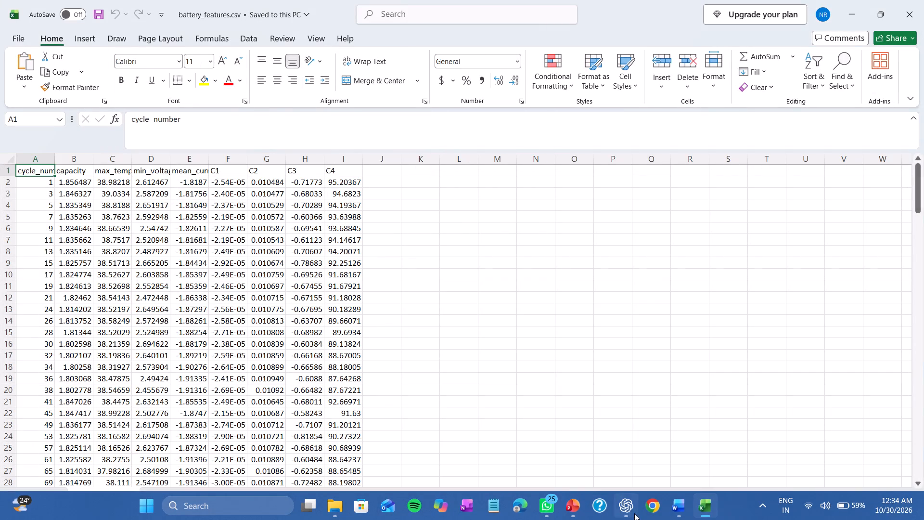
Switch to the Word report and delete the leftover InappropriateContent folder screenshot above the Figure 4.2 caption.
click(674, 514)
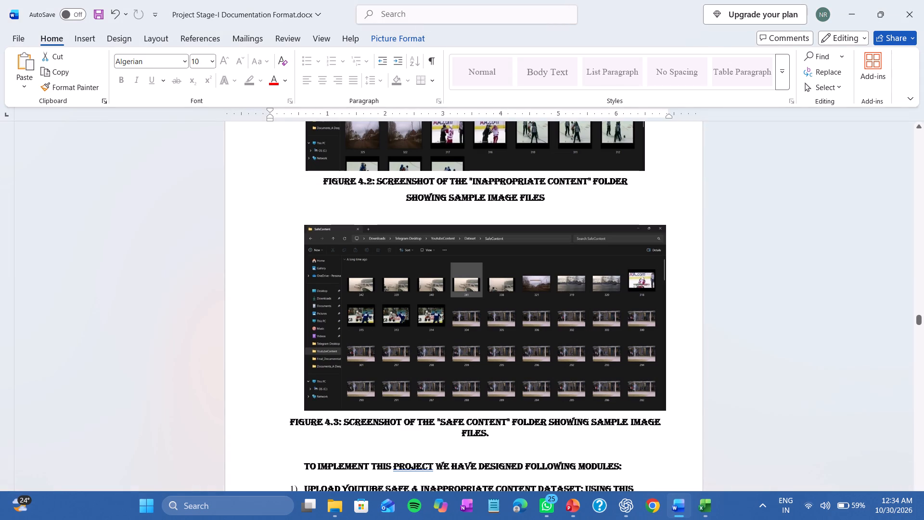
scroll(525, 326, up, 2)
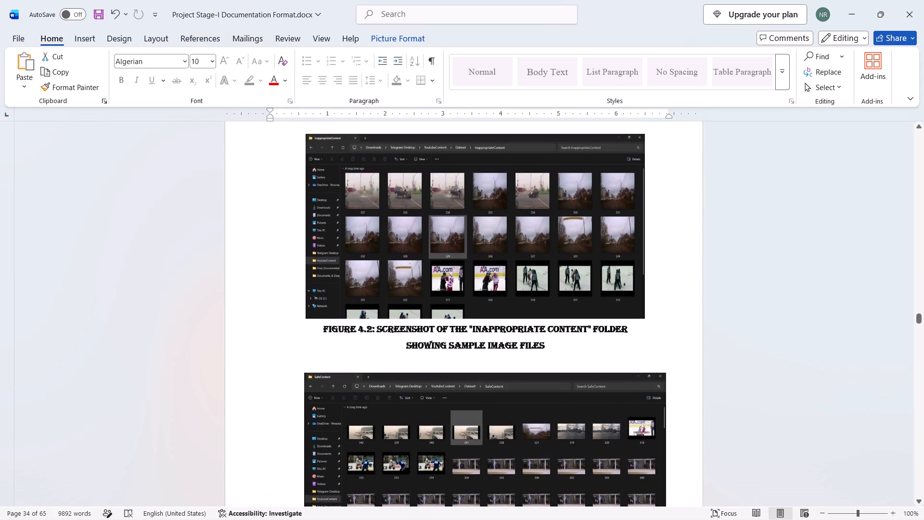
click(512, 257)
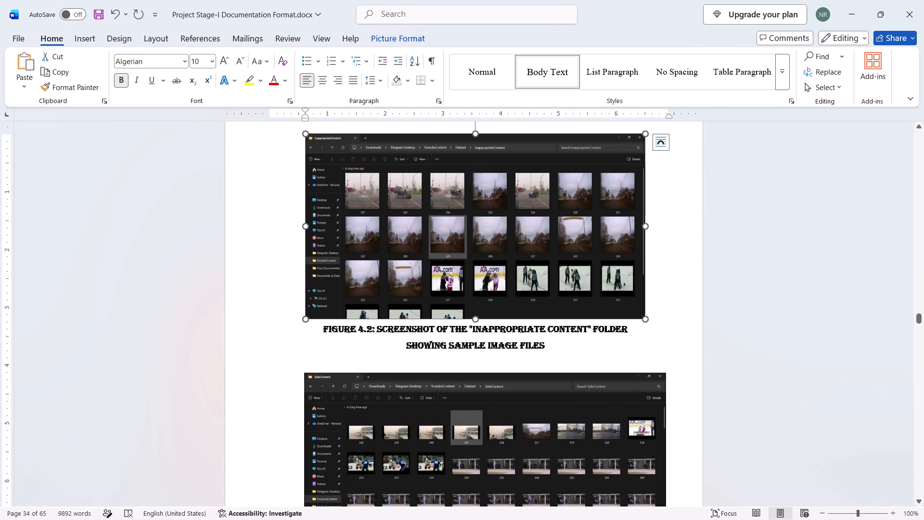
key(Delete)
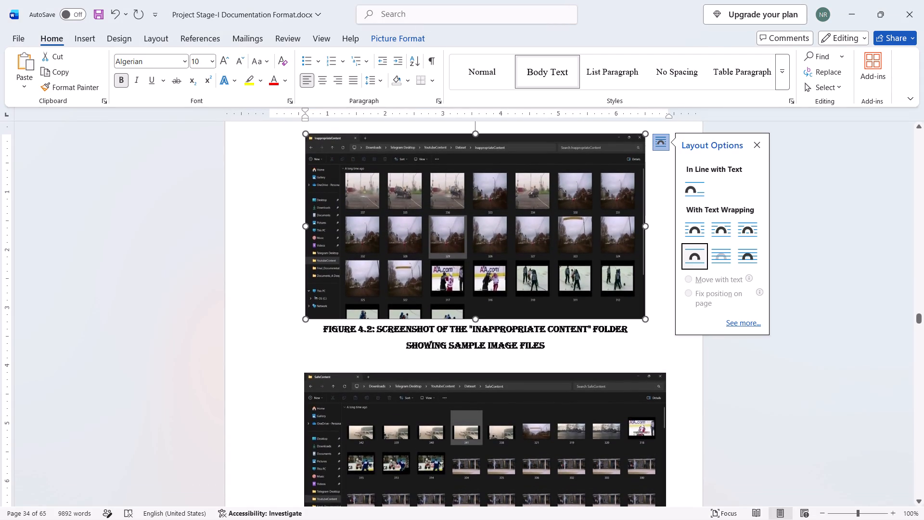
scroll(512, 257, up, 1)
click(512, 257)
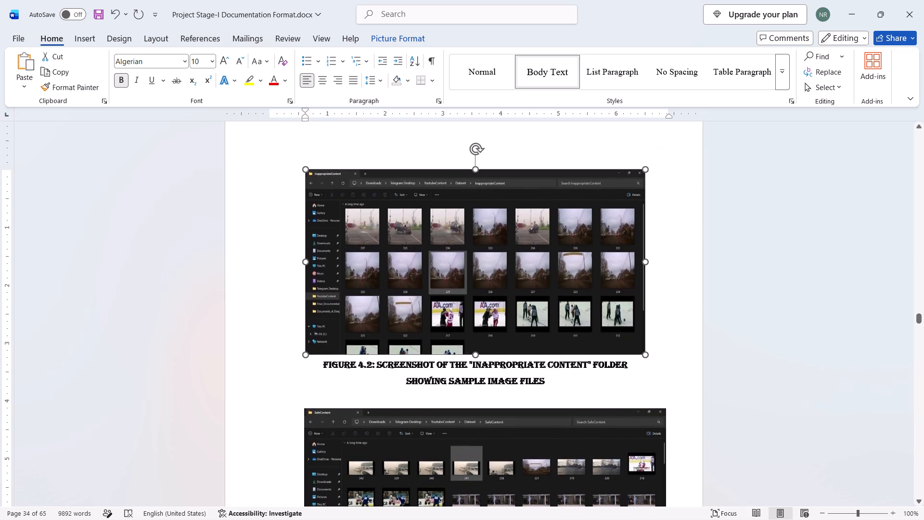
key(BackSpace)
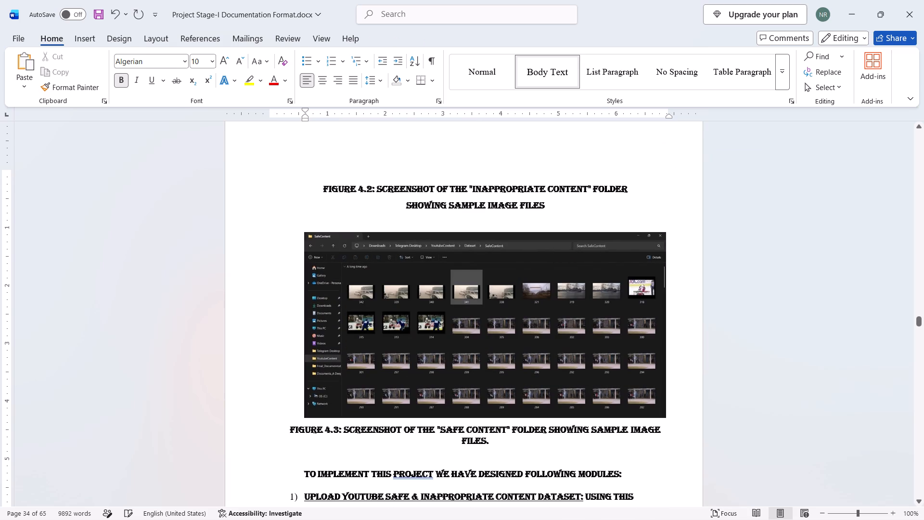
Paste the captured battery_features spreadsheet screenshot above the Figure 4.2 caption.
scroll(512, 257, up, 4)
scroll(512, 257, down, 3)
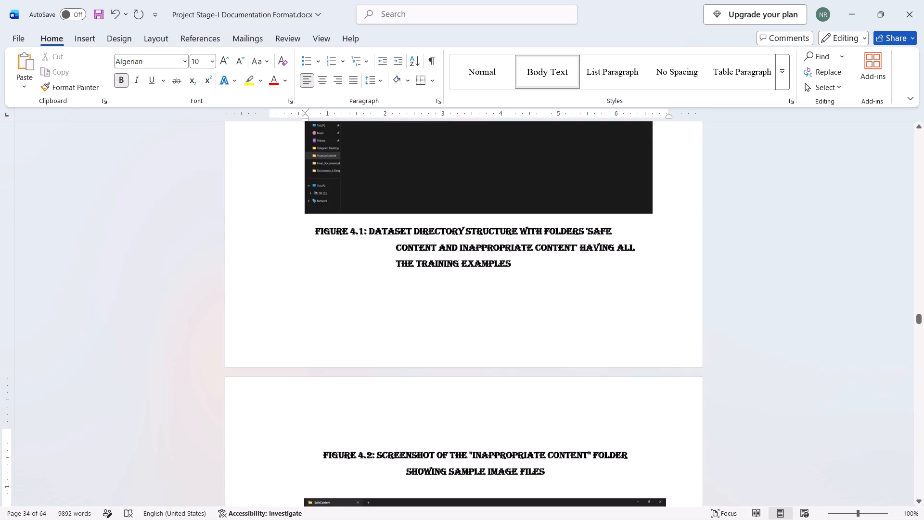
key(ctrl+v)
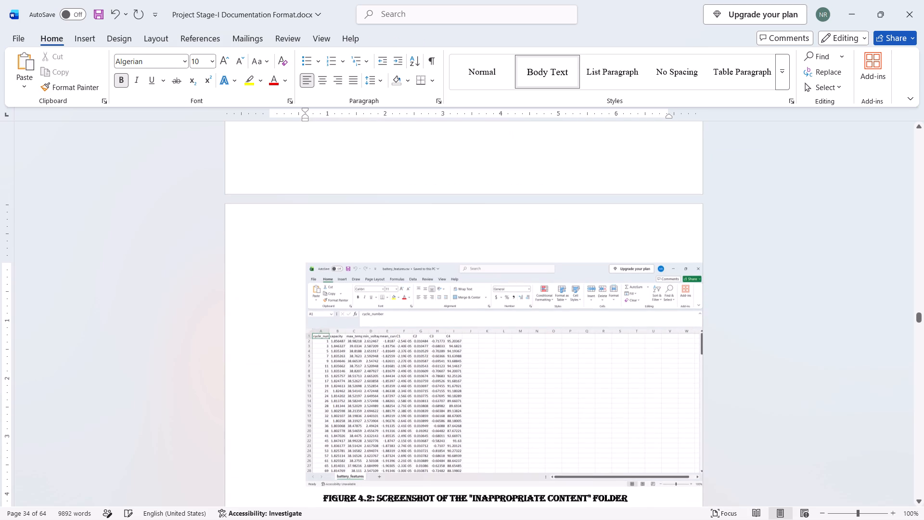
Narrow the pasted spreadsheet screenshot from its outer side edge so that it fits inside the page.
drag(500, 323, 469, 312)
drag(469, 312, 452, 304)
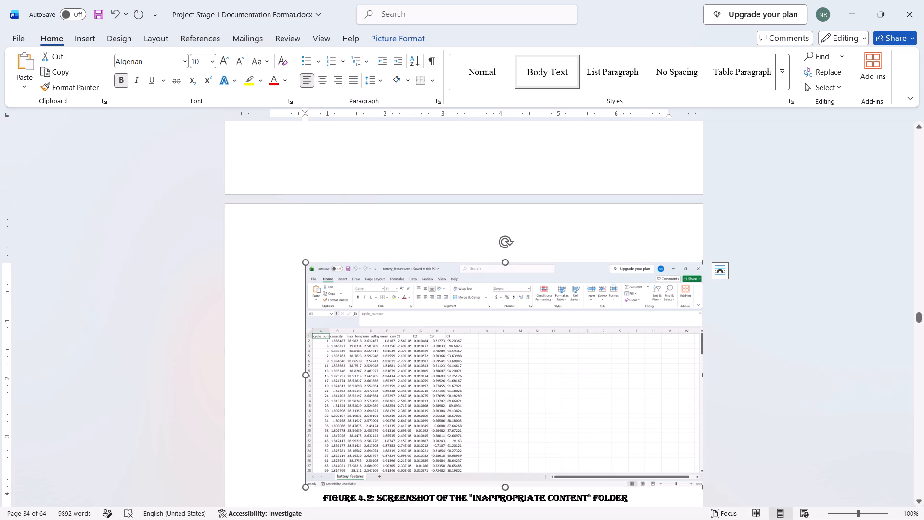
drag(668, 116, 656, 116)
drag(702, 377, 671, 374)
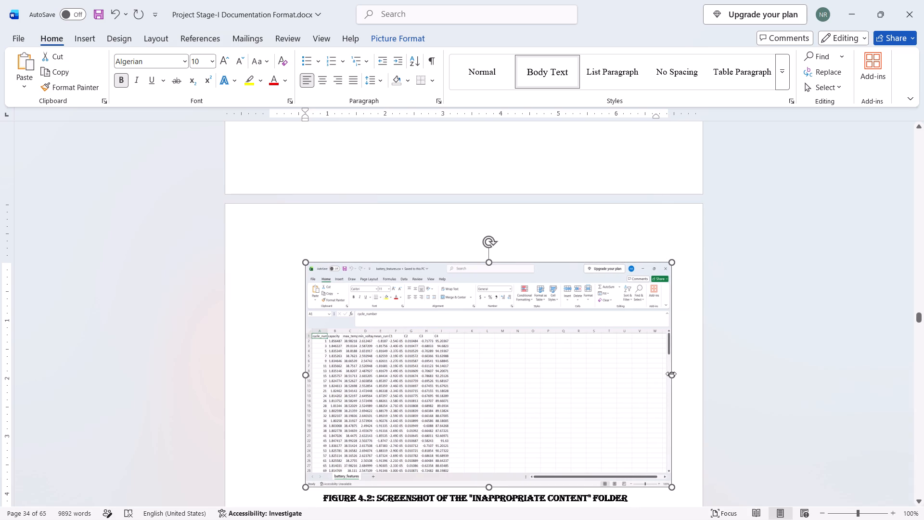
drag(518, 357, 493, 332)
drag(473, 333, 464, 315)
Remove the bold formatting from the whole Figure 4.2 caption and change its font to Times New Roman.
scroll(600, 386, down, 2)
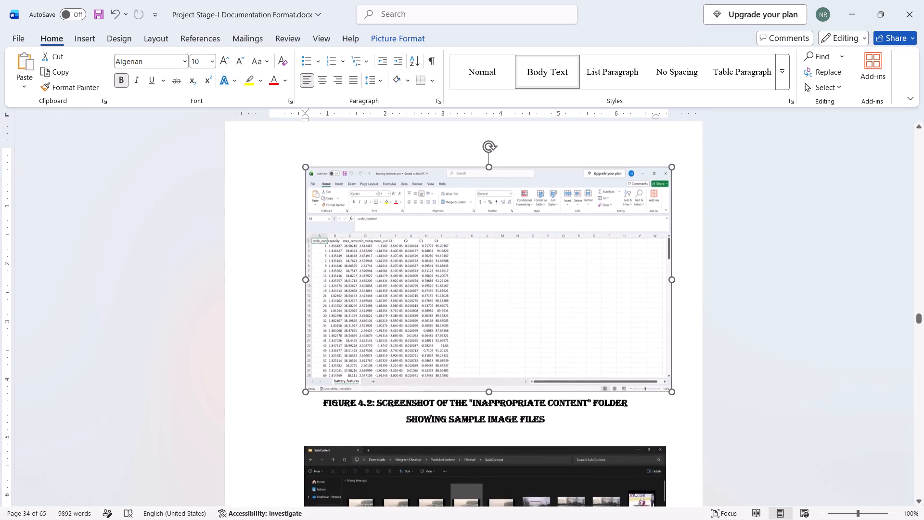
scroll(600, 386, down, 1)
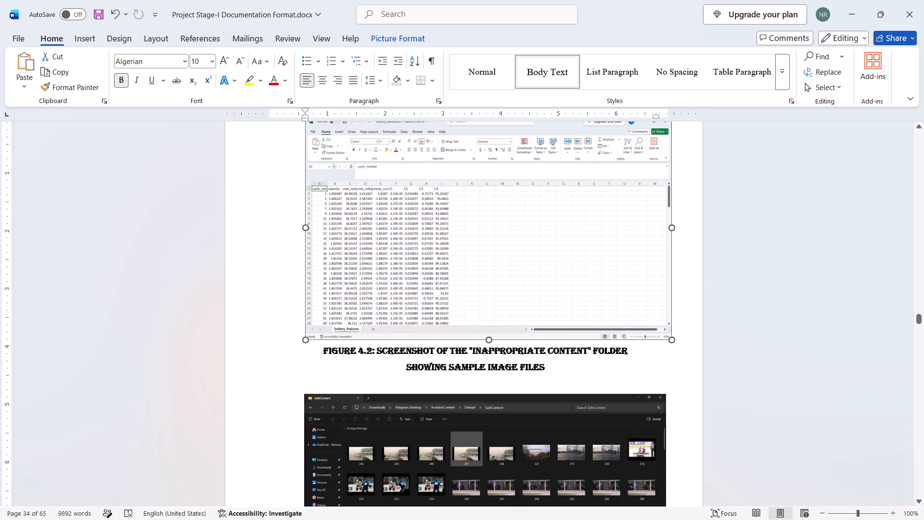
drag(472, 351, 505, 354)
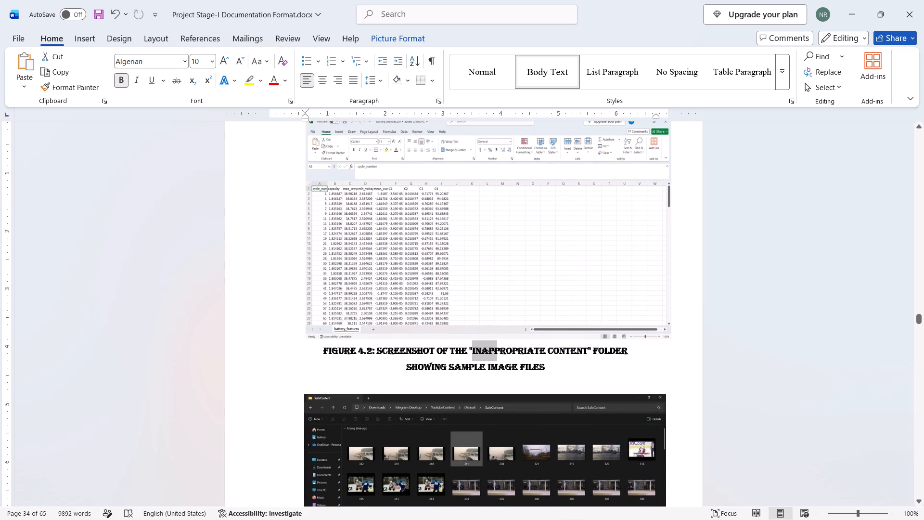
drag(505, 354, 577, 354)
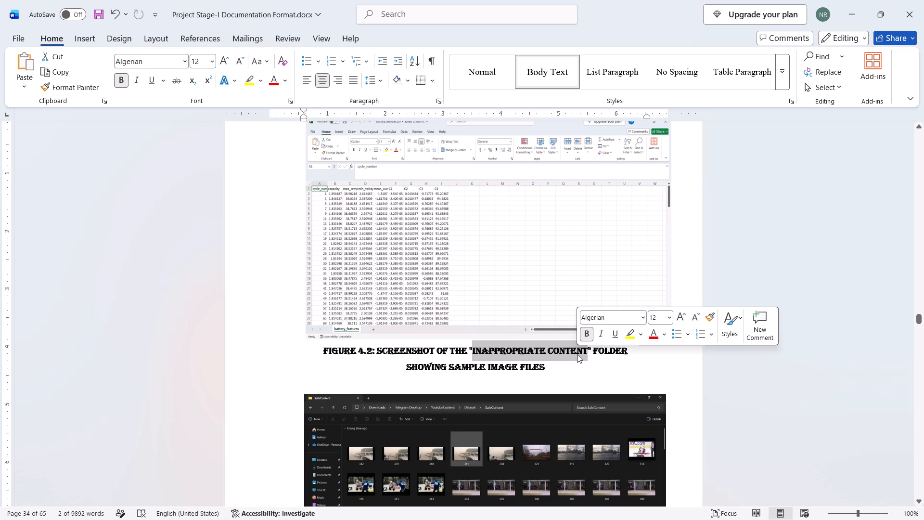
click(553, 366)
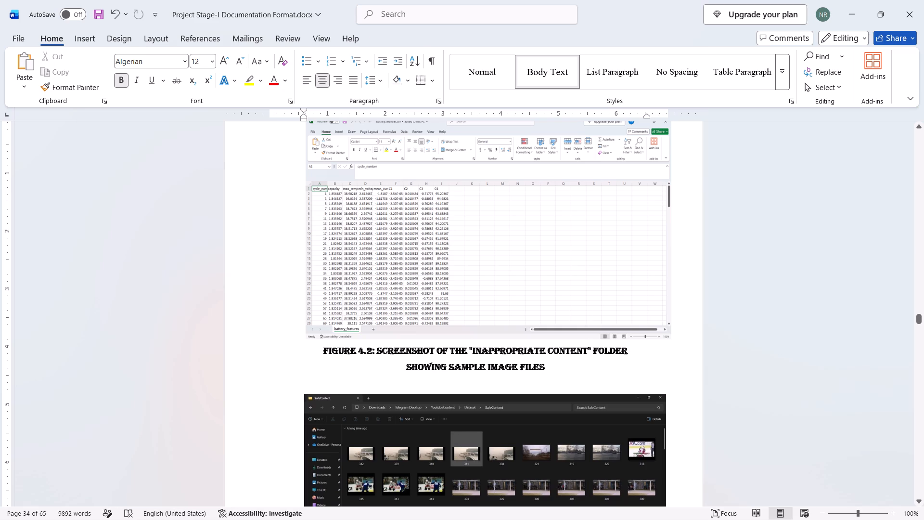
drag(550, 370, 386, 358)
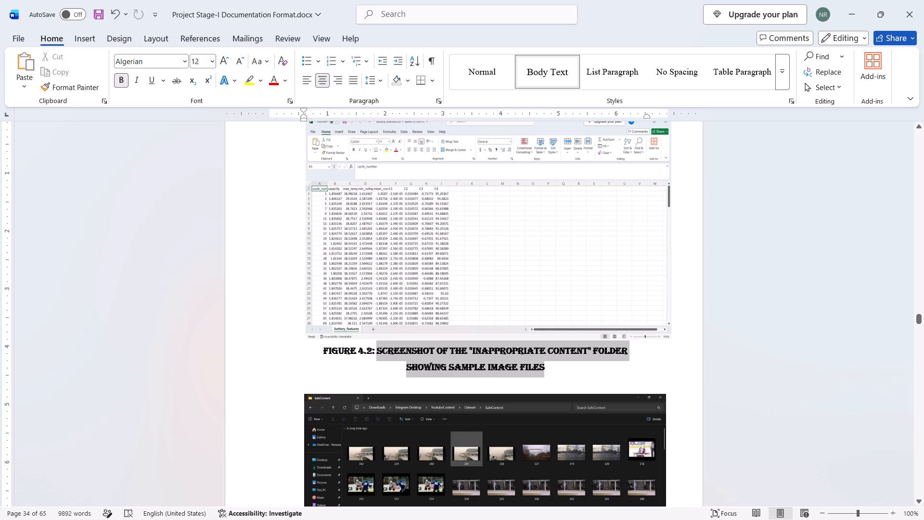
drag(386, 358, 328, 355)
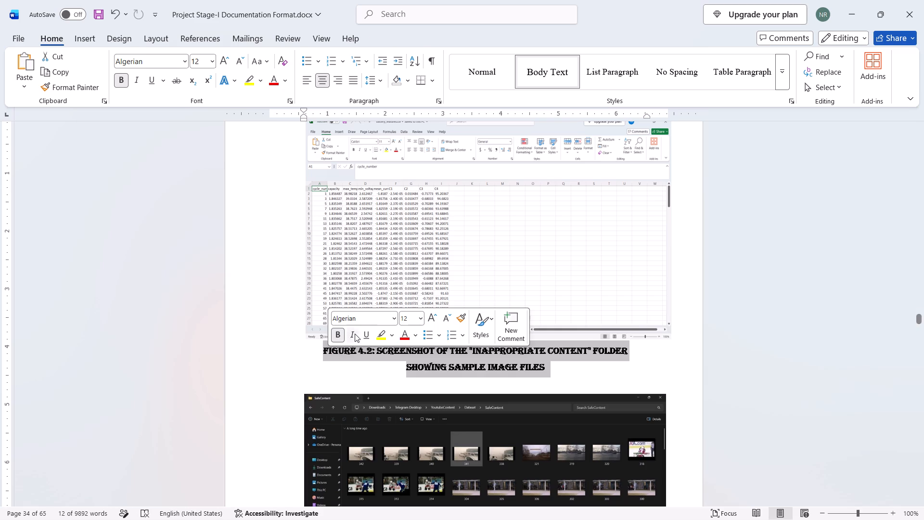
click(335, 332)
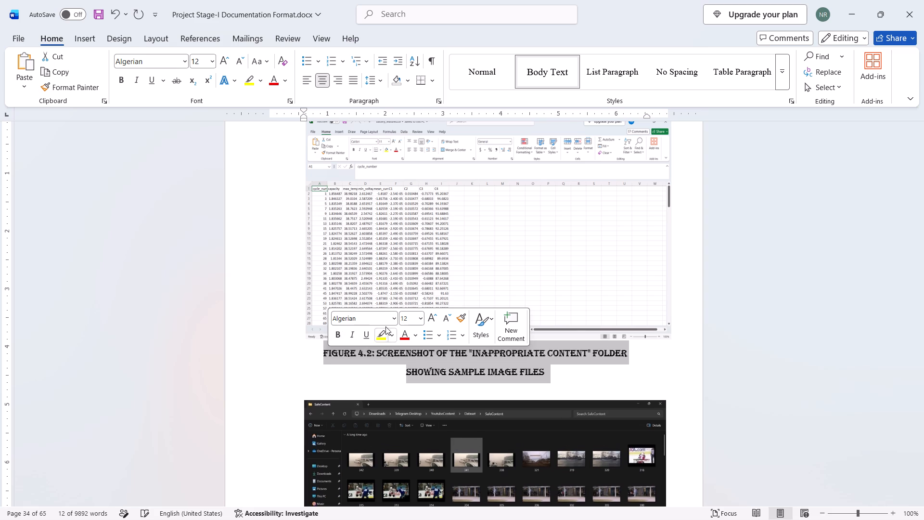
click(393, 319)
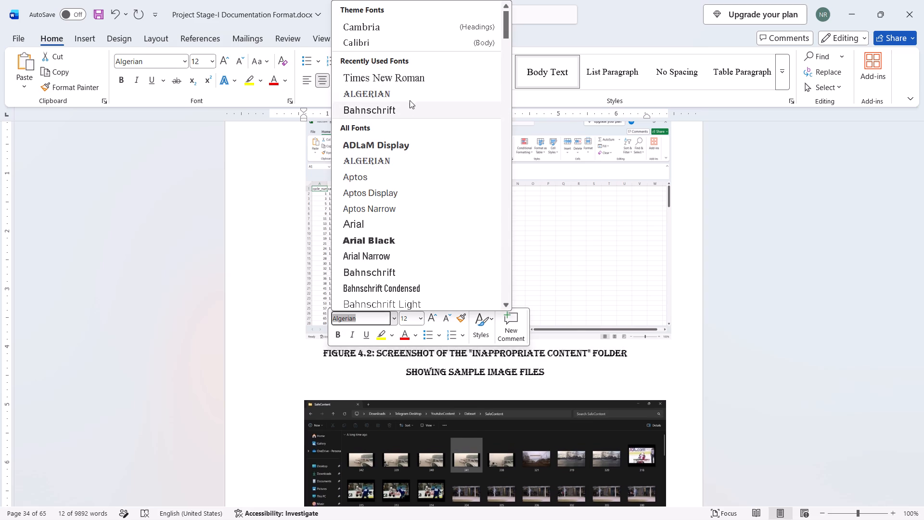
click(413, 82)
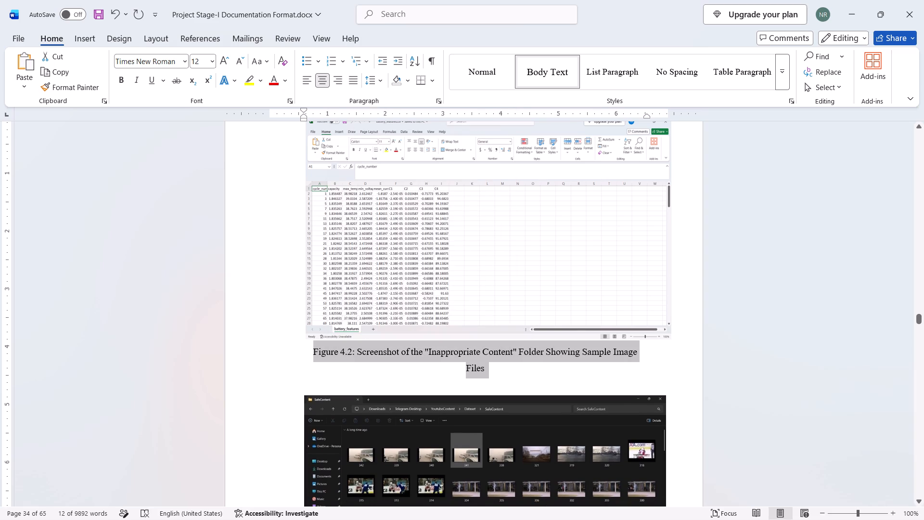
click(498, 380)
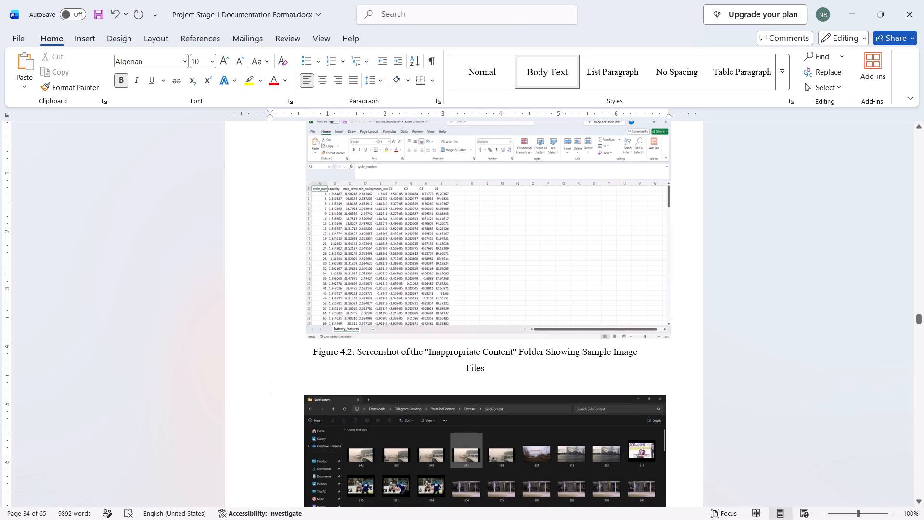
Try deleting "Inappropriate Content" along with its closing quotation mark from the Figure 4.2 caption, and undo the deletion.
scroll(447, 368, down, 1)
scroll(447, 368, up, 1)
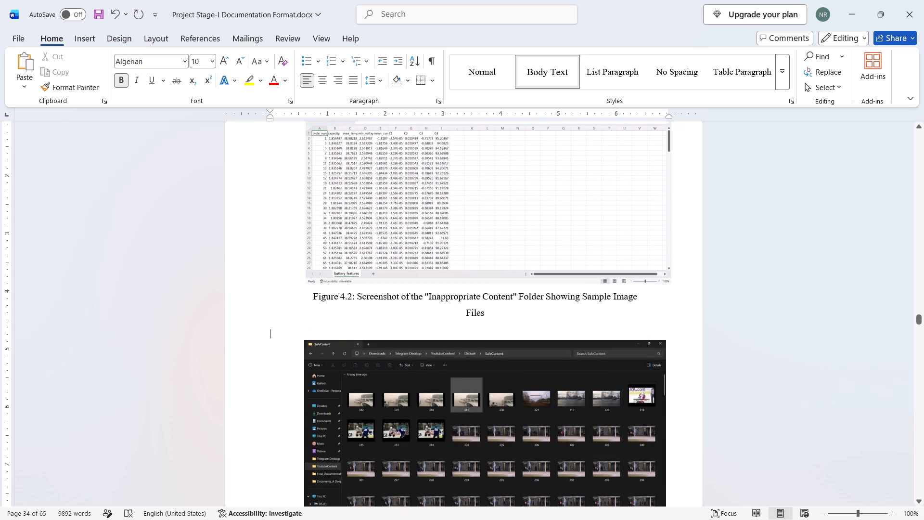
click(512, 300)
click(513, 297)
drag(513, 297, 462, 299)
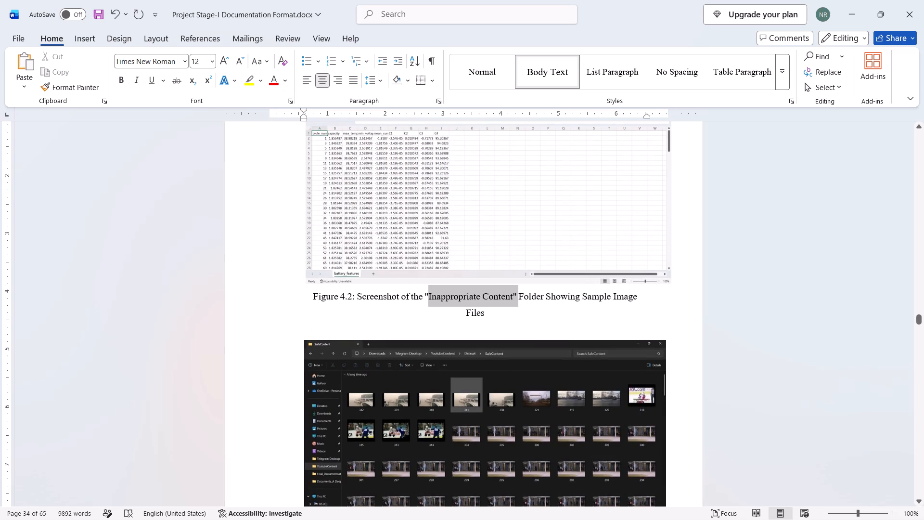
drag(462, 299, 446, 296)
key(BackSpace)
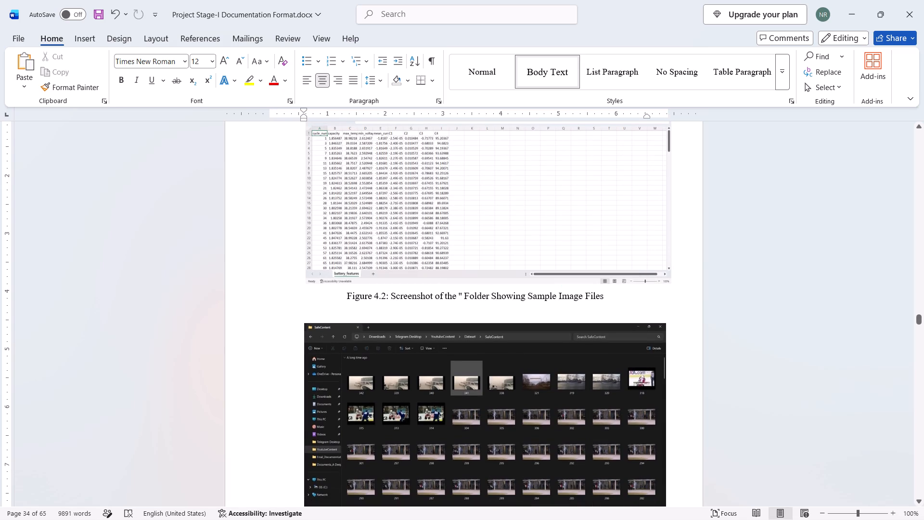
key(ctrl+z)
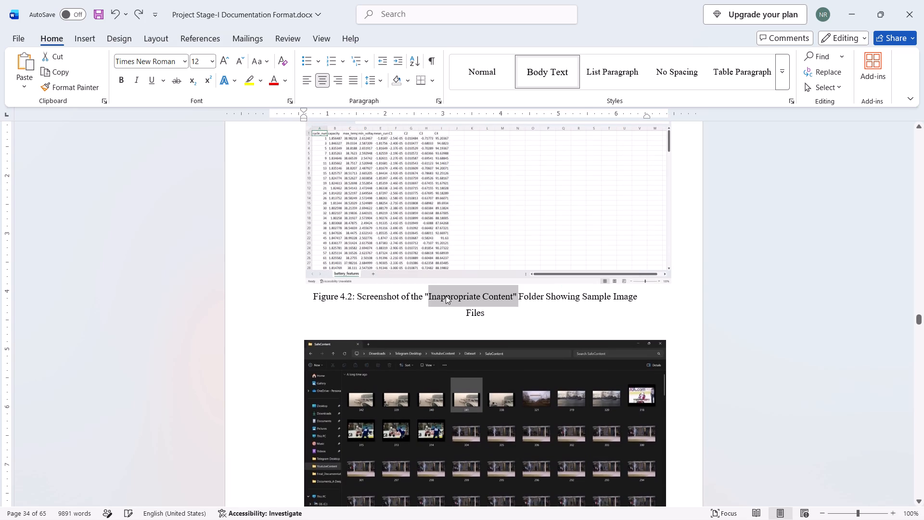
Replace "Inappropriate Content" with "Battery Features" inside the quotation marks of the Figure 4.2 caption.
click(516, 298)
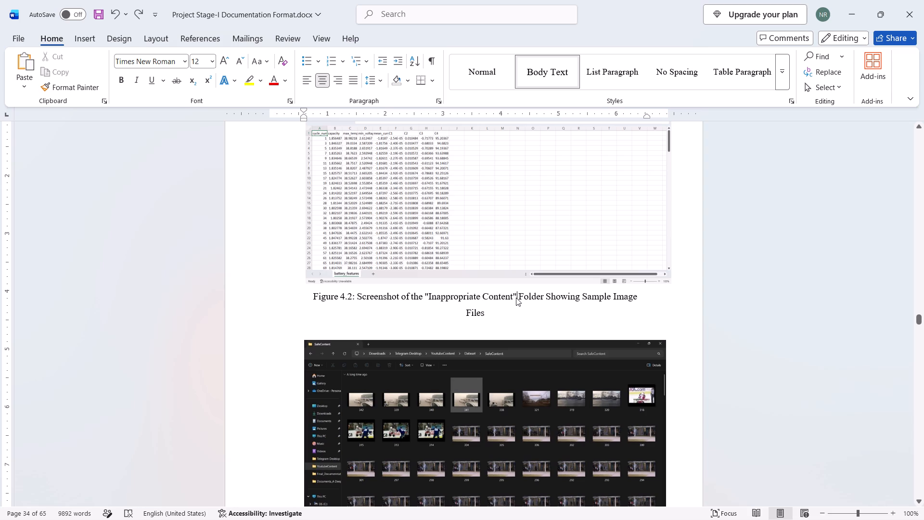
key(Left)
key(shift+Left)
key(shift+Left)
key(shift+Left)
key(shift+Left)
key(shift+Left)
key(shift+Left)
key(shift+Left)
key(shift+Left)
key(shift+Left)
key(shift+Left)
key(shift+Left)
key(shift+Left)
key(shift+Left)
key(shift+Left)
key(shift+Left)
key(shift+Left)
key(shift+Left)
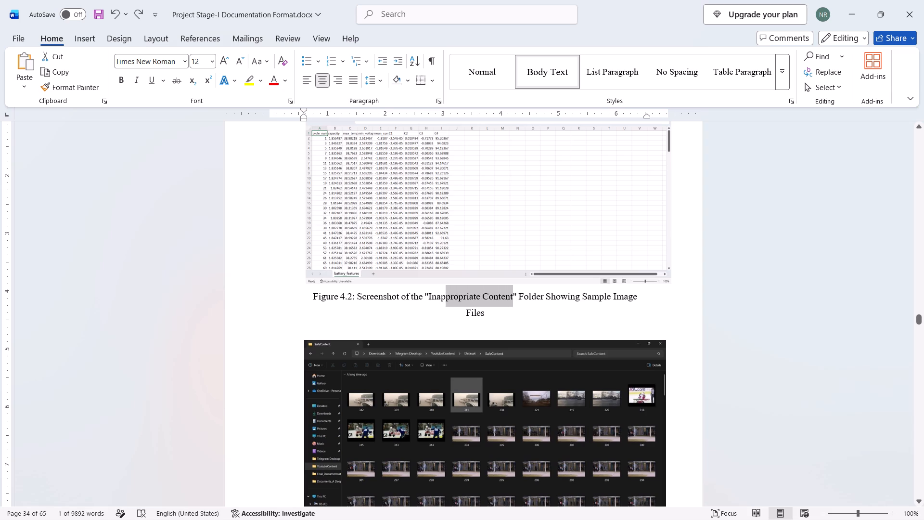
key(shift+Left)
key(shift+Left)
key(shift+Left)
key(shift+Left)
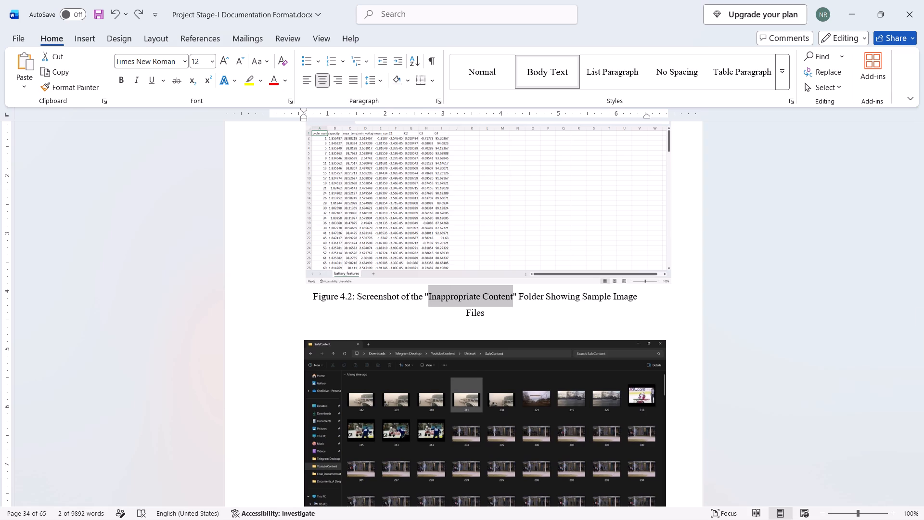
key(BackSpace)
key(shift+b)
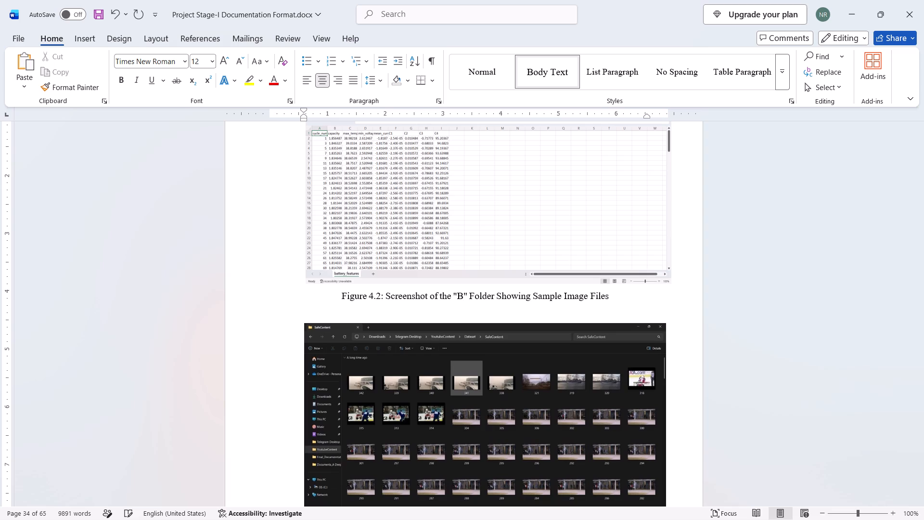
text(attery)
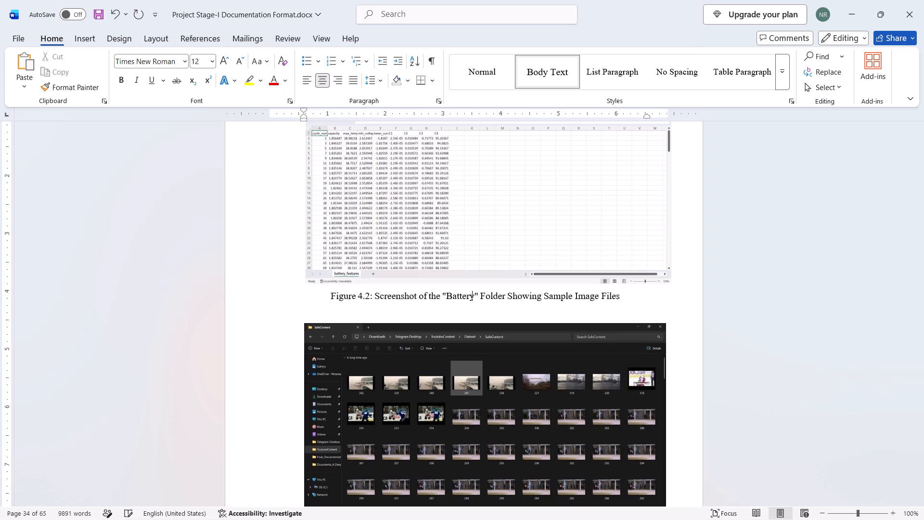
key(space)
text(Feat)
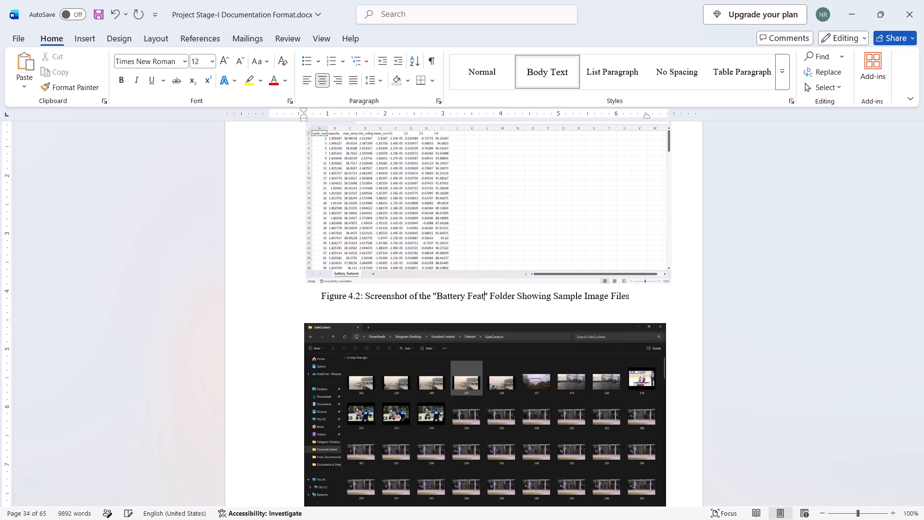
text(ures)
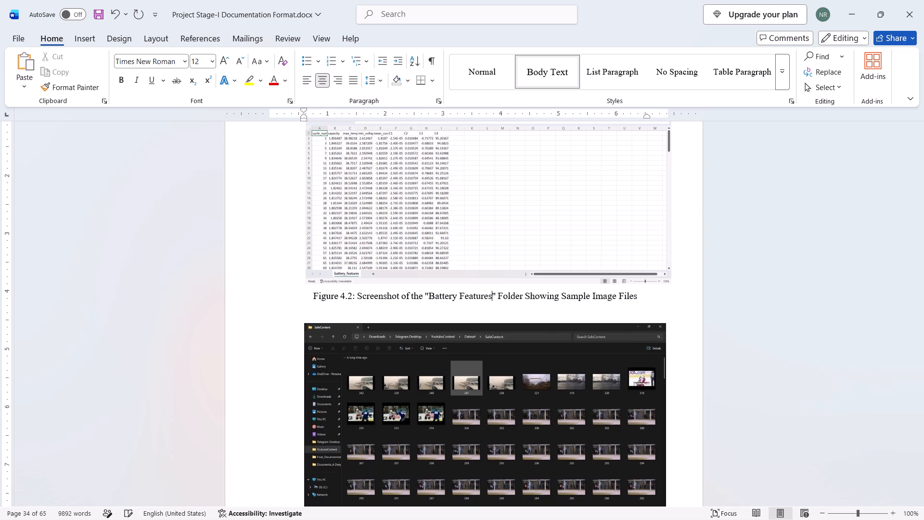
Set the font of the empty line between the Figure 4.2 caption and the SafeContent folder screenshot to Times New Roman.
click(681, 330)
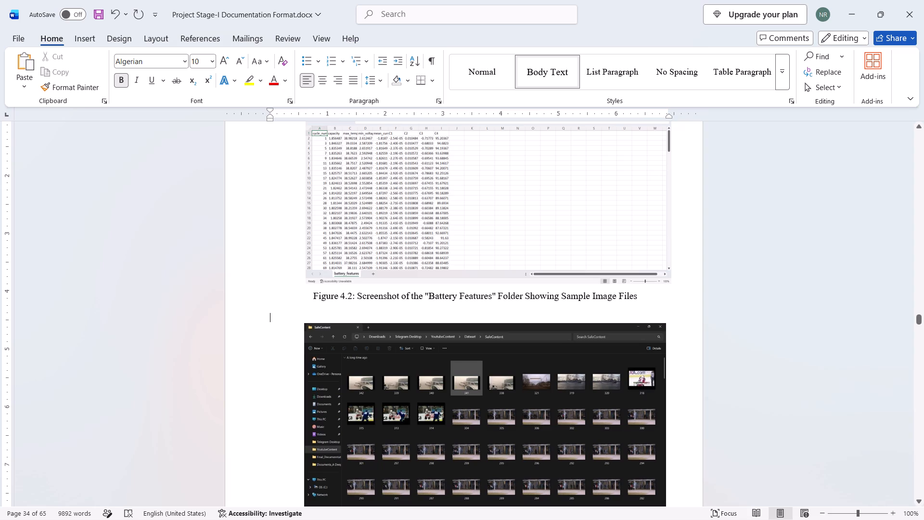
click(185, 64)
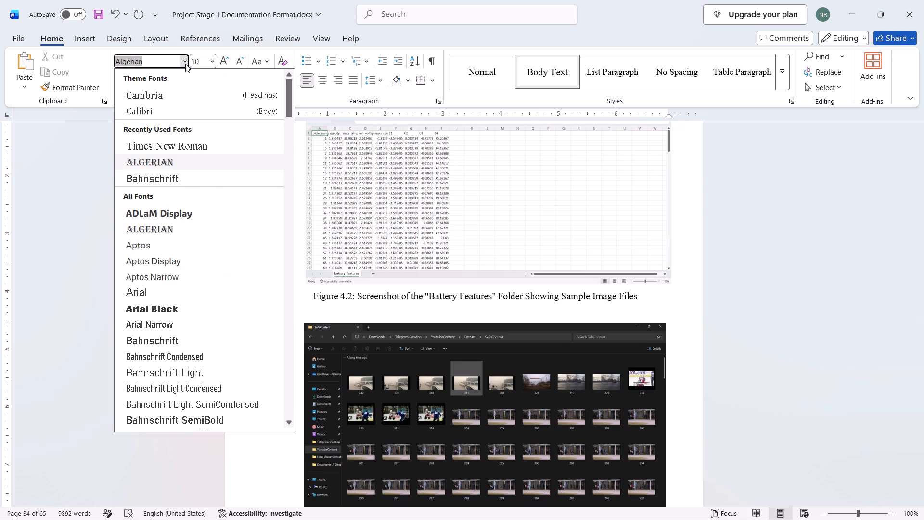
click(183, 145)
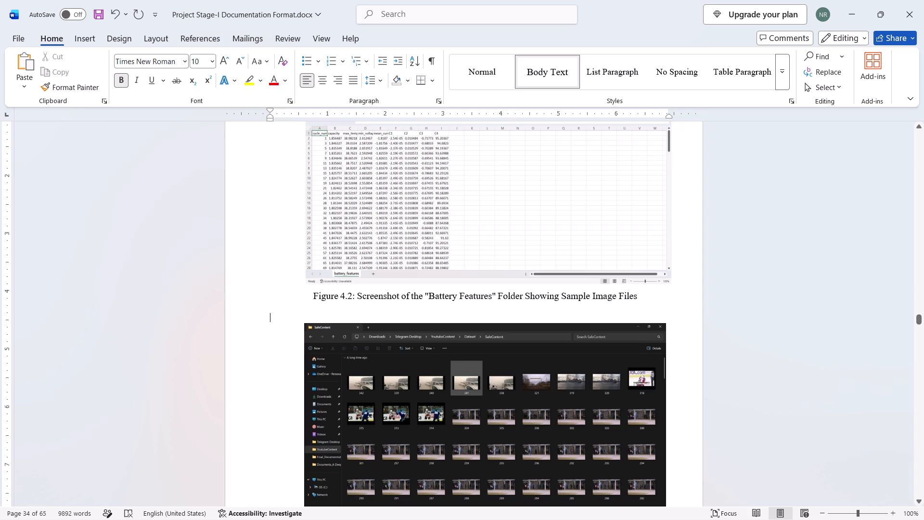
After checking the header cells of battery_features in Excel, replace "Sample Image Files" with "Battery Status" in the report's Figure 4.2 caption.
scroll(662, 342, up, 1)
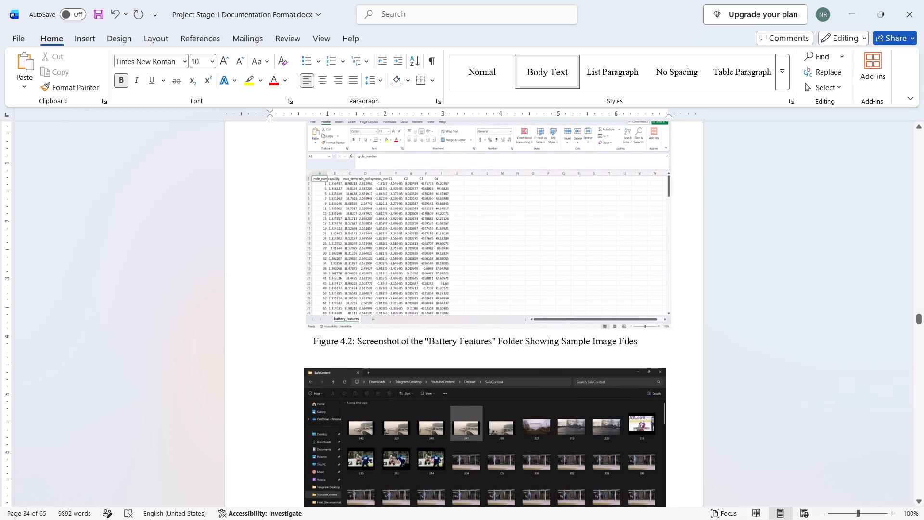
click(701, 506)
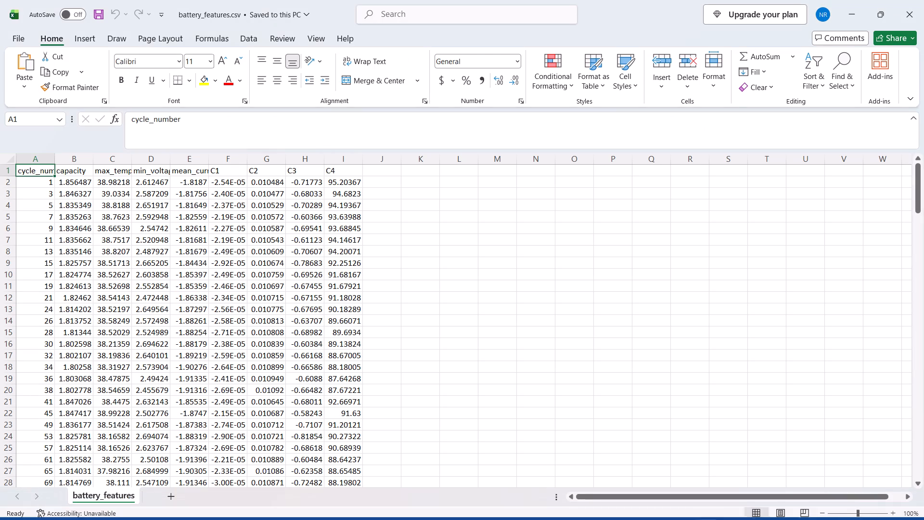
click(192, 172)
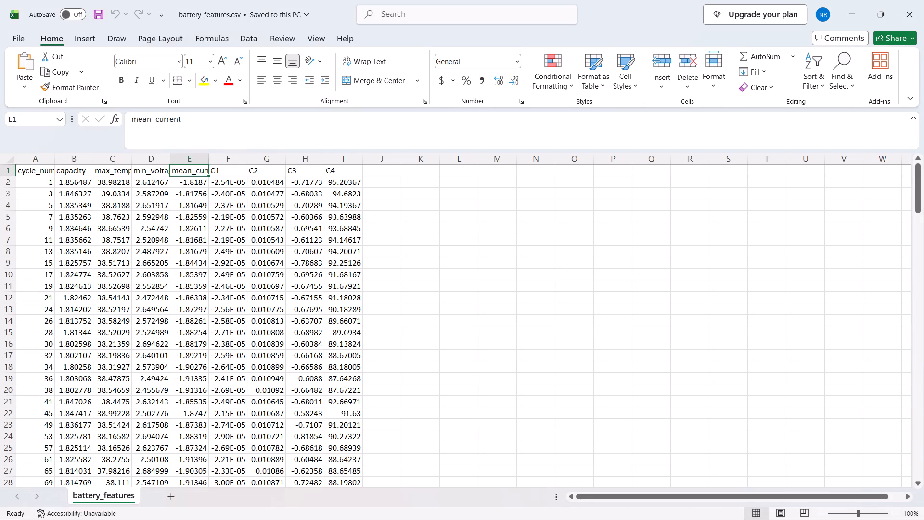
click(161, 173)
click(860, 2)
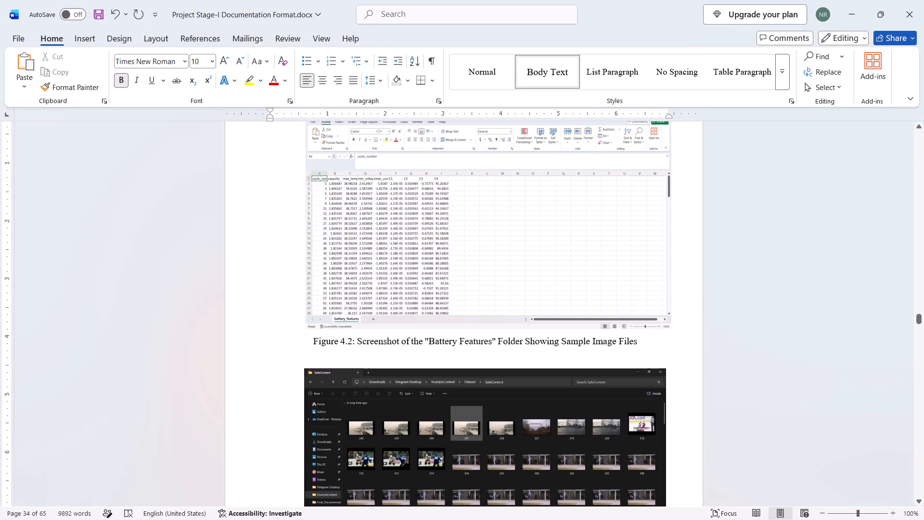
click(641, 342)
key(BackSpace)
key(BackSpace)
key(BackSpace)
key(BackSpace)
key(BackSpace)
key(BackSpace)
key(BackSpace)
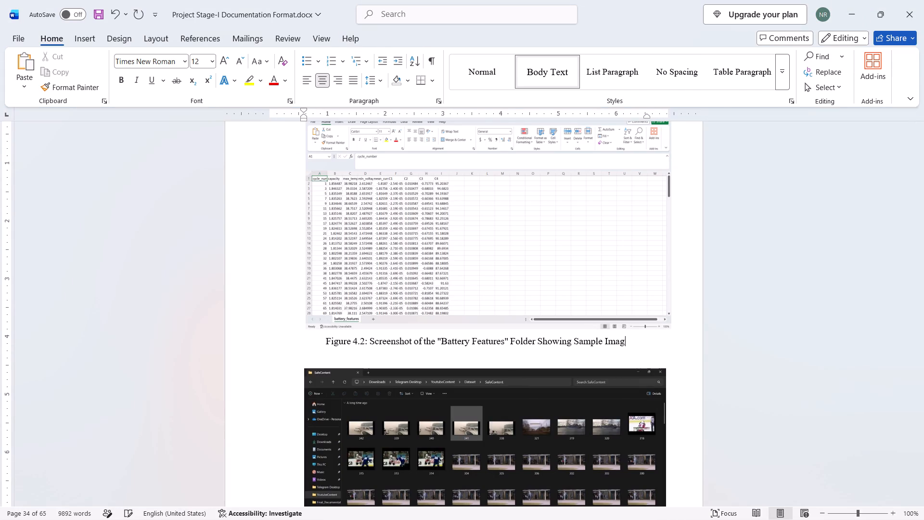
key(BackSpace)
key(BackSpace)
key(BackSpace)
key(BackSpace)
key(BackSpace)
key(BackSpace)
key(BackSpace)
key(BackSpace)
key(BackSpace)
key(BackSpace)
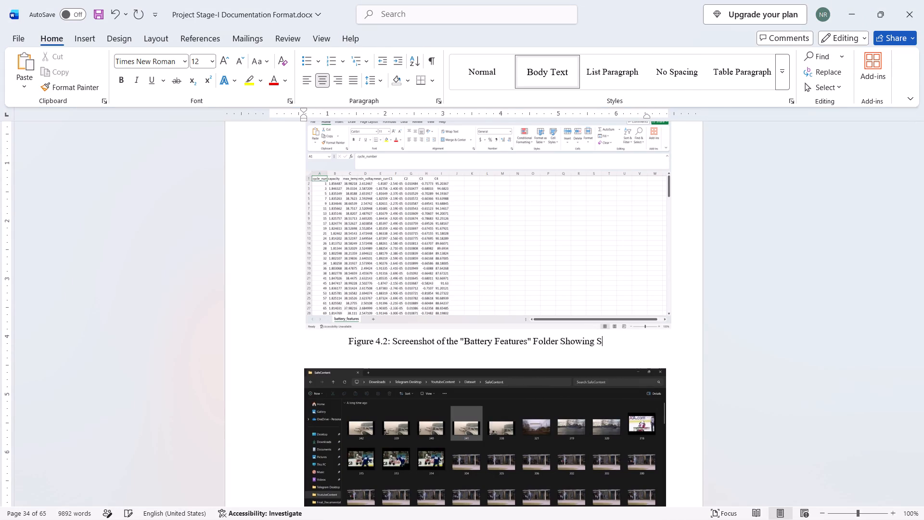
key(BackSpace)
text(Battery)
key(space)
text(Sta)
text(tus)
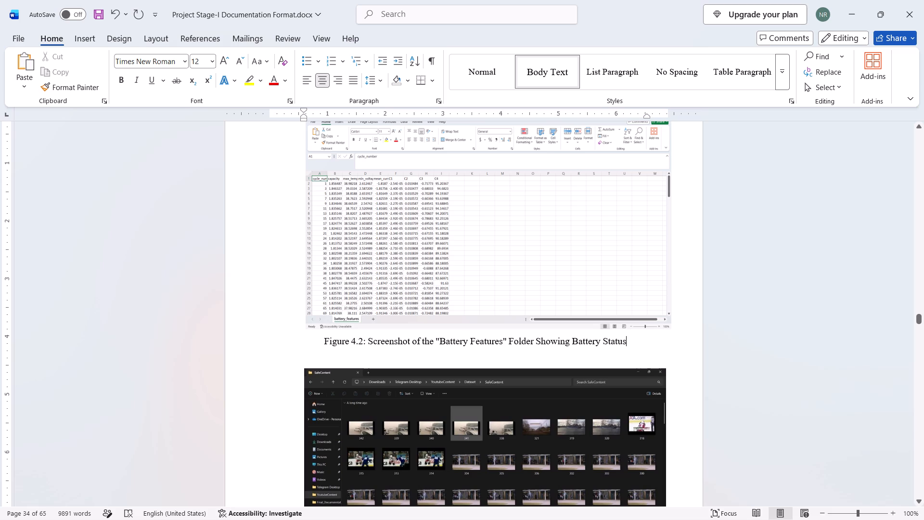
Replace the word "Folder" with "File" in the Figure 4.2 caption.
click(534, 345)
key(BackSpace)
key(BackSpace)
key(BackSpace)
key(BackSpace)
key(BackSpace)
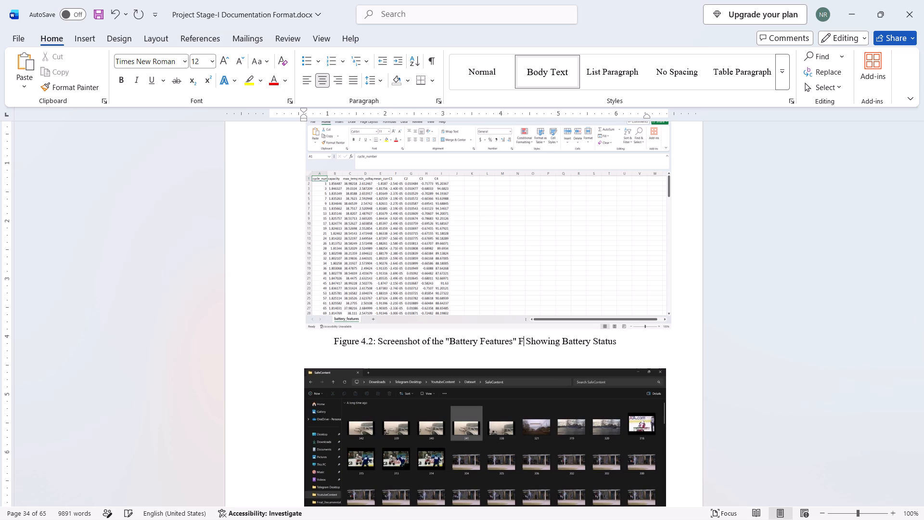
text(ile)
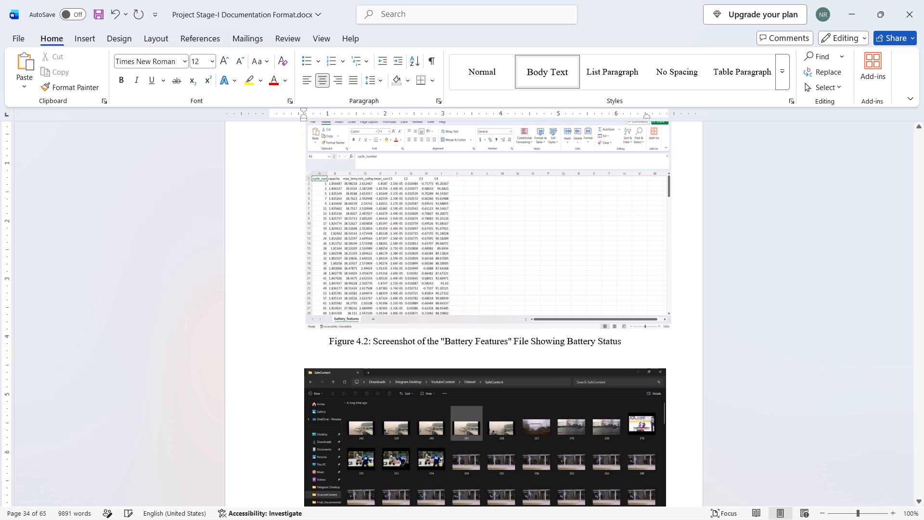
click(267, 406)
scroll(432, 326, down, 2)
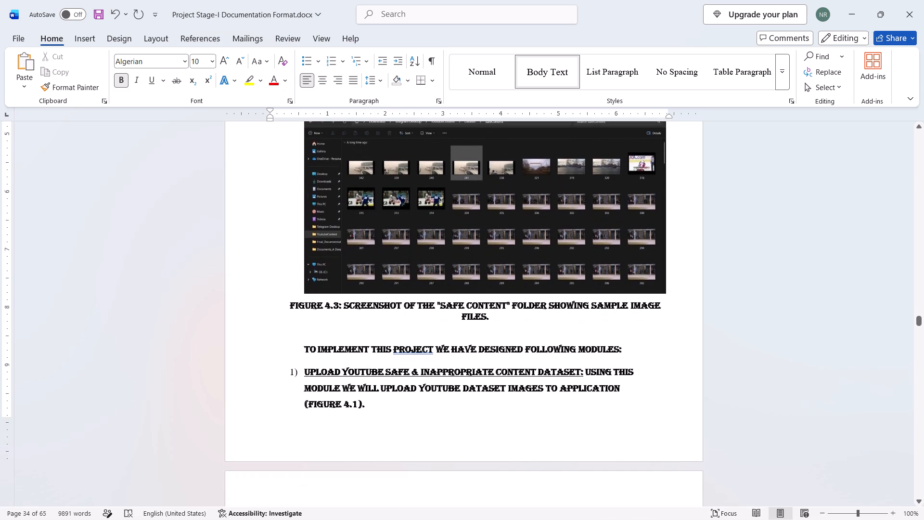
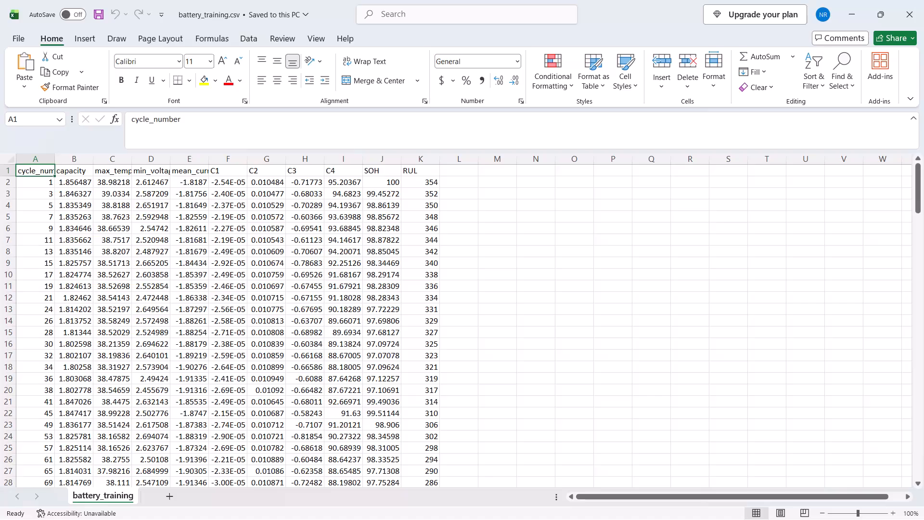
Capture a full-screen screenshot of the battery_training.csv worksheet in Excel, and minimize the workbook window.
key(Print)
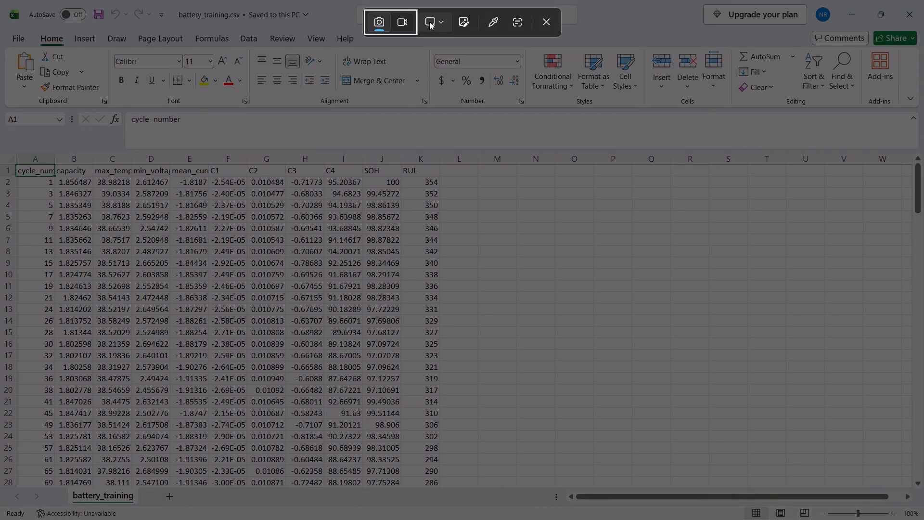
click(431, 22)
click(446, 65)
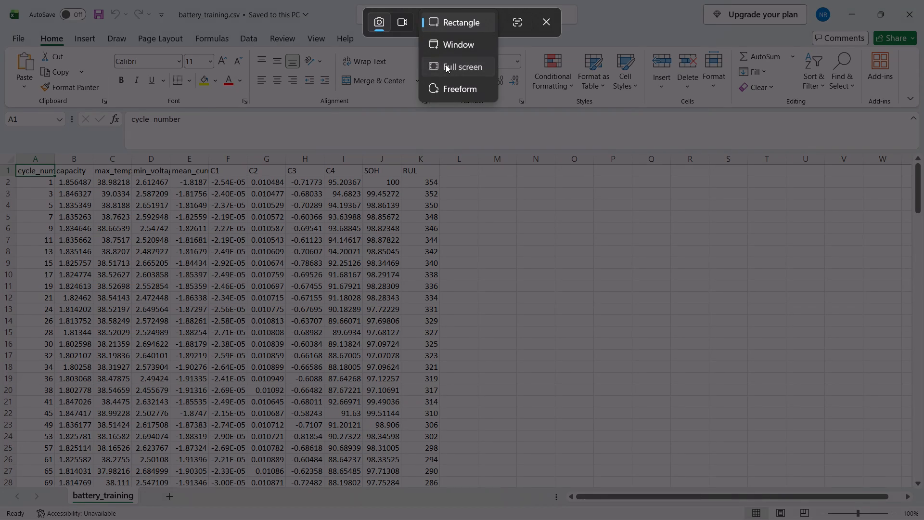
click(850, 3)
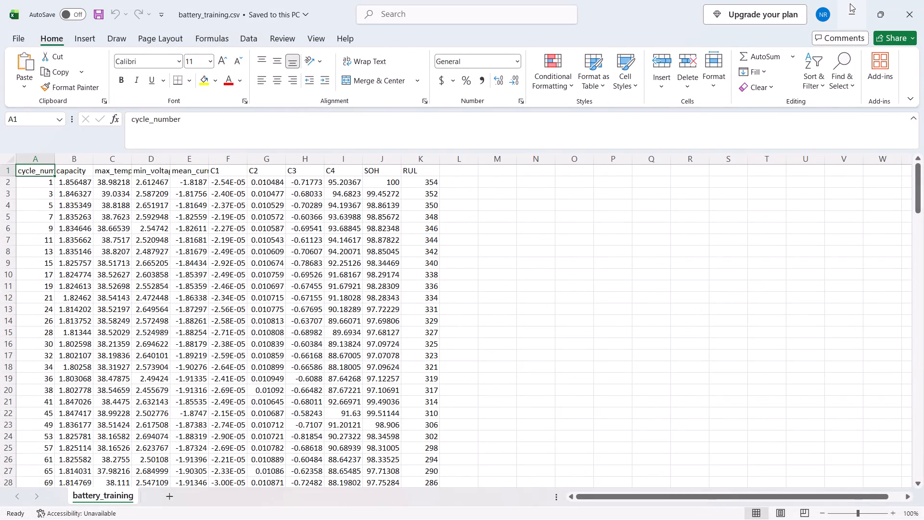
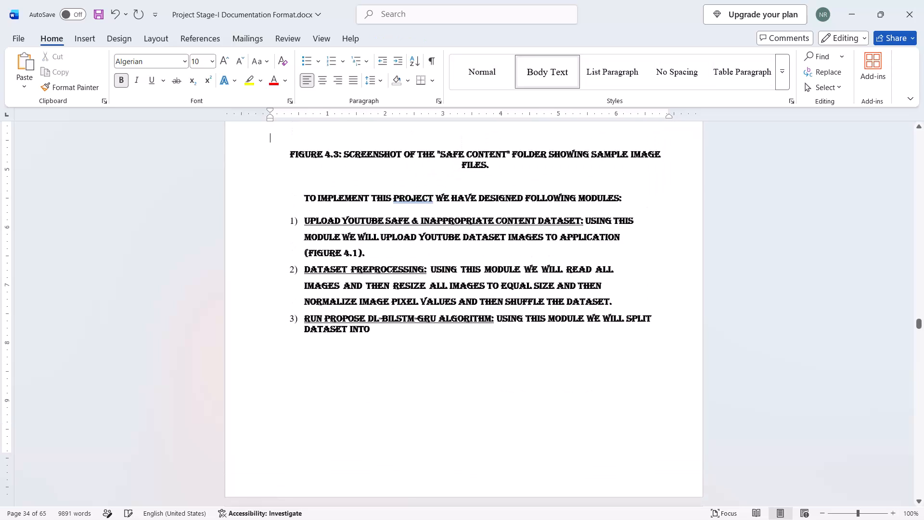
Paste the captured battery_training worksheet screenshot into the blank line above the Figure 4.3 caption.
key(ctrl+v)
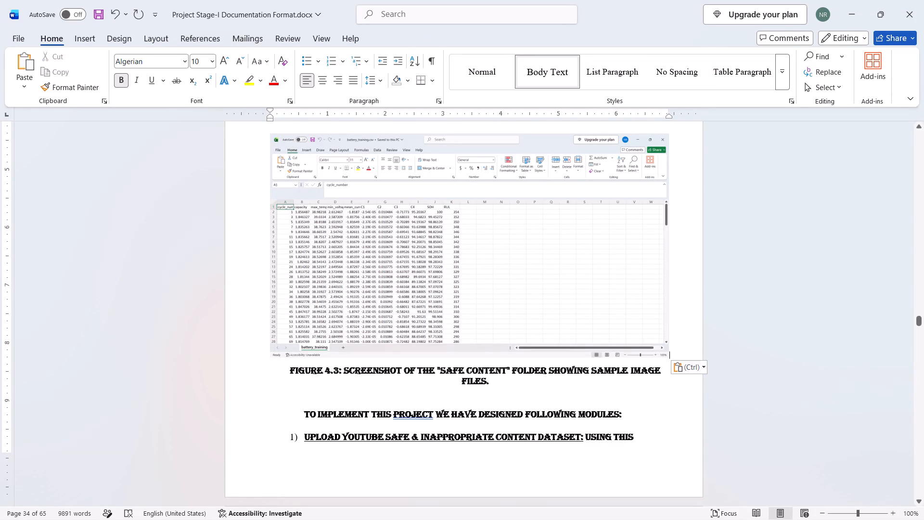
Format the Figure 4.3 caption in Times New Roman and remove its bold.
drag(495, 384, 303, 371)
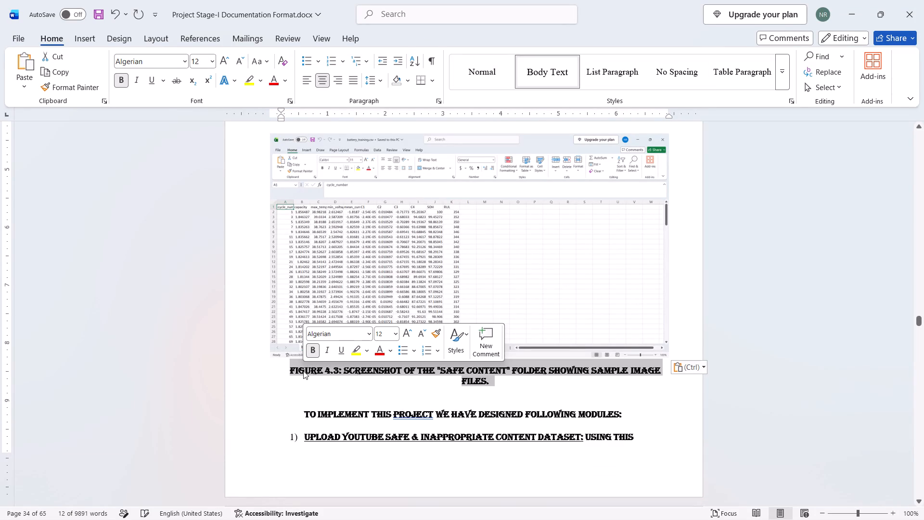
click(371, 333)
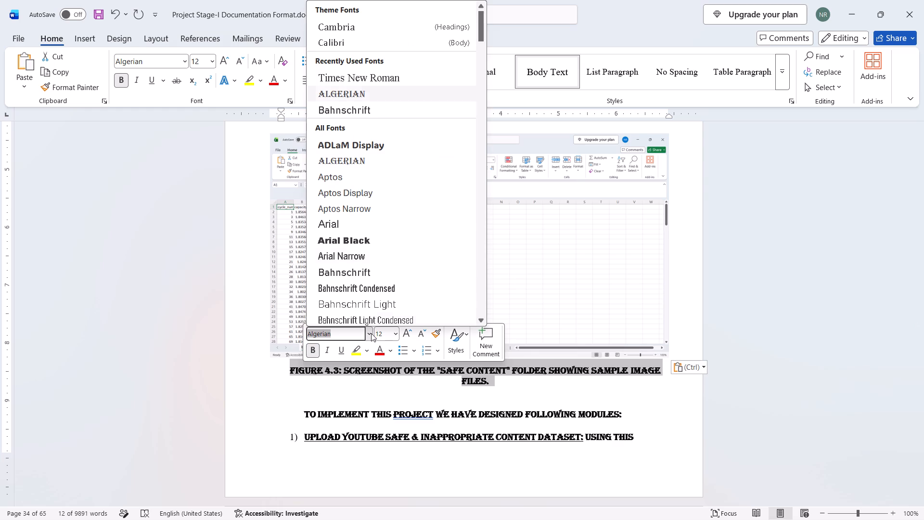
click(382, 83)
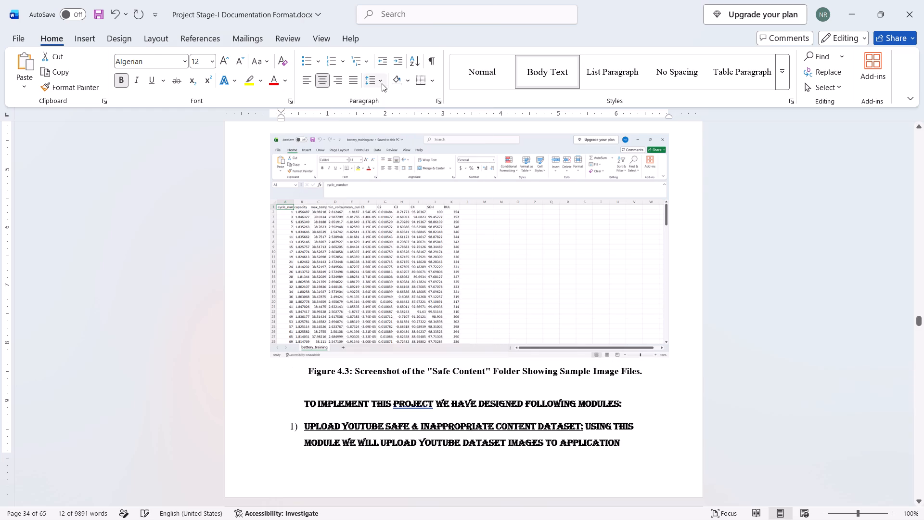
click(115, 81)
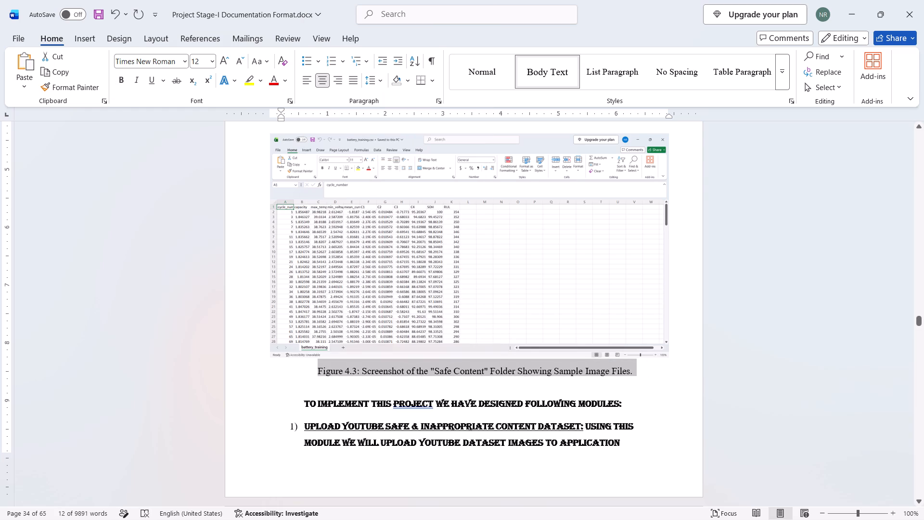
Replace the quoted folder name "Safe Content" in the Figure 4.3 caption with "Battery Training".
click(470, 372)
click(485, 373)
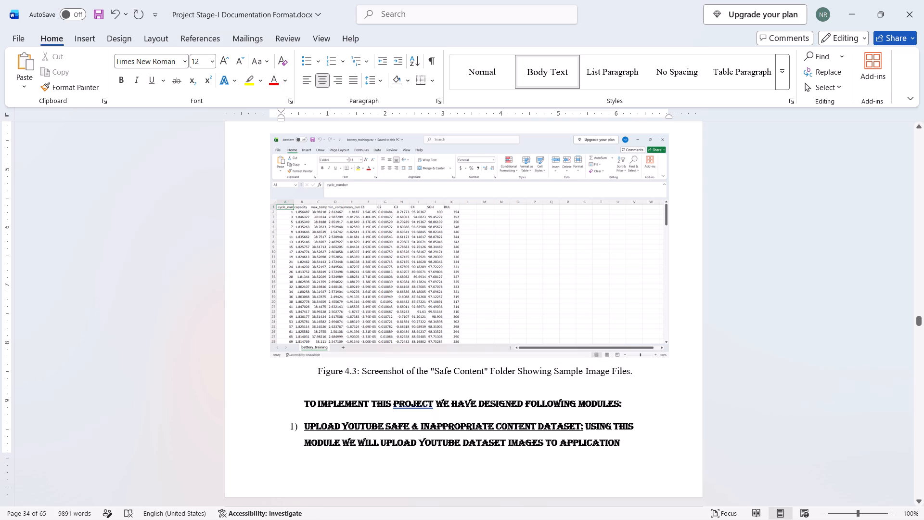
key(BackSpace)
key(BackSpace)
key(BackSpace)
key(BackSpace)
key(BackSpace)
key(BackSpace)
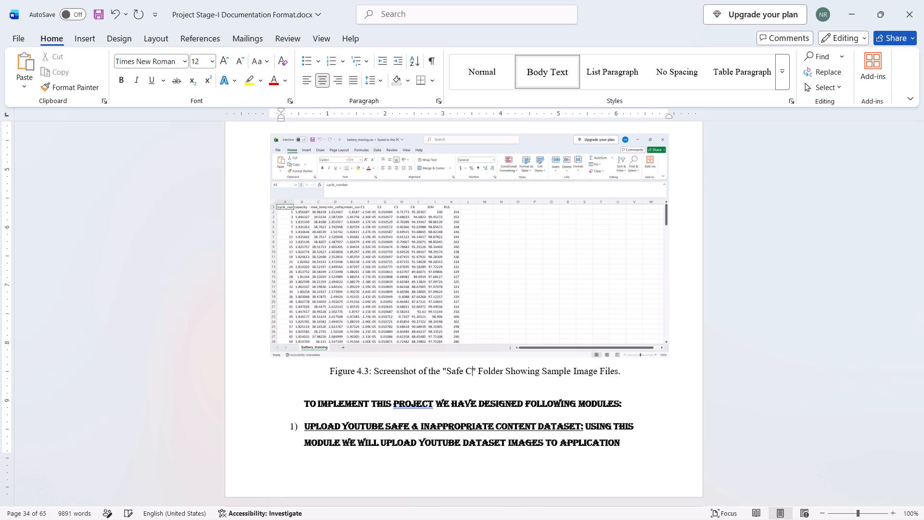
key(BackSpace)
key(BackSpace)
key(BackSpace)
key(BackSpace)
key(BackSpace)
key(BackSpace)
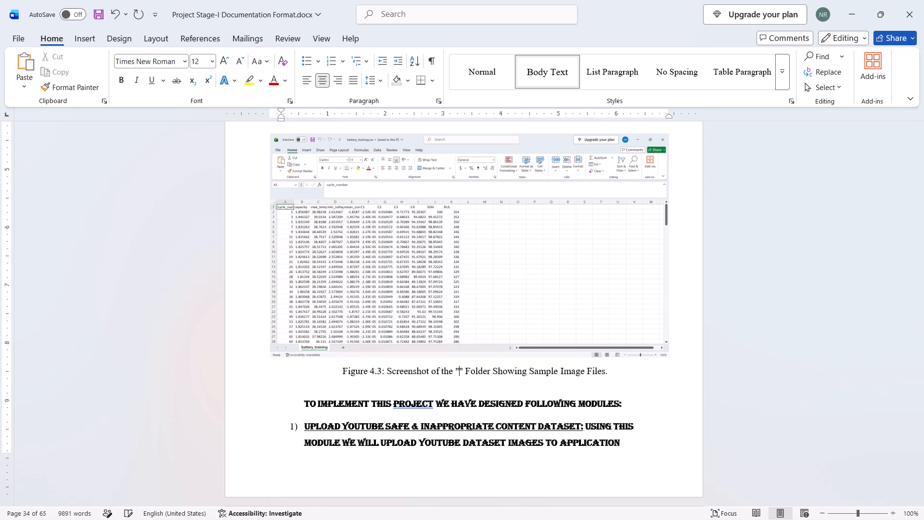
key(shift+b)
text(attery)
key(space)
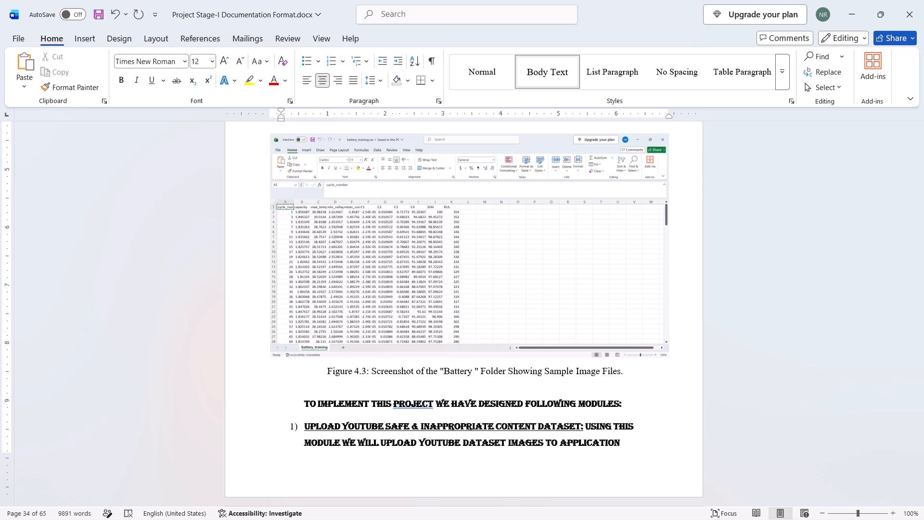
key(shift+t)
text(ra)
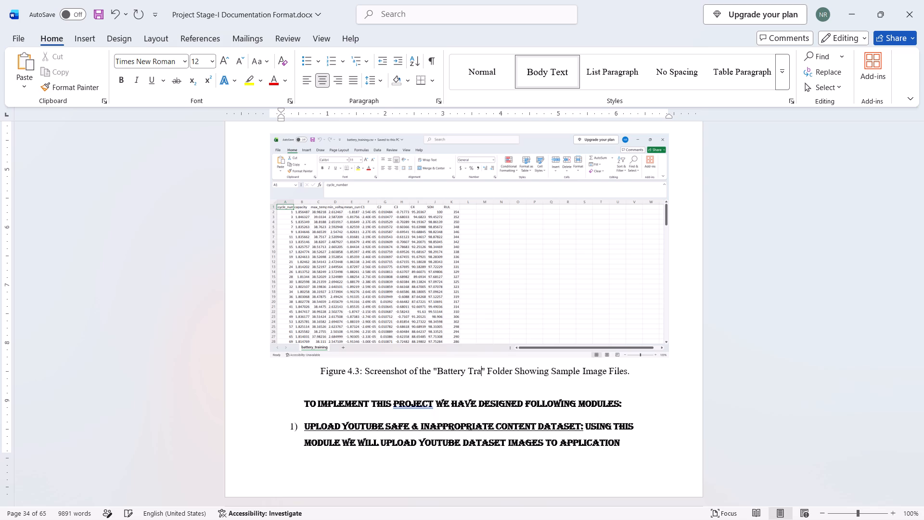
text(ining)
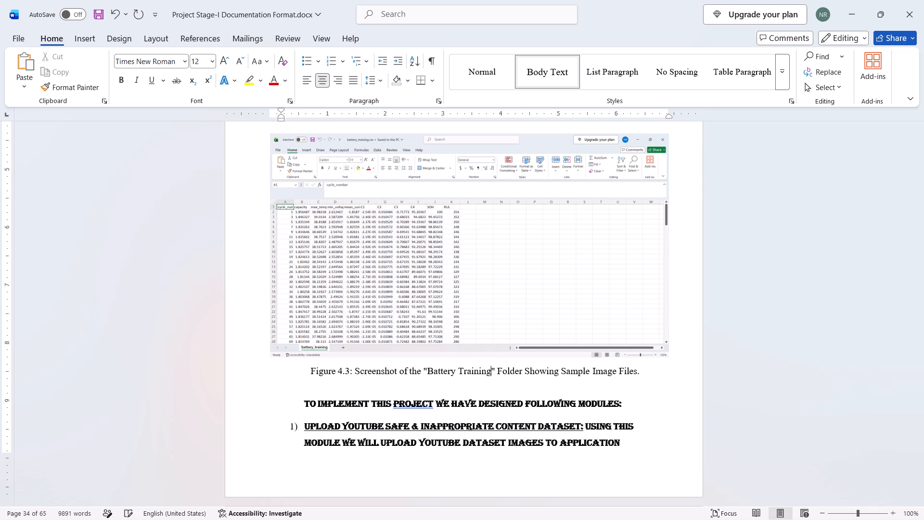
Change the word "Folder" to "File" in the Figure 4.3 caption.
click(521, 375)
key(BackSpace)
key(BackSpace)
key(BackSpace)
key(BackSpace)
key(BackSpace)
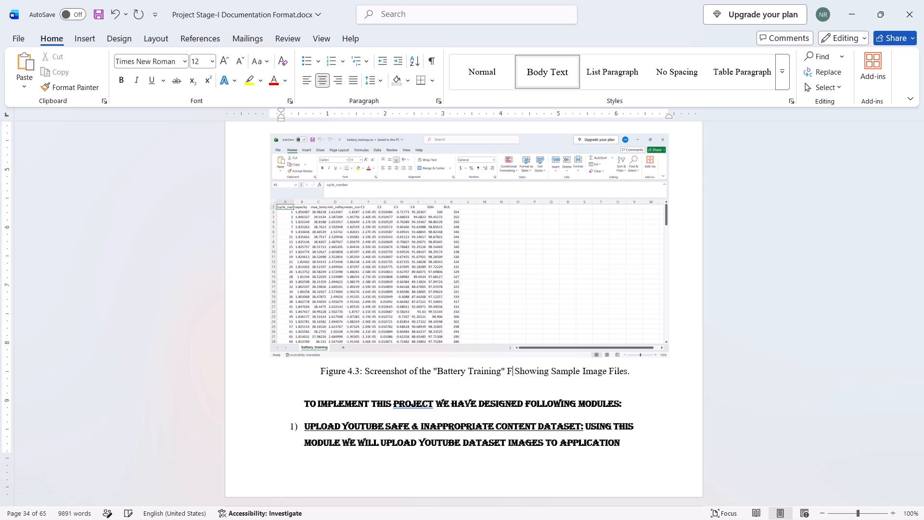
text(ile)
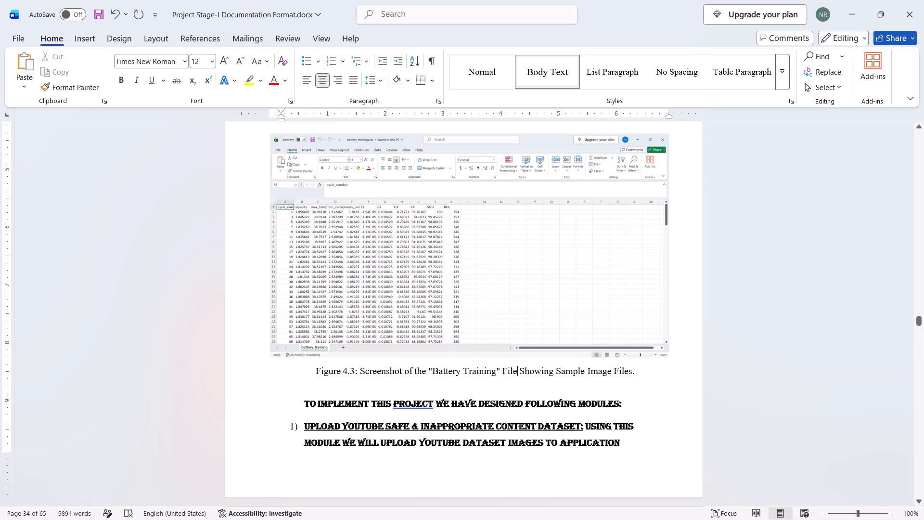
Replace "Sample Image Files" at the end of the Figure 4.3 caption with "Battery Status", keeping the period.
click(632, 370)
key(BackSpace)
key(BackSpace)
key(BackSpace)
key(BackSpace)
key(BackSpace)
key(BackSpace)
key(BackSpace)
key(BackSpace)
key(BackSpace)
key(BackSpace)
key(BackSpace)
key(BackSpace)
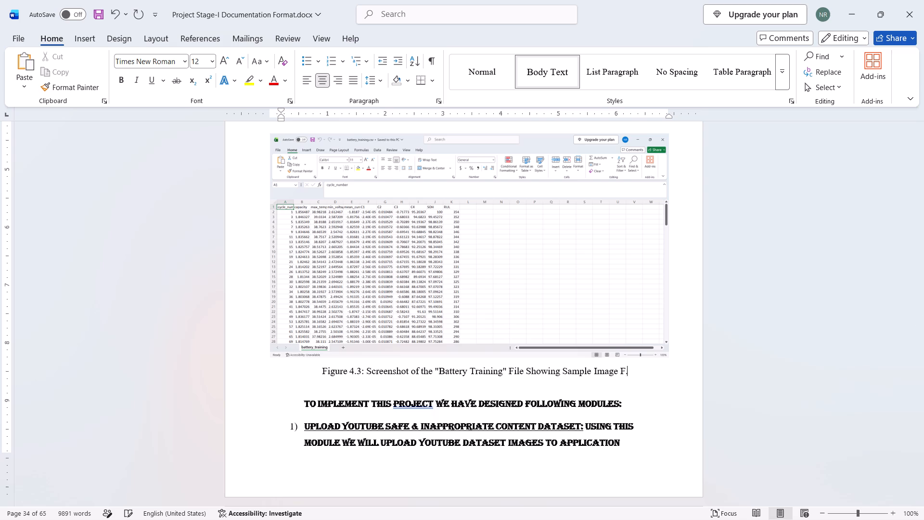
key(BackSpace)
key(BackSpace)
key(BackSpace)
key(BackSpace)
key(BackSpace)
key(BackSpace)
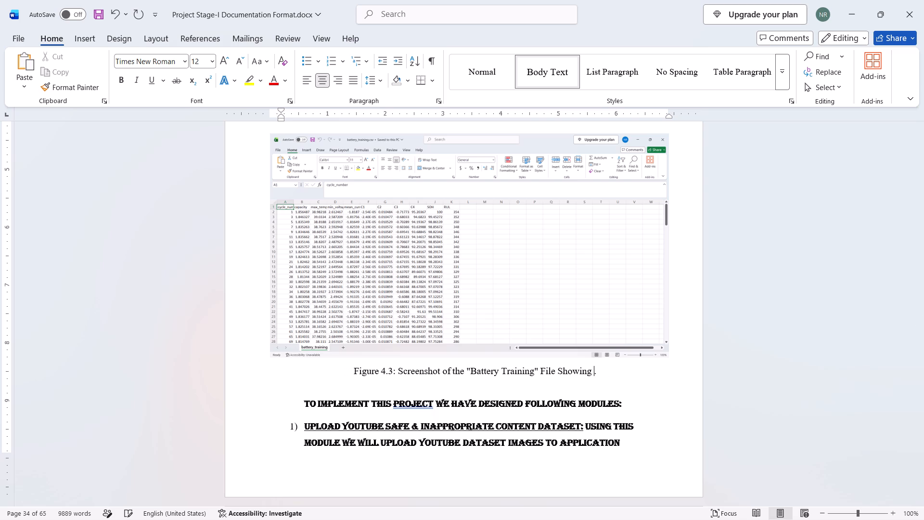
text(Battery)
key(space)
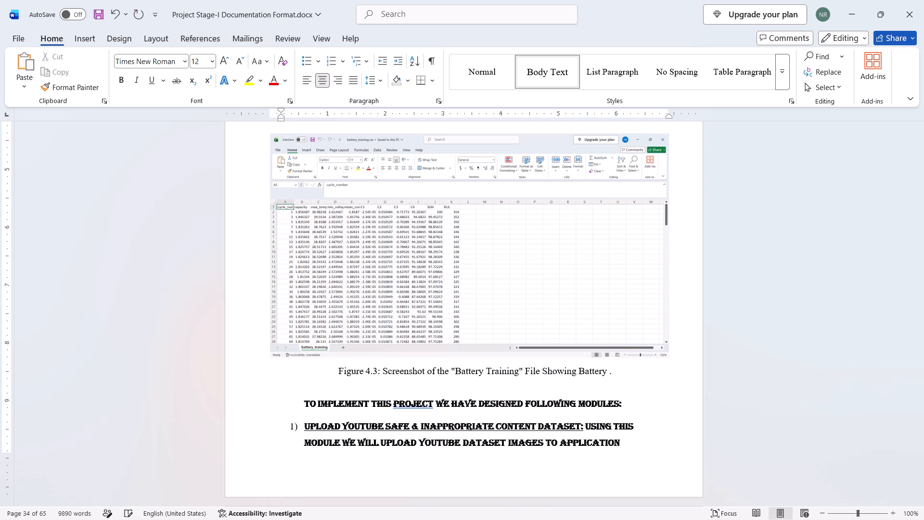
text(Current)
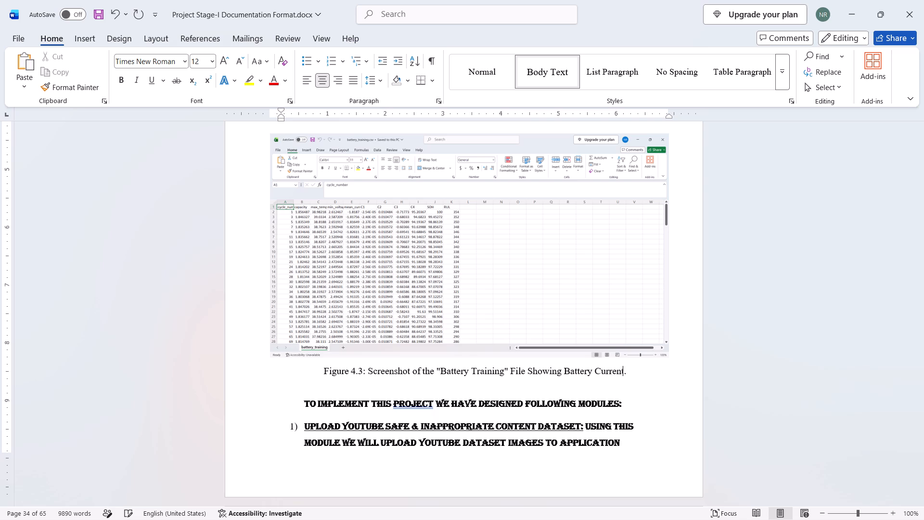
key(space)
key(BackSpace)
key(BackSpace)
key(BackSpace)
key(BackSpace)
key(BackSpace)
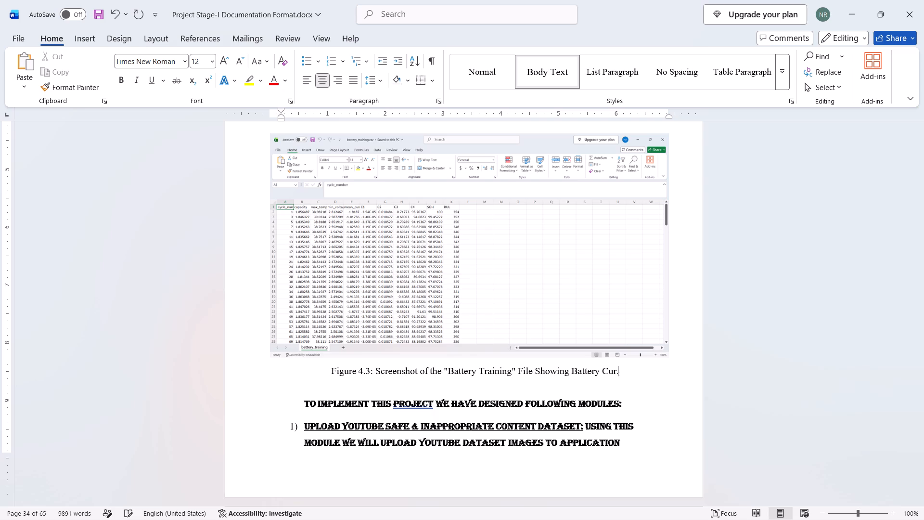
key(BackSpace)
key(BackSpace)
key(BackSpace)
text(St)
text(atus)
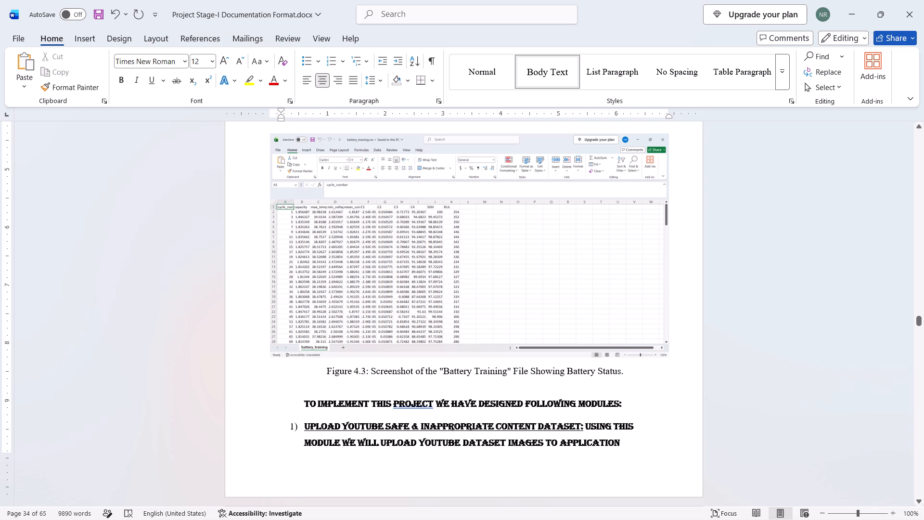
Insert three blank lines after the Figure 4.3 caption so the modules introduction starts on the next page.
scroll(635, 443, down, 2)
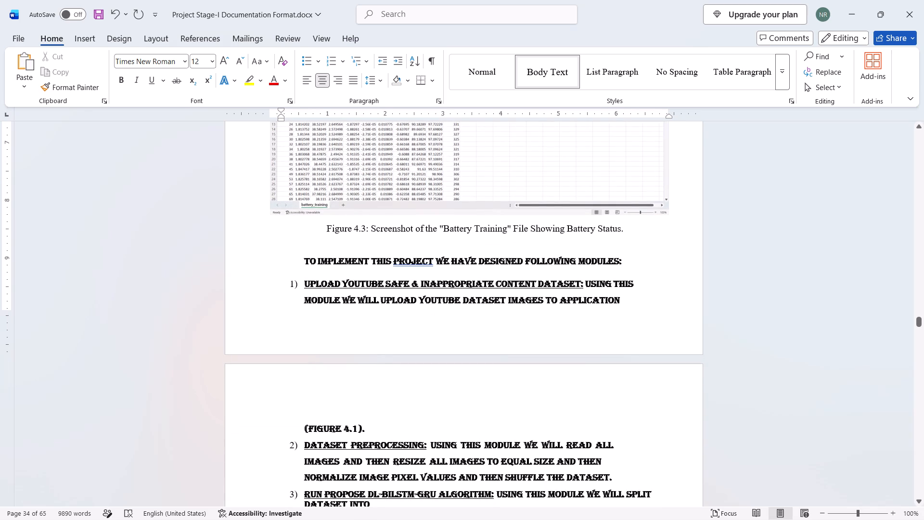
scroll(531, 393, down, 1)
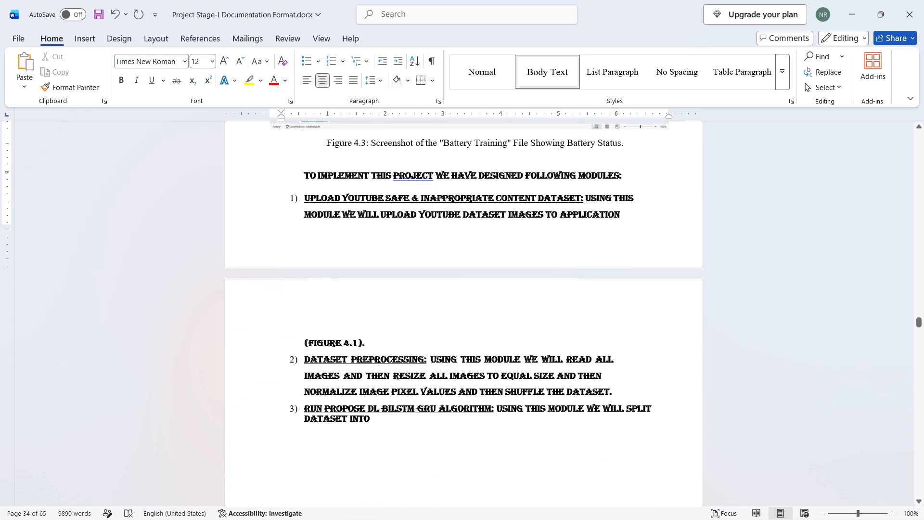
scroll(531, 393, down, 6)
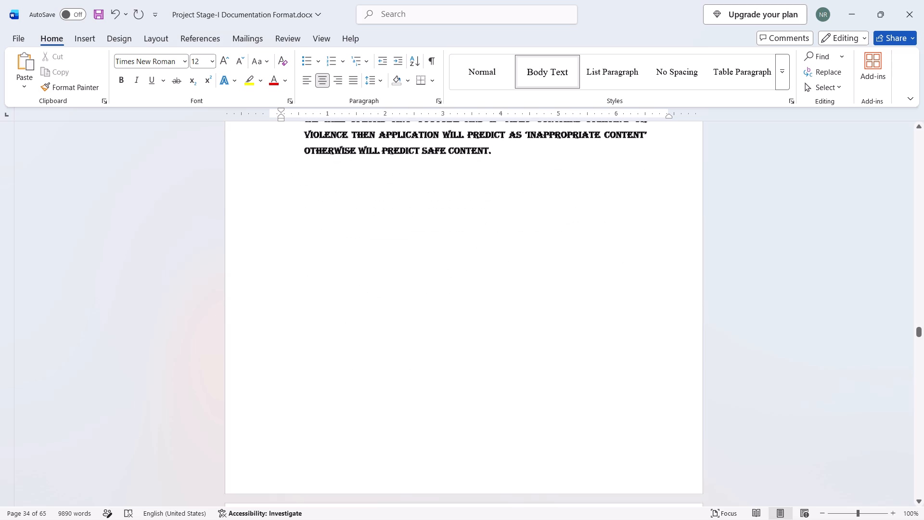
scroll(531, 393, up, 1)
scroll(531, 393, down, 3)
scroll(531, 393, up, 4)
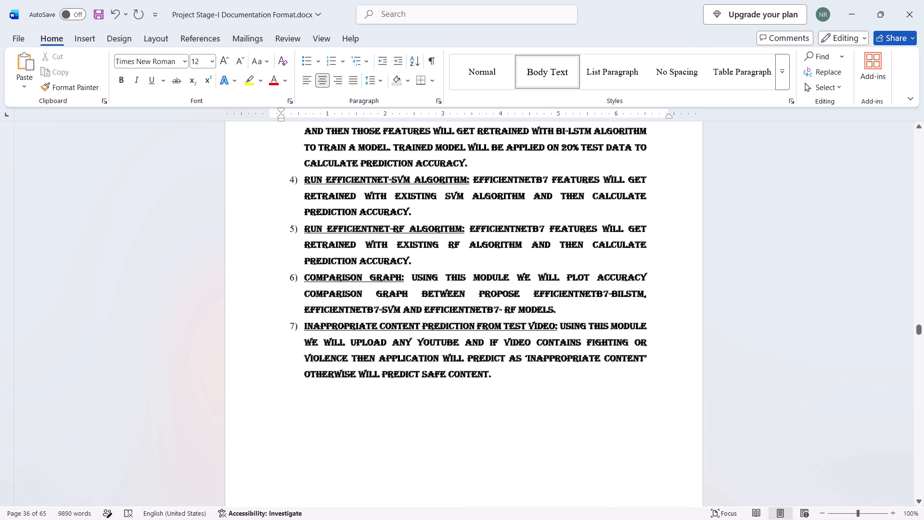
scroll(531, 393, up, 6)
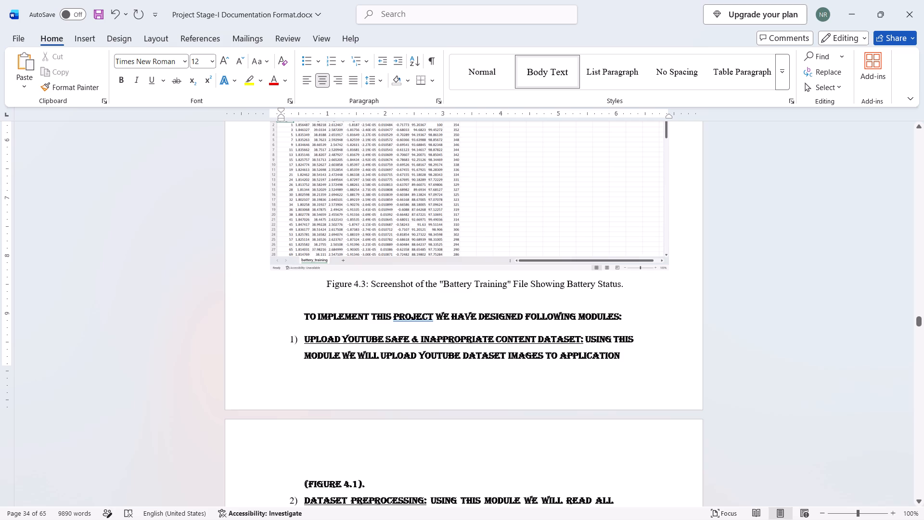
click(632, 285)
key(Return)
key(Return)
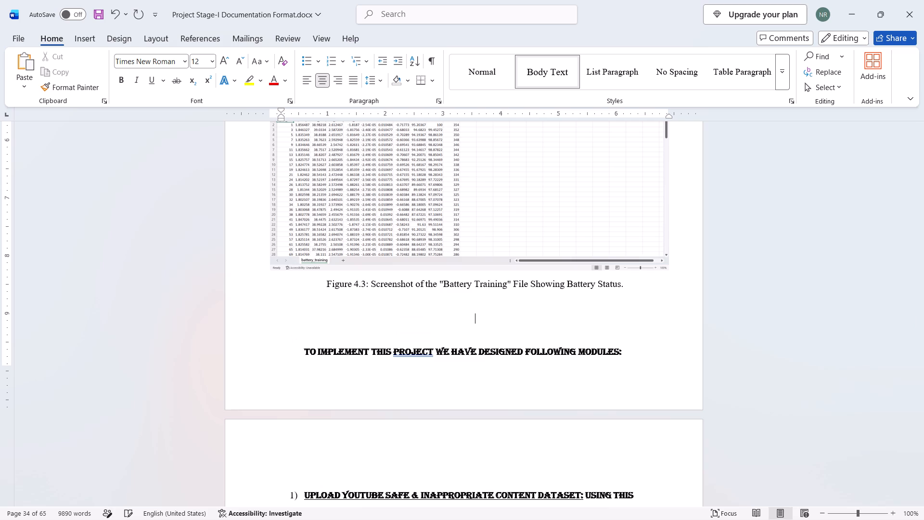
key(Return)
Delete the blank space after "dataset into" in module 3 so the "Train and test" continuation follows directly beneath it.
scroll(632, 285, down, 2)
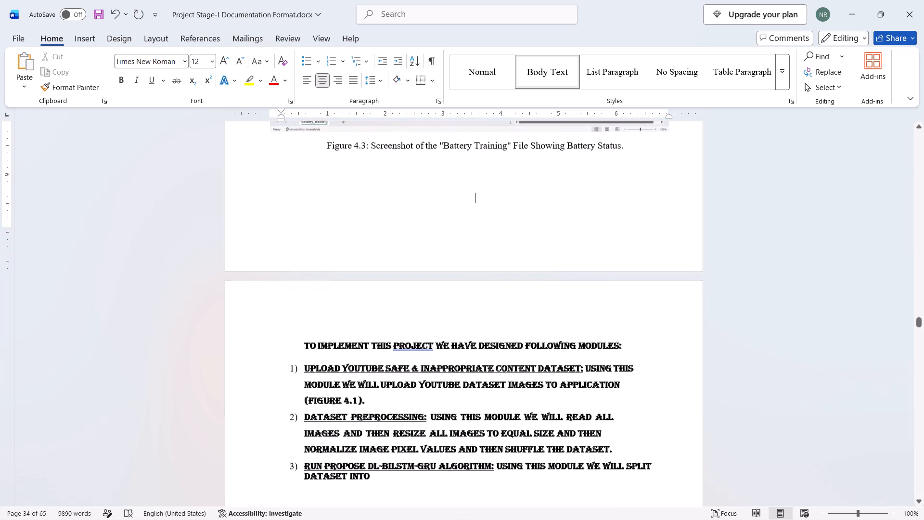
scroll(570, 294, down, 2)
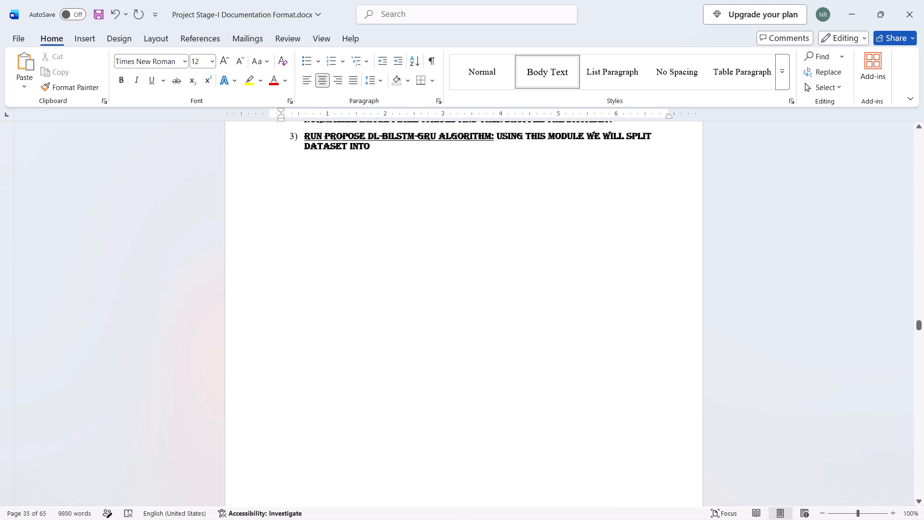
double_click(332, 340)
drag(332, 340, 328, 335)
double_click(328, 335)
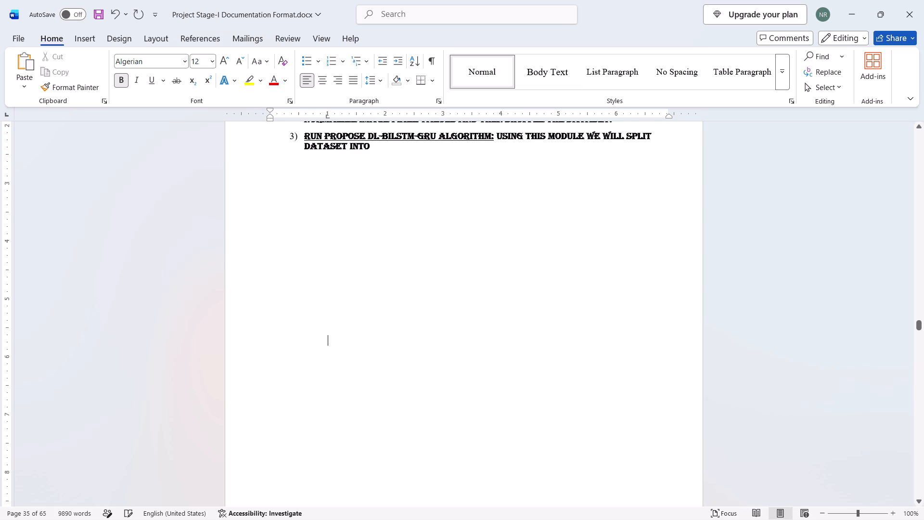
key(ctrl+a)
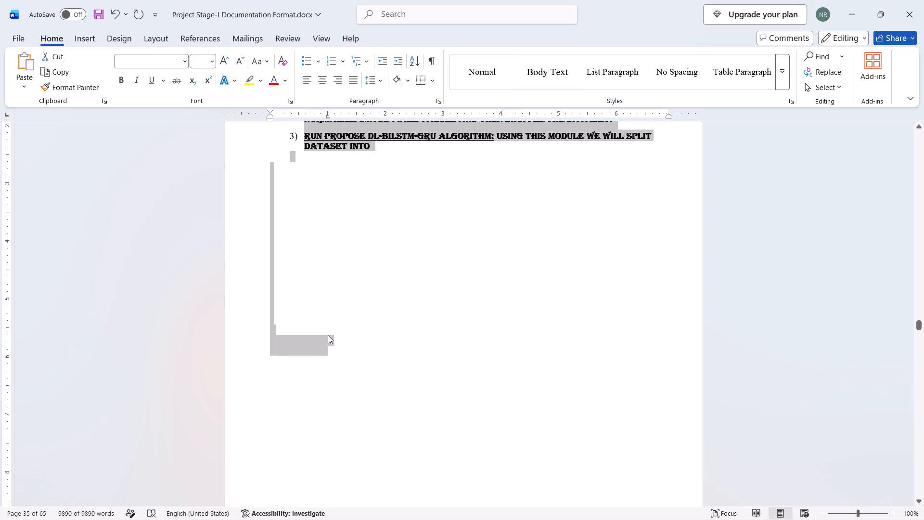
click(329, 350)
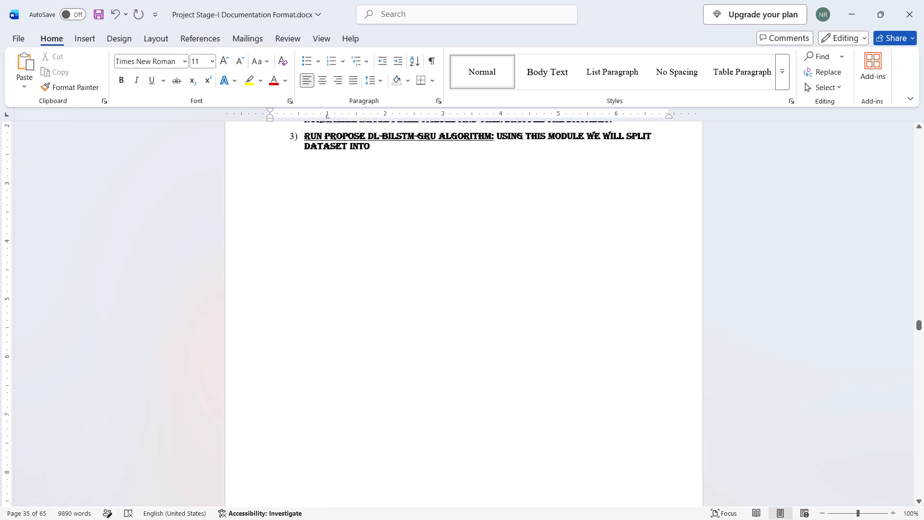
drag(329, 350, 267, 267)
key(BackSpace)
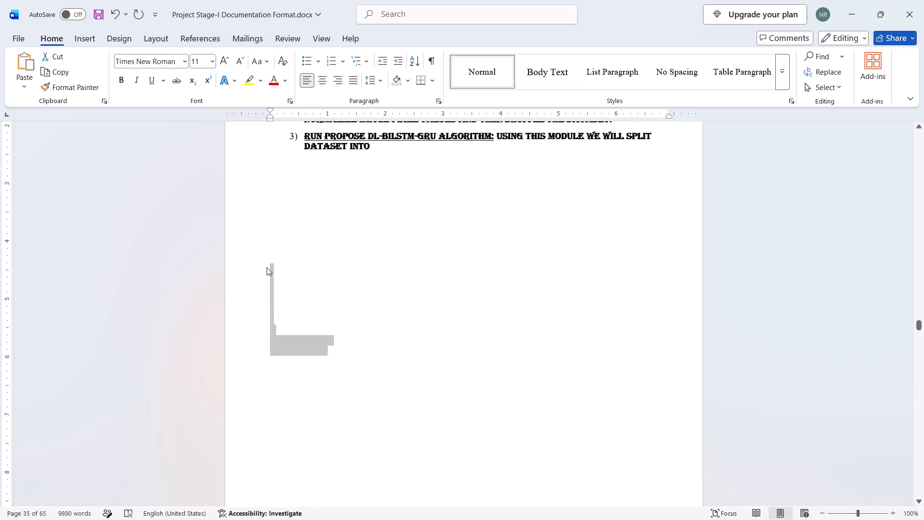
key(BackSpace)
key(BackSpace)
key(BackSpace)
key(BackSpace)
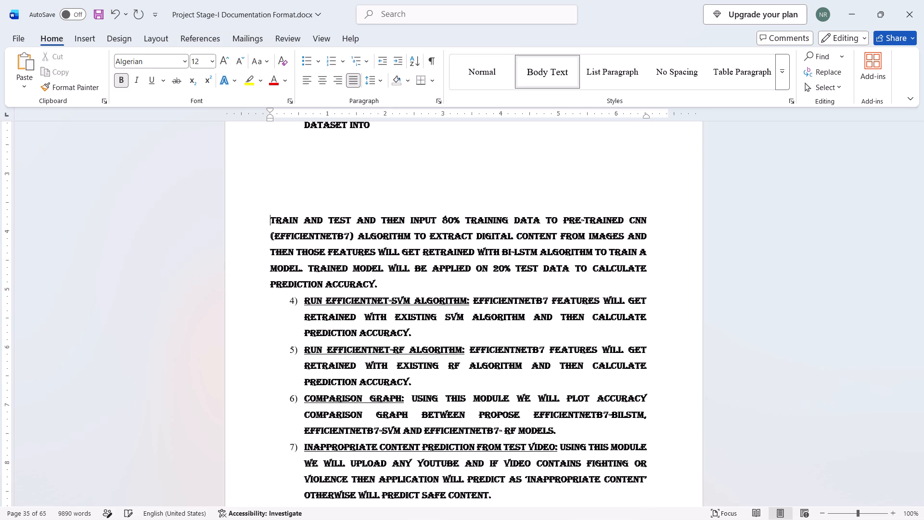
key(BackSpace)
key(BackSpace)
key(BackSpace)
key(BackSpace)
key(BackSpace)
key(BackSpace)
key(BackSpace)
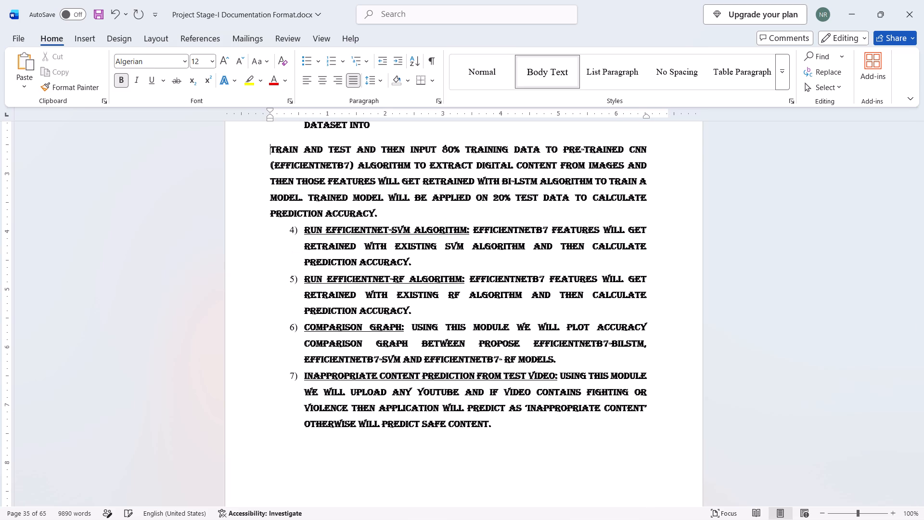
Join the "Train and test" continuation onto the end of "dataset into" in module 3, separated by a space.
key(BackSpace)
key(BackSpace)
key(space)
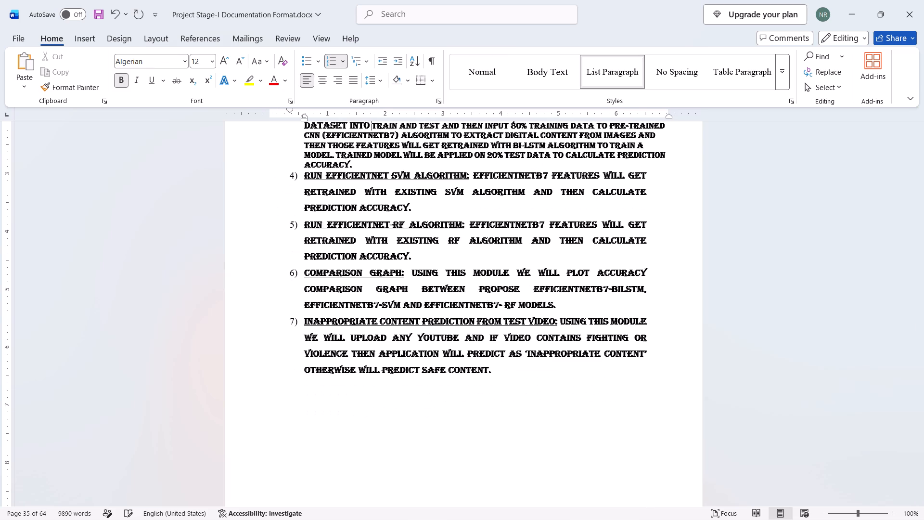
Insert a blank line below the Figure 4.3 caption so the modules introduction starts on the next page with its list.
scroll(451, 385, down, 4)
scroll(451, 385, up, 1)
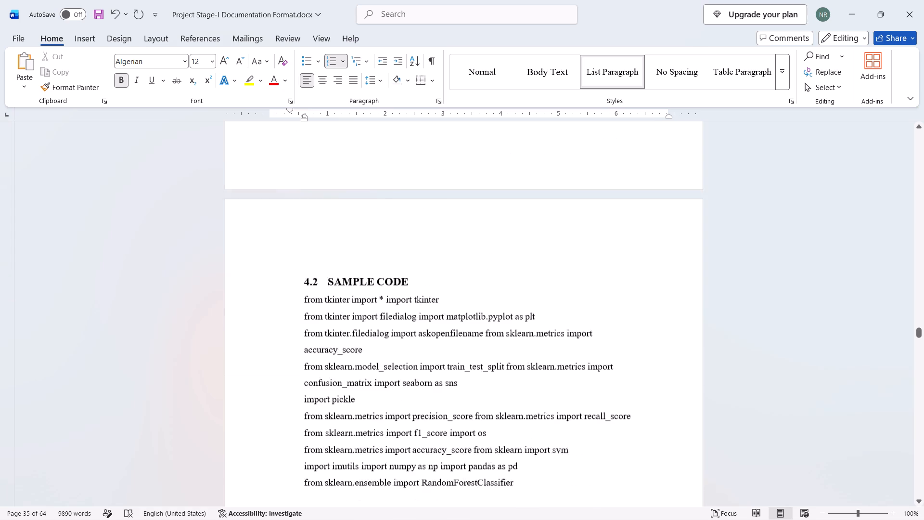
scroll(451, 385, up, 3)
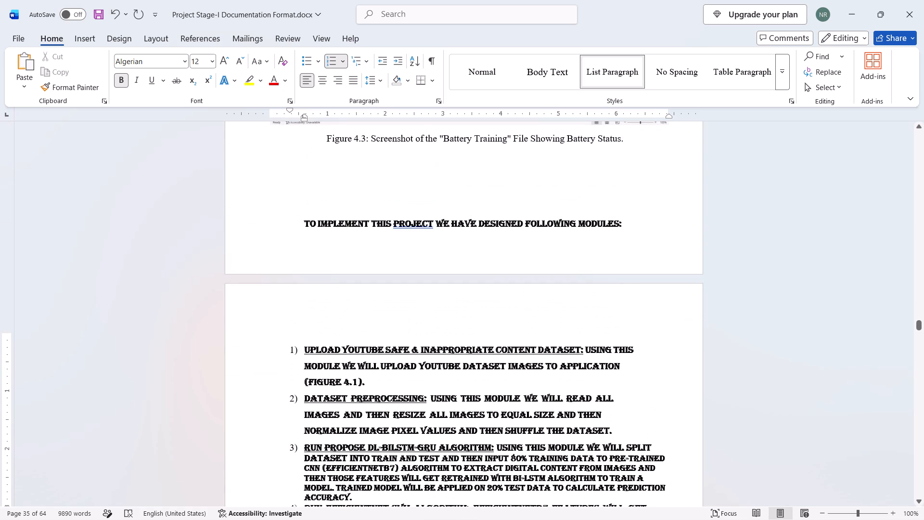
click(431, 176)
key(Return)
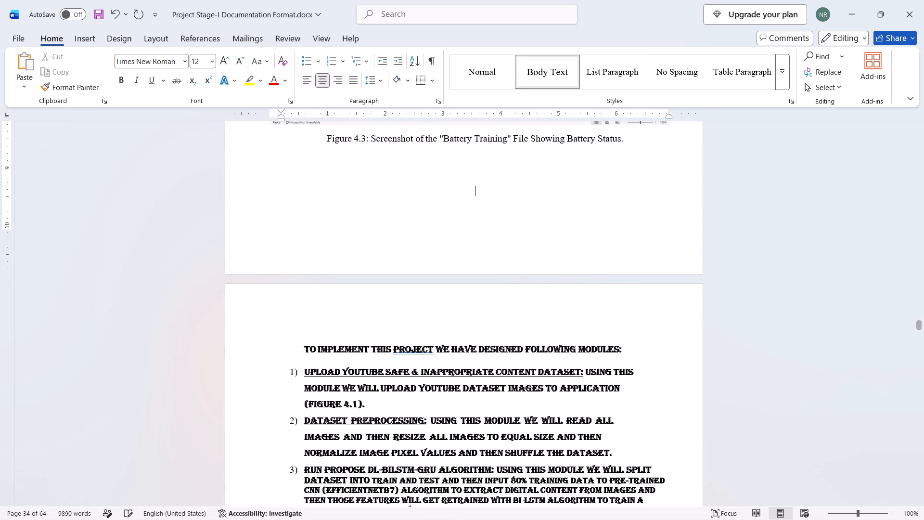
Set the whole Figure 4.1 caption in Times New Roman and remove its bold formatting.
scroll(431, 176, down, 4)
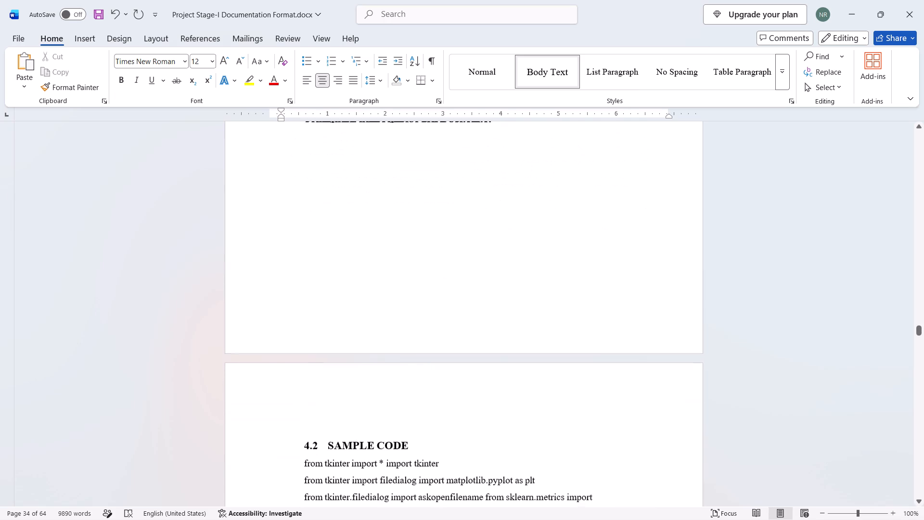
scroll(431, 176, up, 5)
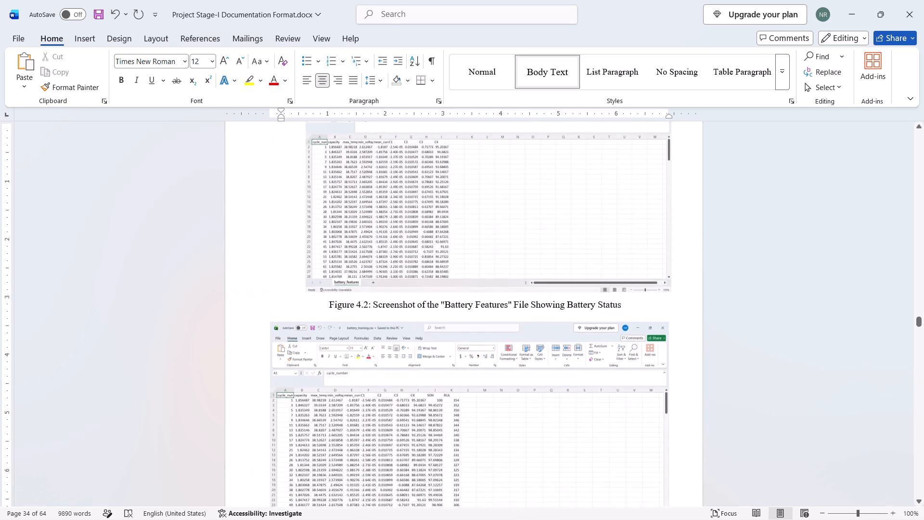
scroll(431, 176, up, 3)
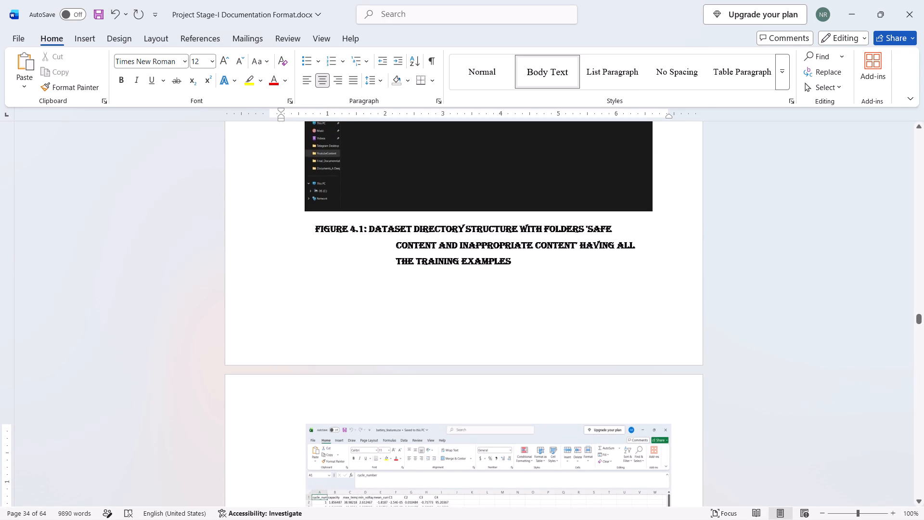
scroll(431, 176, up, 2)
scroll(430, 267, down, 1)
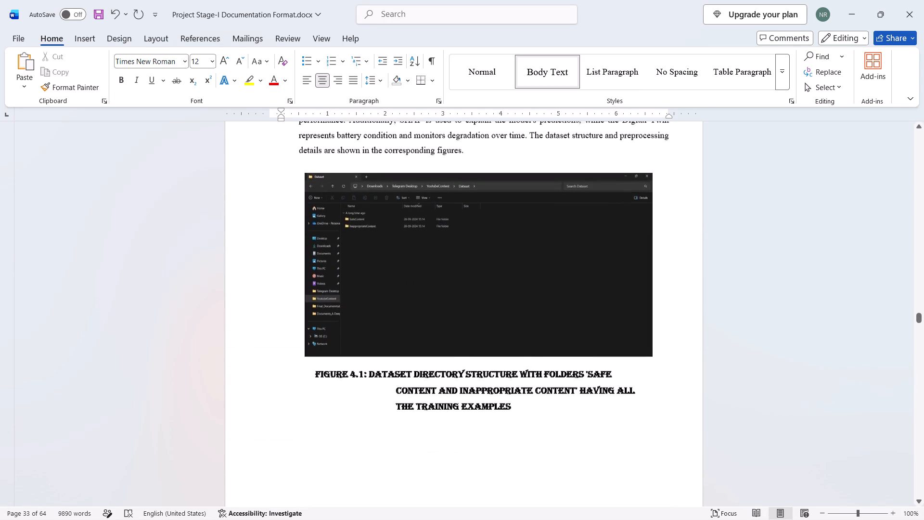
scroll(430, 267, down, 1)
drag(515, 368, 445, 356)
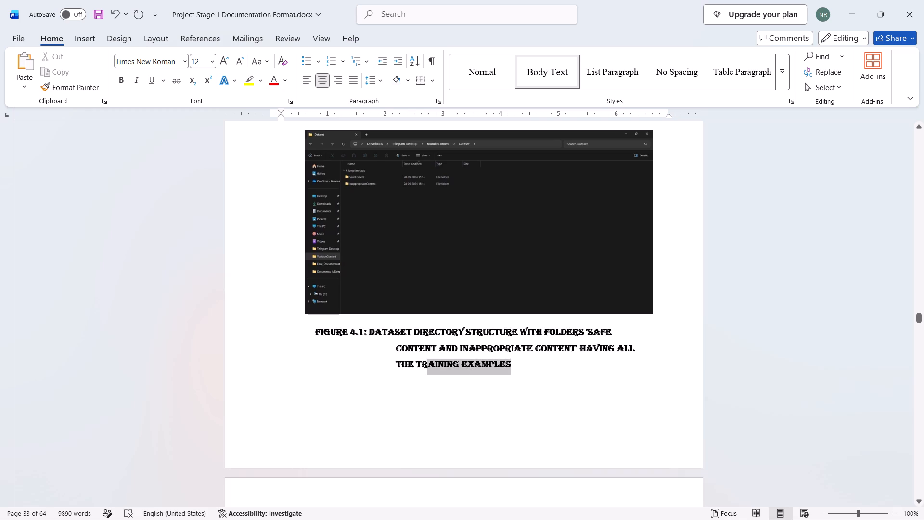
drag(445, 356, 250, 339)
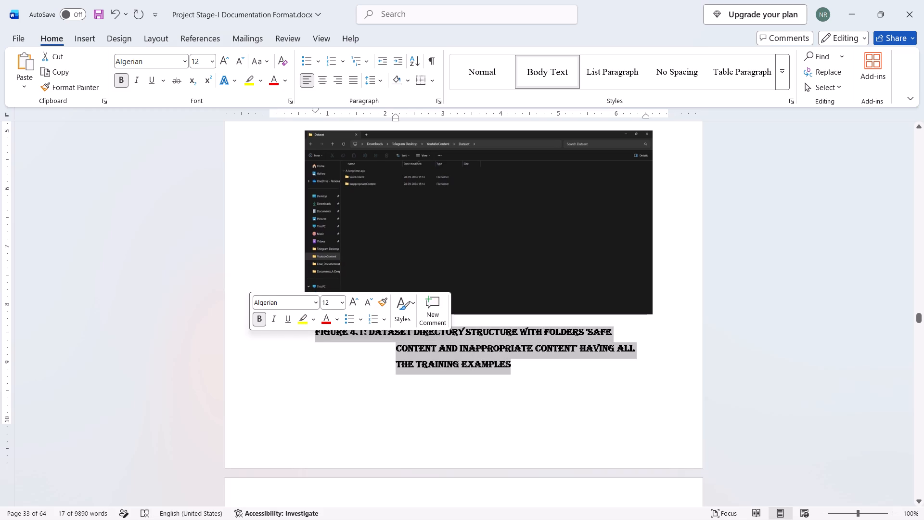
click(288, 305)
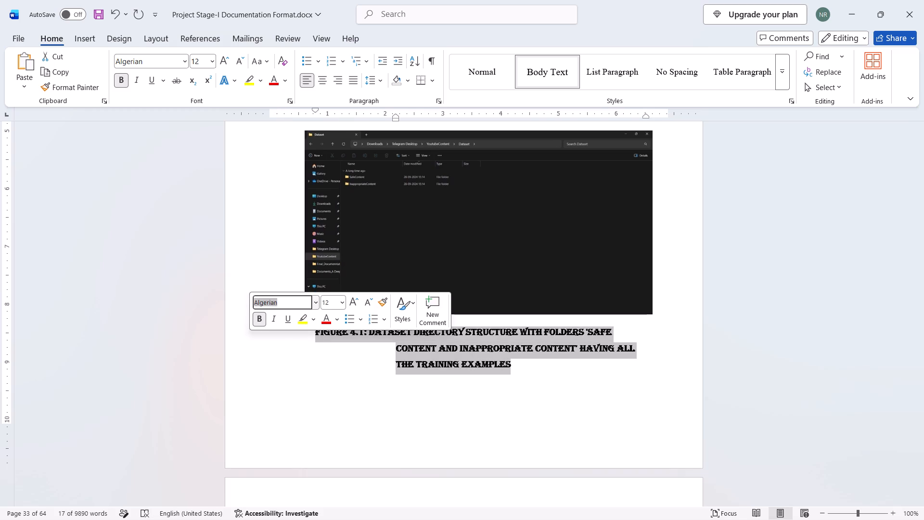
click(317, 299)
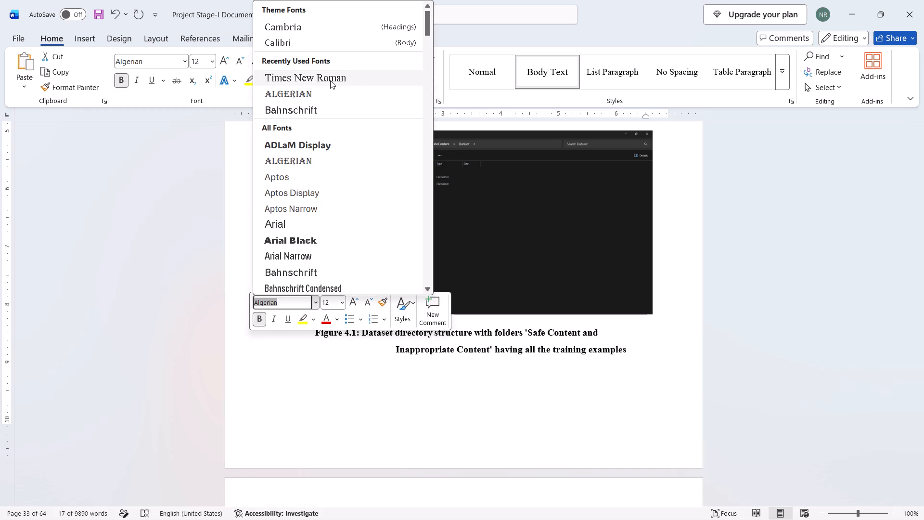
click(331, 80)
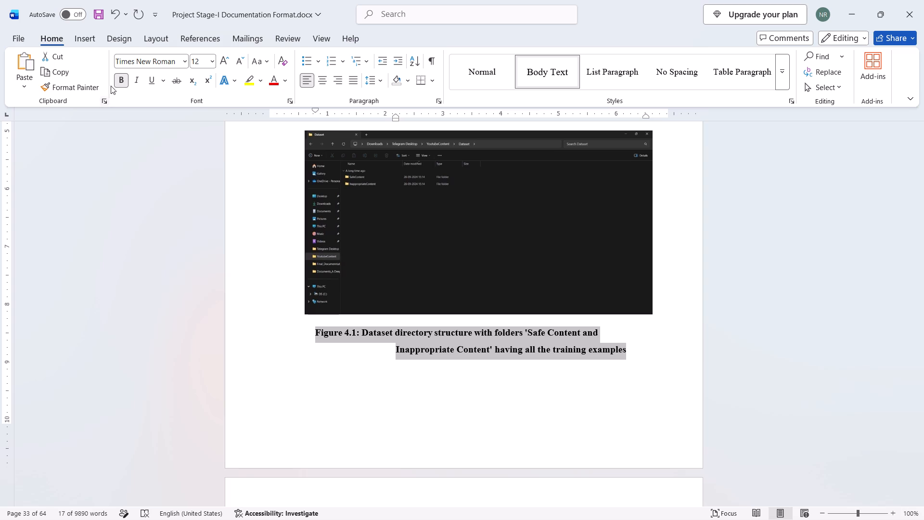
click(119, 79)
click(184, 271)
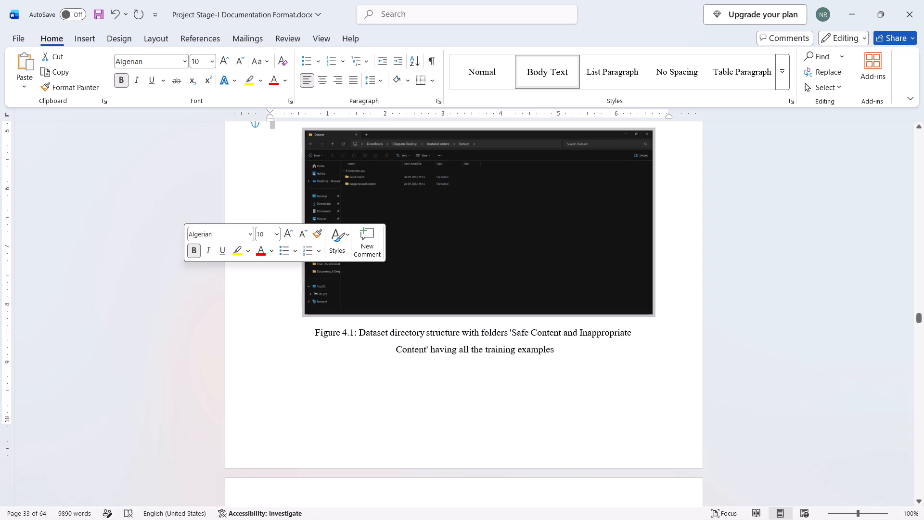
click(274, 347)
Examine the layout from the Figure 4.1 caption through Figures 4.2 and 4.3 to the list of modules.
scroll(274, 347, down, 3)
scroll(274, 347, up, 1)
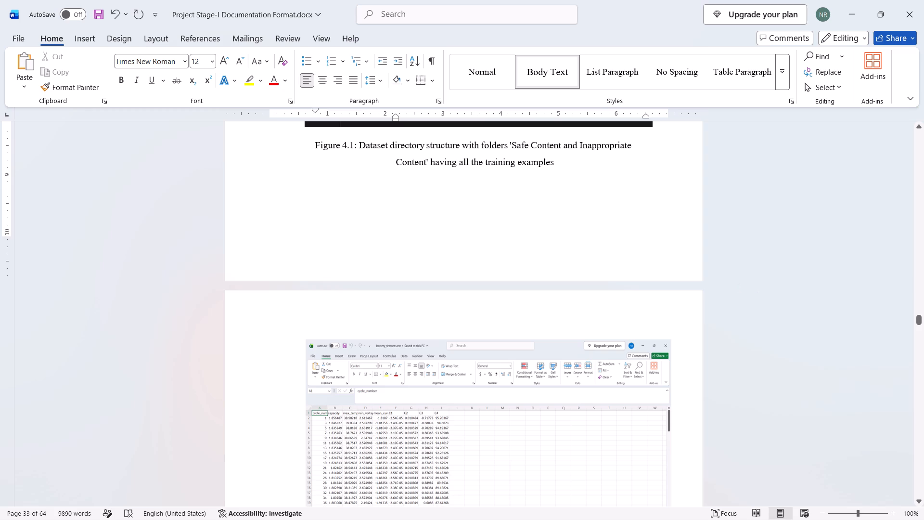
scroll(520, 204, down, 1)
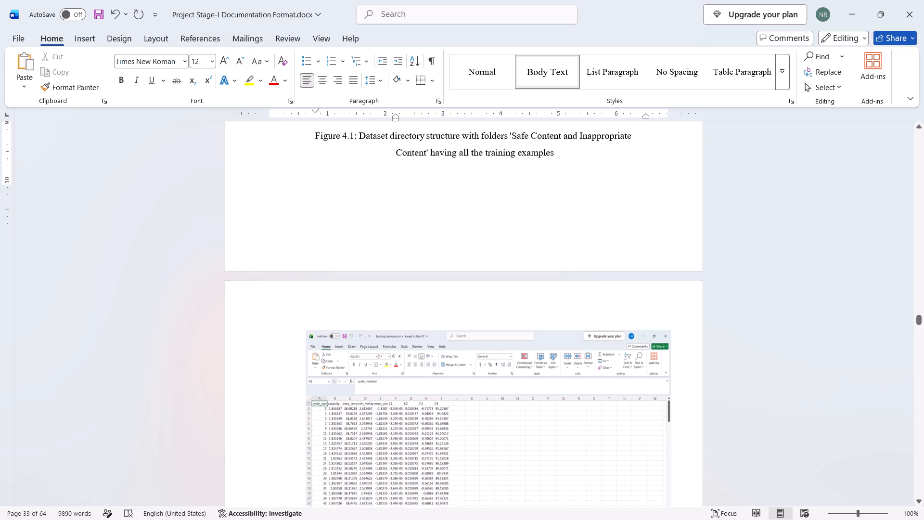
scroll(520, 204, down, 3)
scroll(520, 204, up, 1)
scroll(520, 204, down, 1)
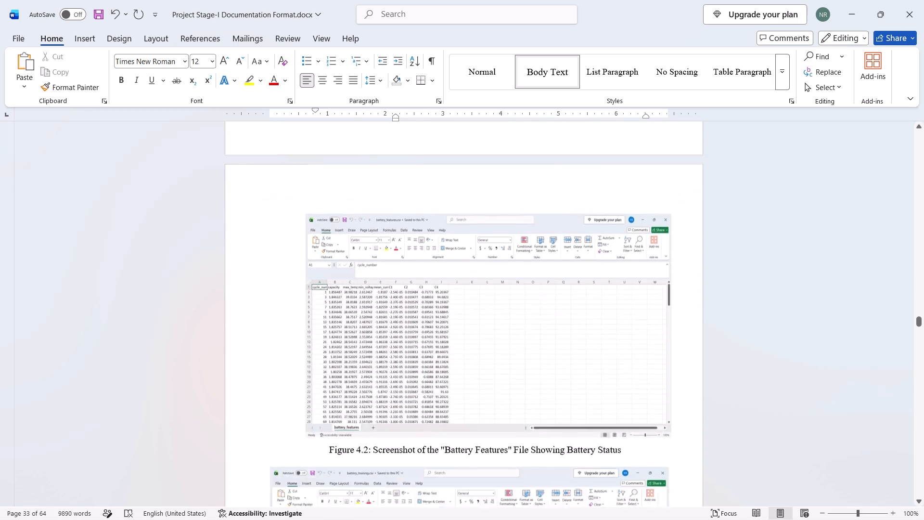
scroll(520, 204, down, 1)
scroll(545, 259, down, 1)
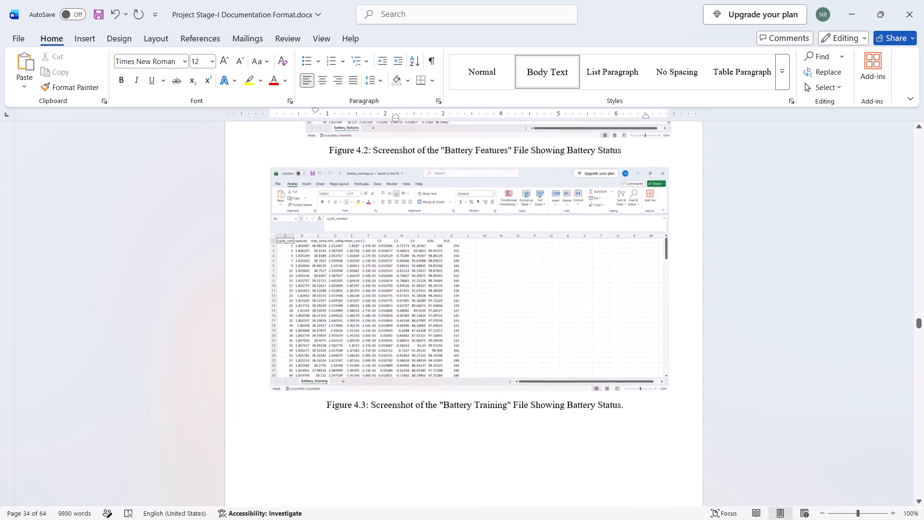
scroll(545, 259, down, 1)
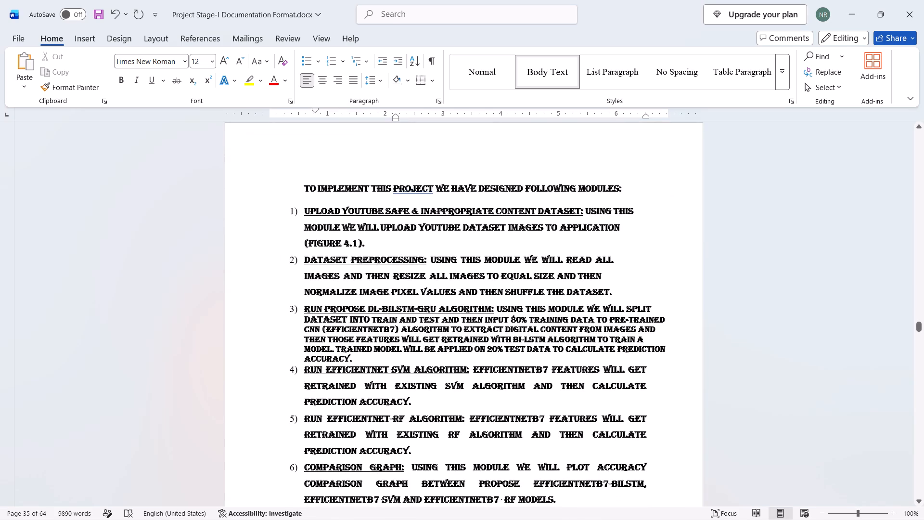
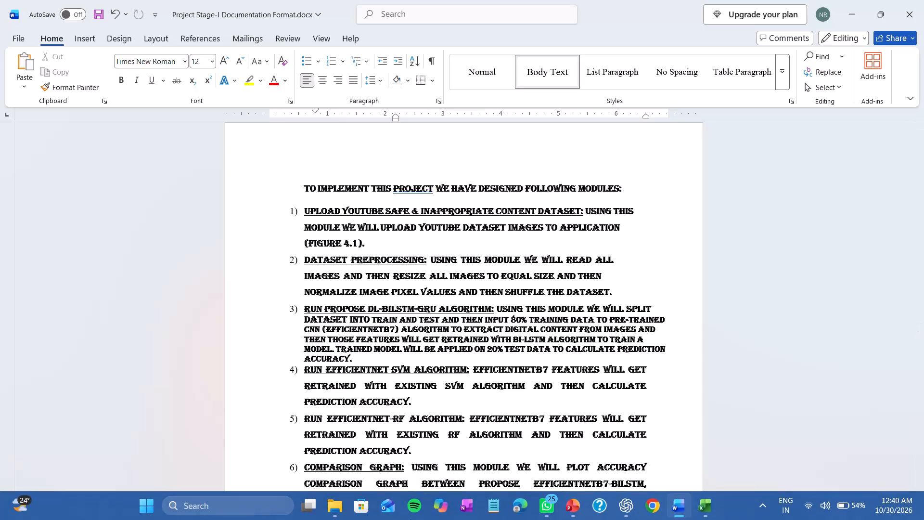
Switch to Spotify and play "Arz Kiya Hai" from Anuv Jain's popular songs, returning to the report once it plays.
click(408, 509)
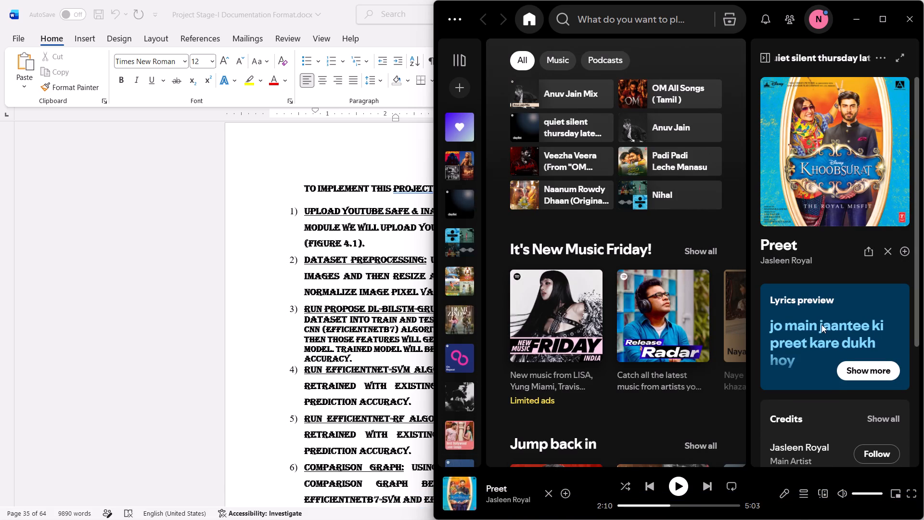
click(644, 130)
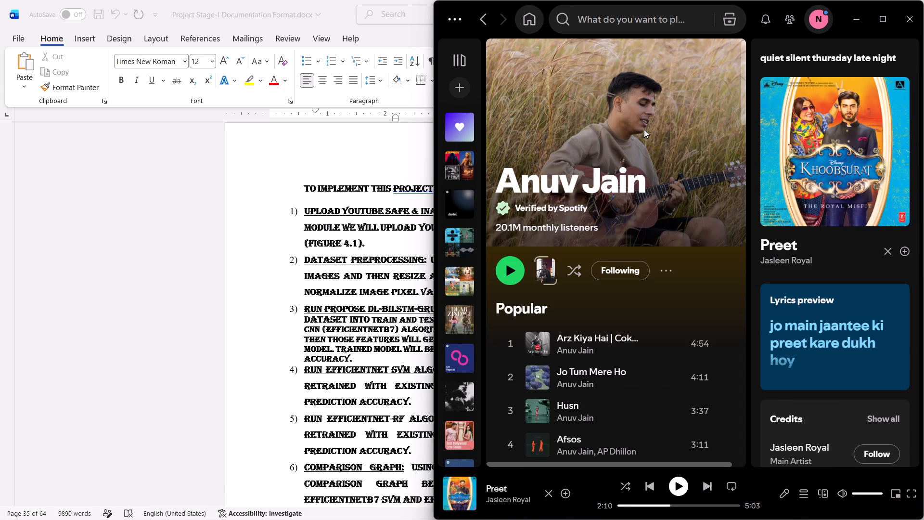
click(515, 342)
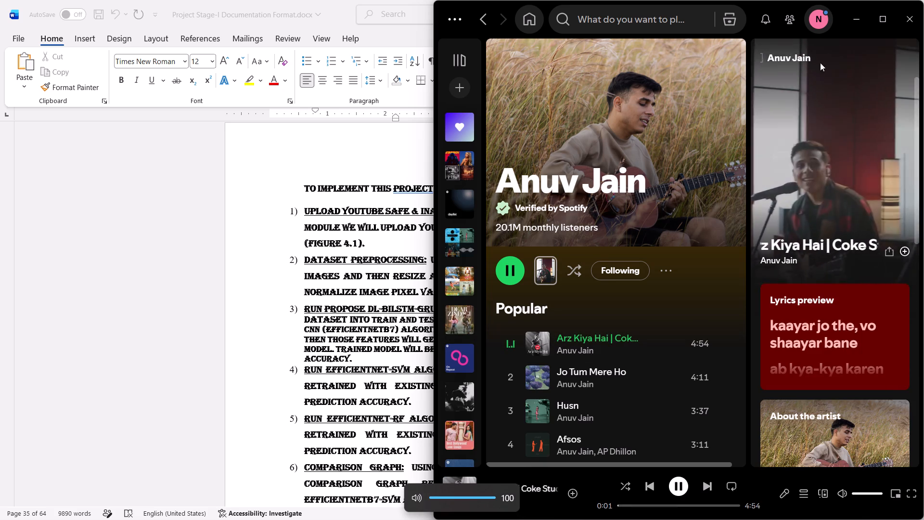
click(854, 21)
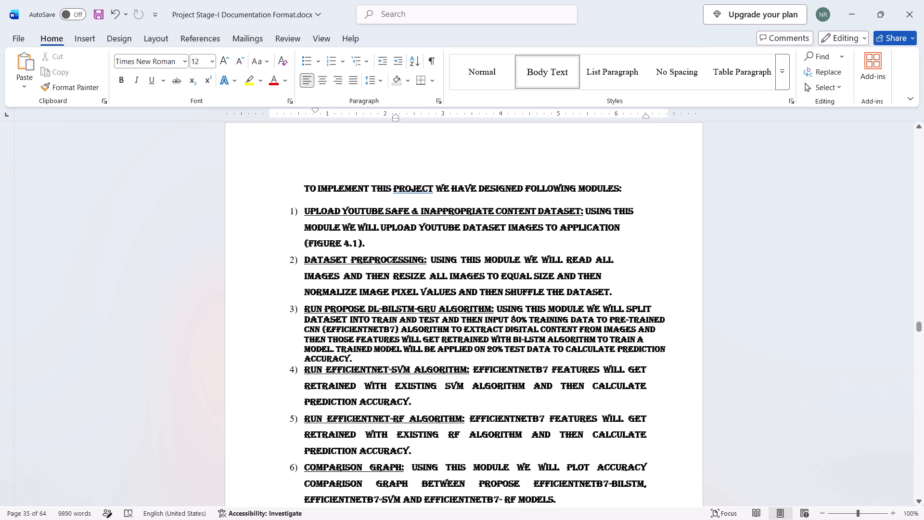
Set the modules introduction and the whole seven-item module list in Times New Roman and remove their bold formatting.
scroll(604, 367, down, 2)
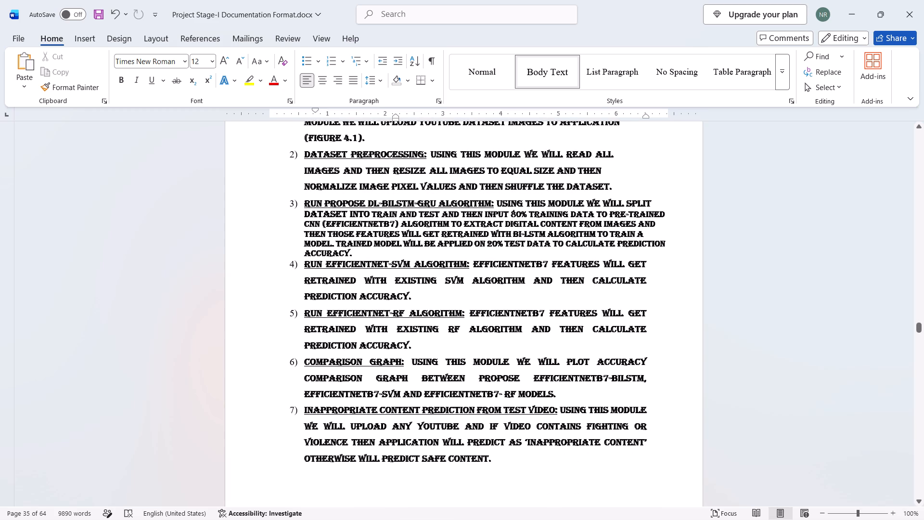
drag(502, 457, 500, 457)
drag(500, 457, 335, 191)
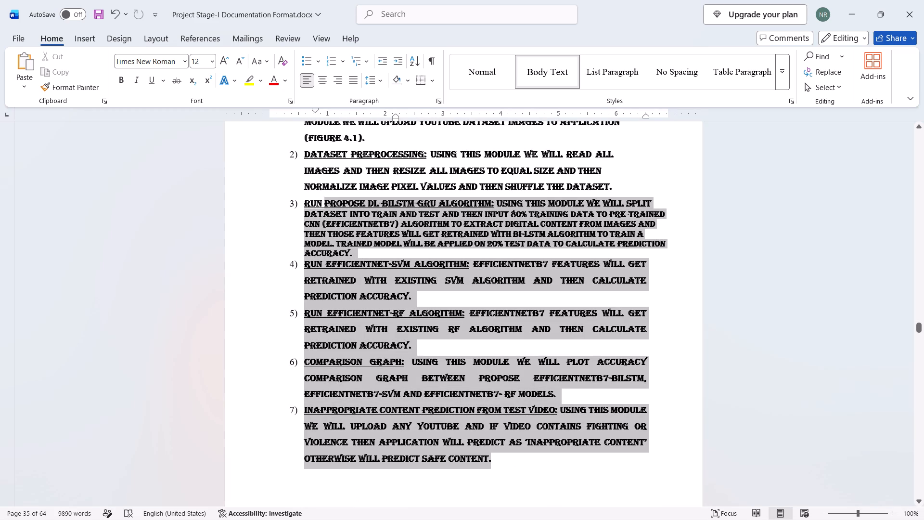
drag(335, 191, 314, 249)
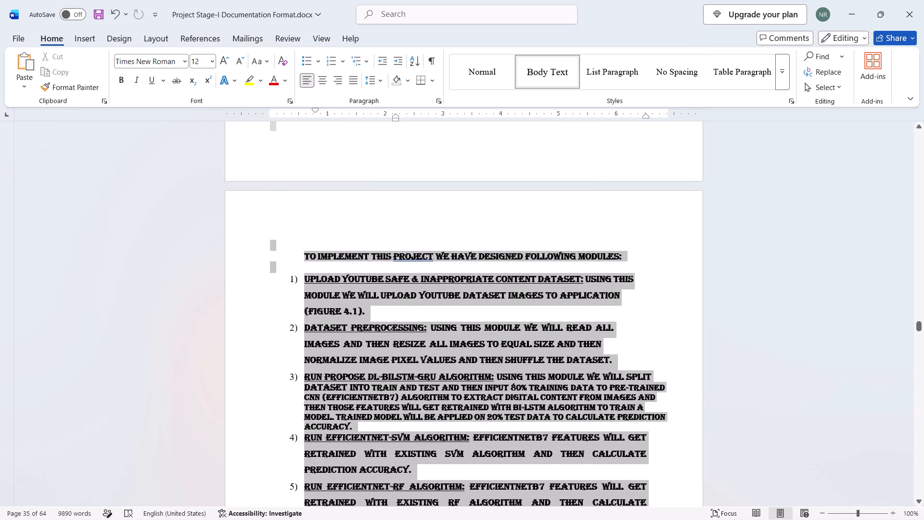
drag(314, 249, 305, 259)
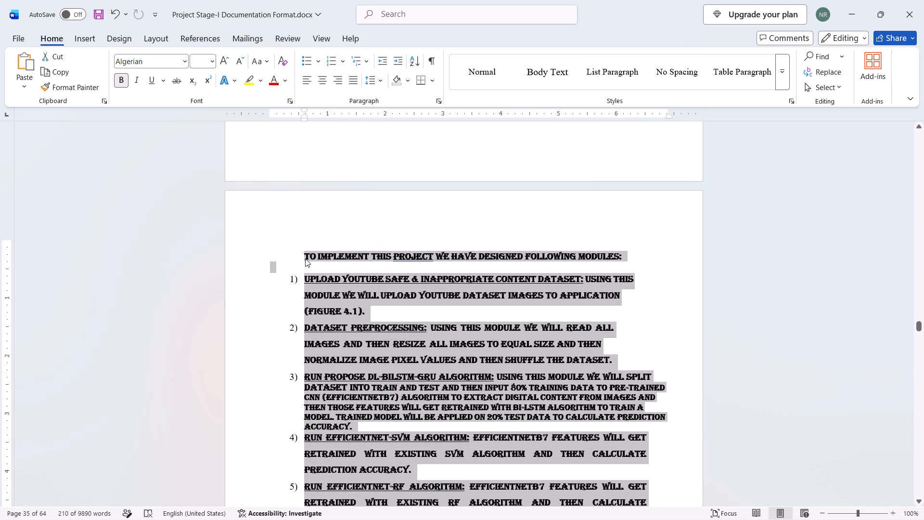
click(186, 65)
click(160, 151)
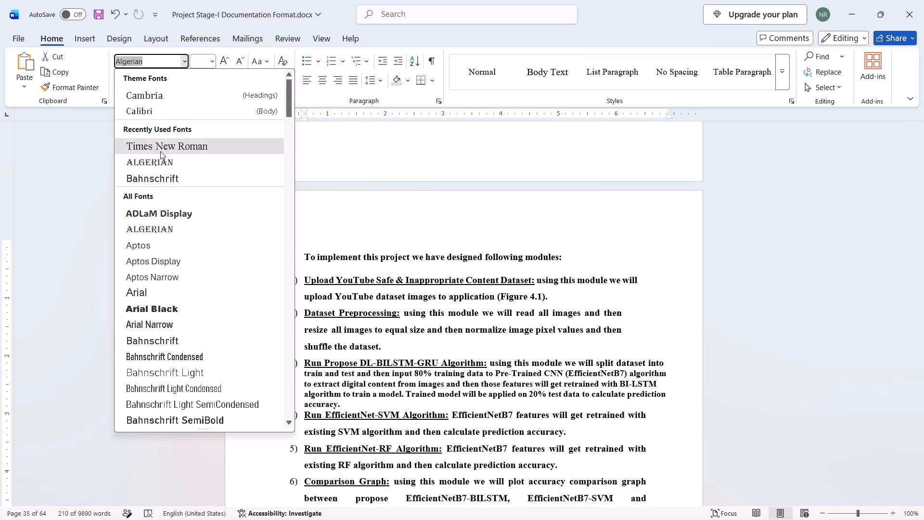
click(126, 81)
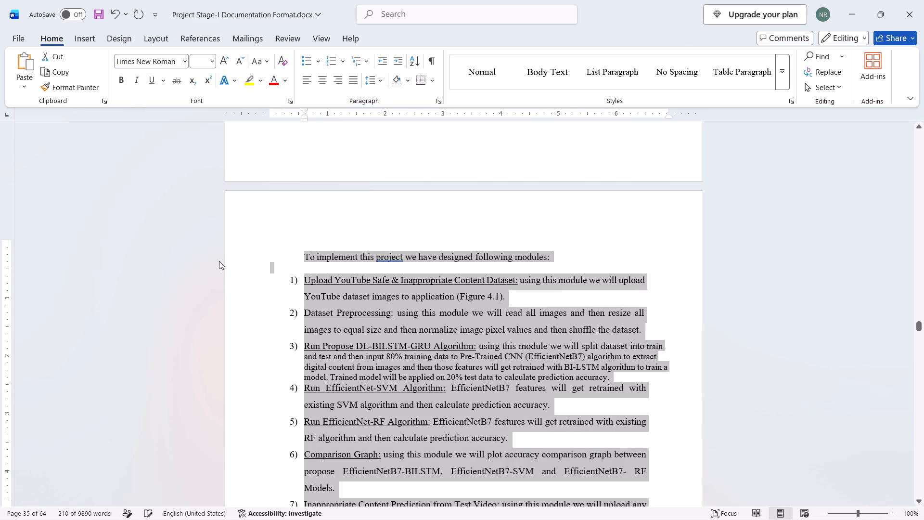
key(ctrl+c)
click(514, 435)
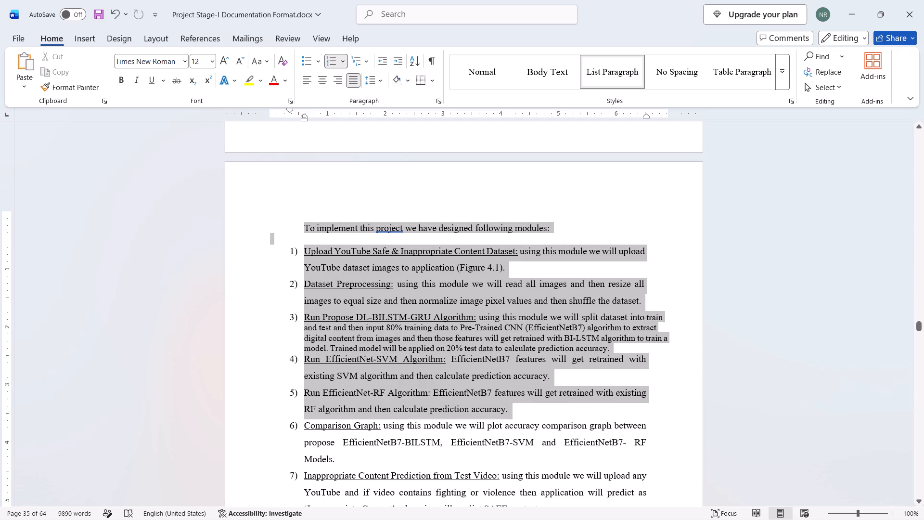
drag(521, 412, 571, 403)
key(ctrl+v)
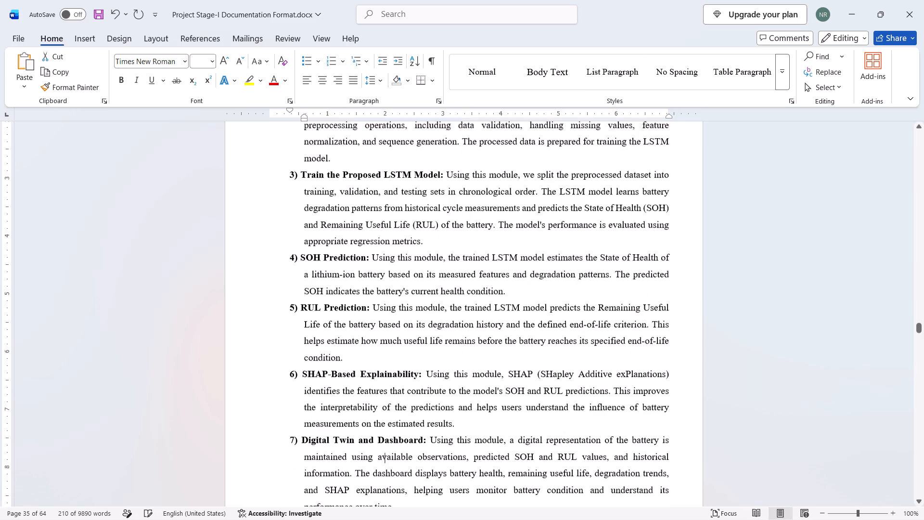
Insert a blank line between the sentence introducing the modules and module 1, Upload Lithium-Ion Battery Dataset.
scroll(440, 382, down, 1)
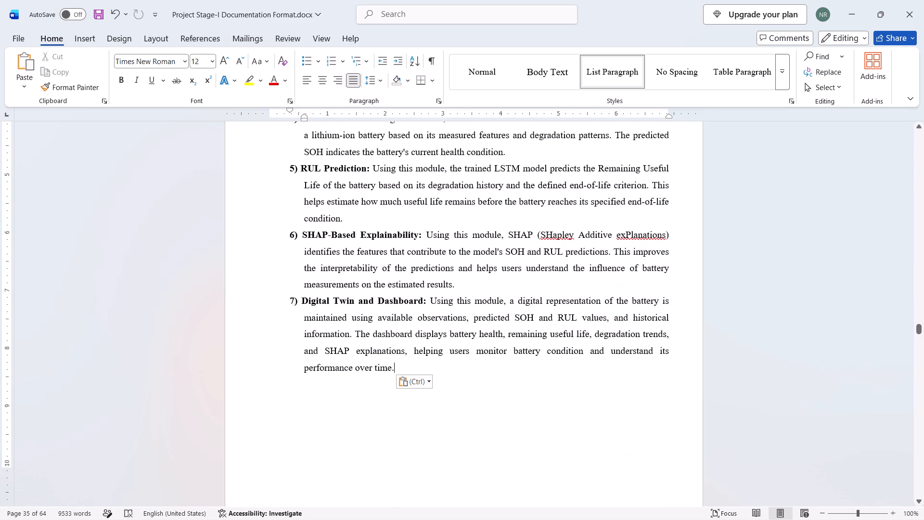
scroll(440, 382, up, 2)
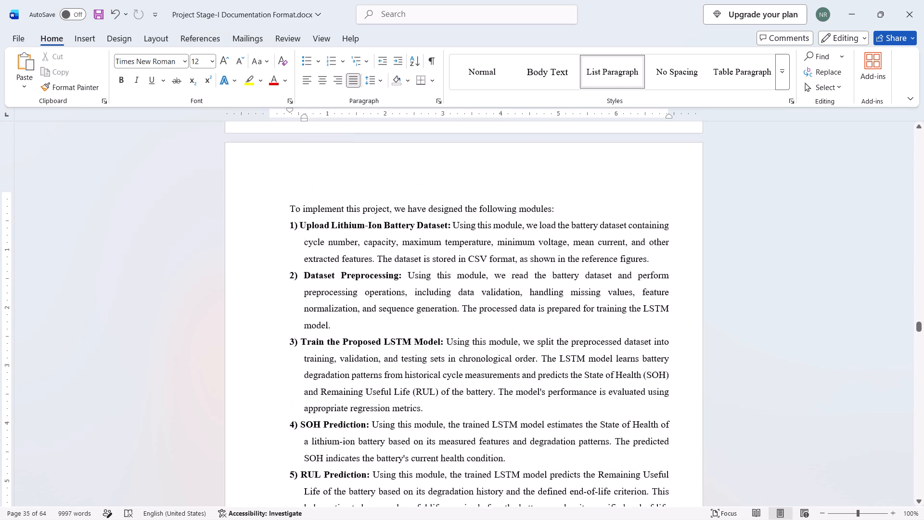
scroll(440, 382, up, 1)
click(560, 381)
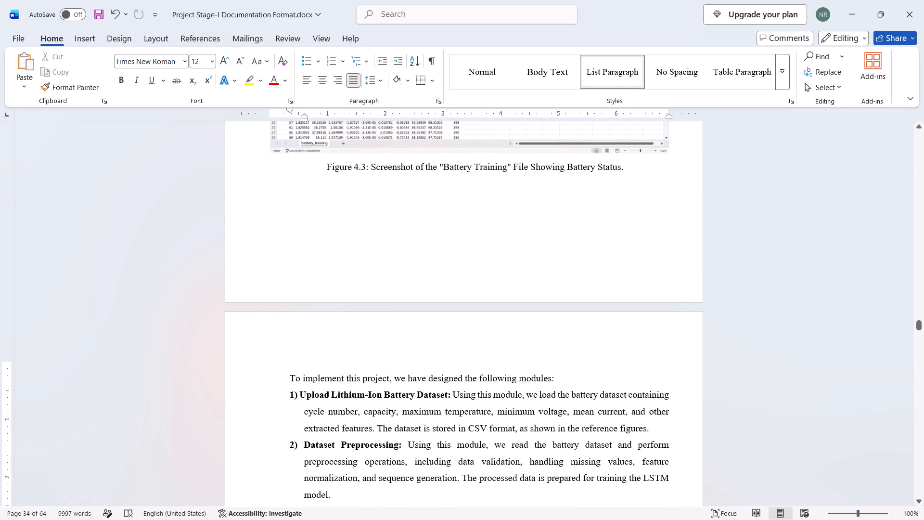
key(Return)
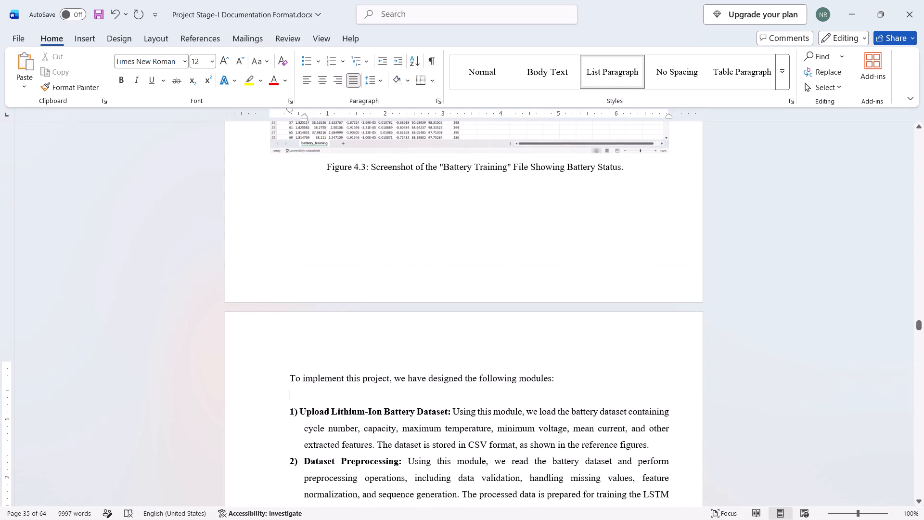
click(476, 341)
Add an unnumbered blank line after module 1, Upload Lithium-Ion Battery Dataset, with no extra indent.
scroll(476, 341, down, 1)
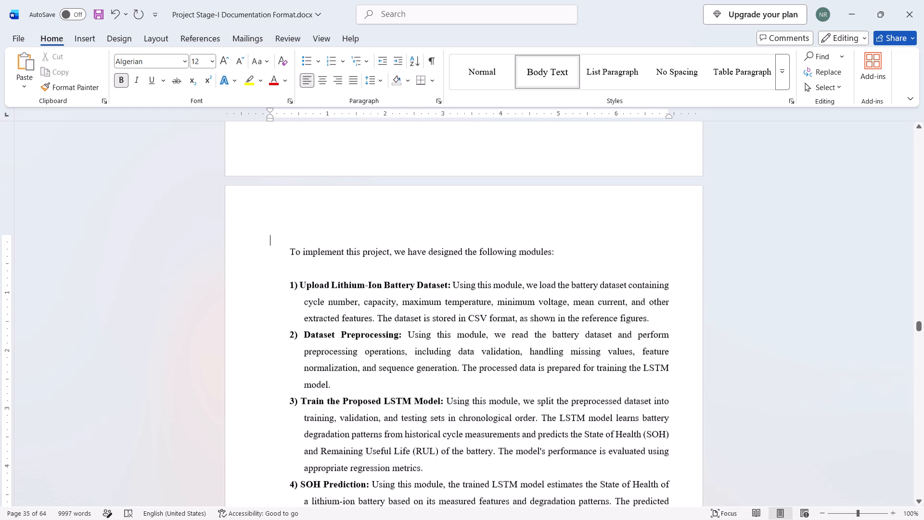
scroll(476, 341, down, 1)
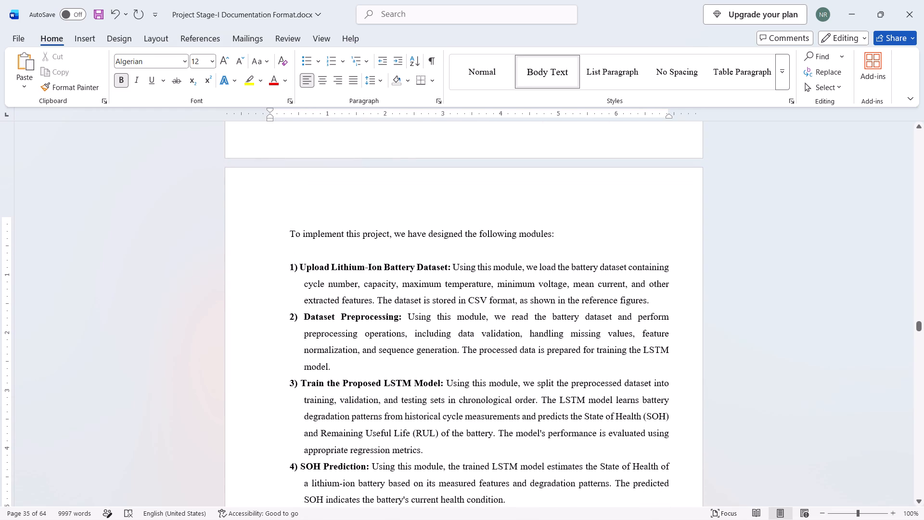
click(644, 301)
click(653, 302)
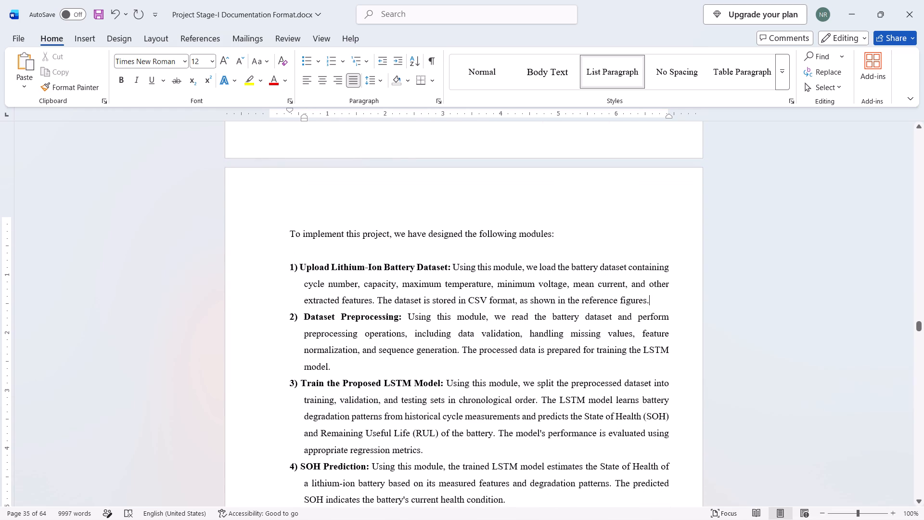
key(Return)
key(BackSpace)
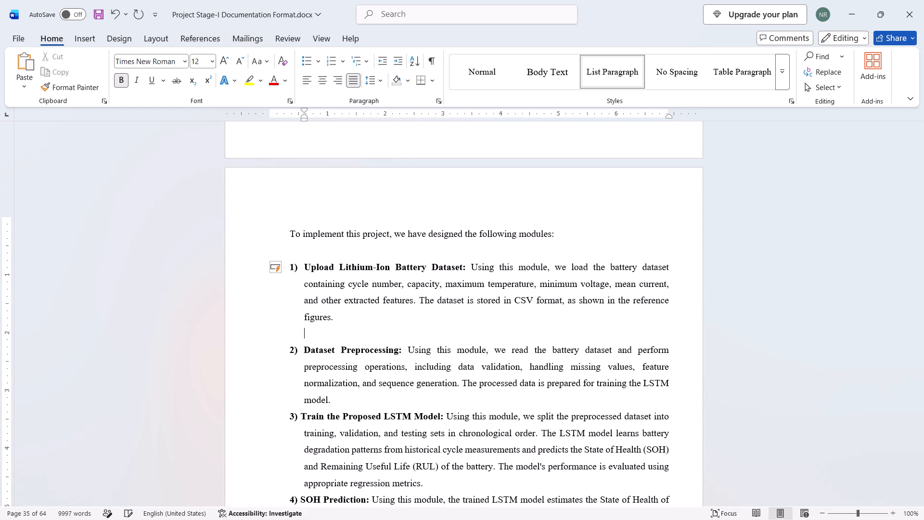
key(BackSpace)
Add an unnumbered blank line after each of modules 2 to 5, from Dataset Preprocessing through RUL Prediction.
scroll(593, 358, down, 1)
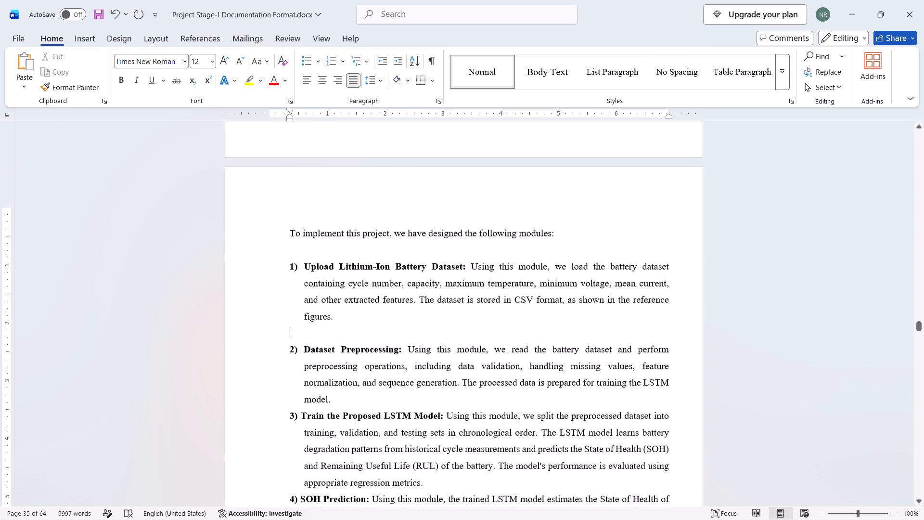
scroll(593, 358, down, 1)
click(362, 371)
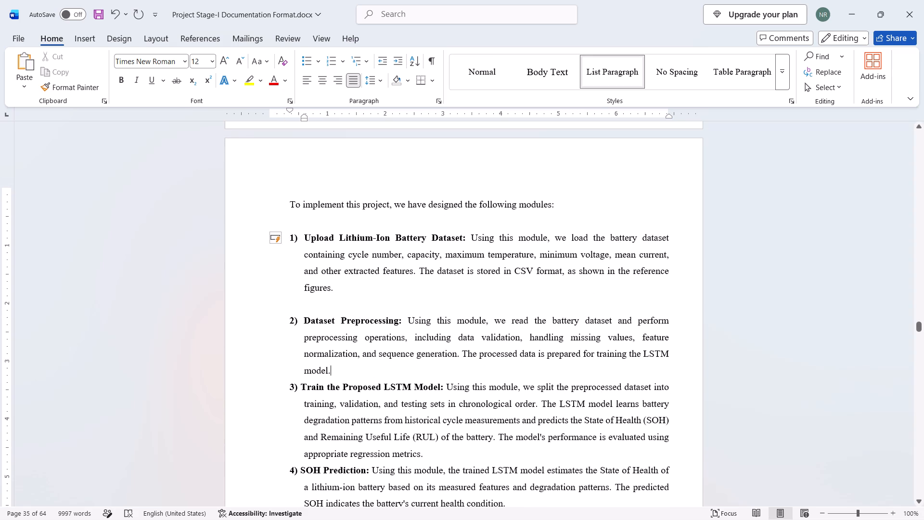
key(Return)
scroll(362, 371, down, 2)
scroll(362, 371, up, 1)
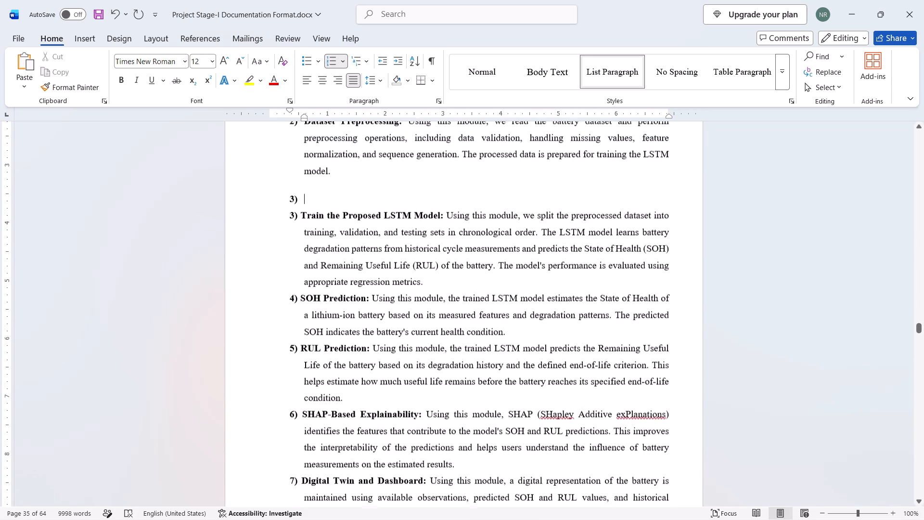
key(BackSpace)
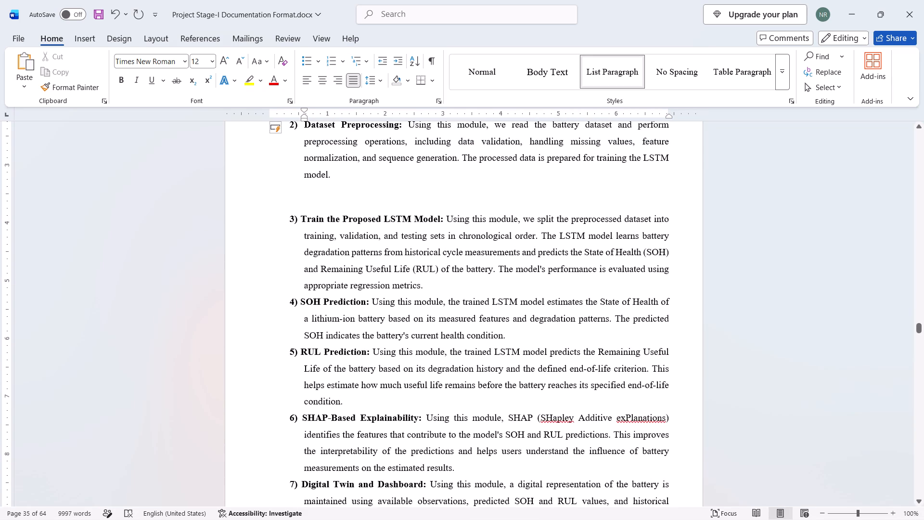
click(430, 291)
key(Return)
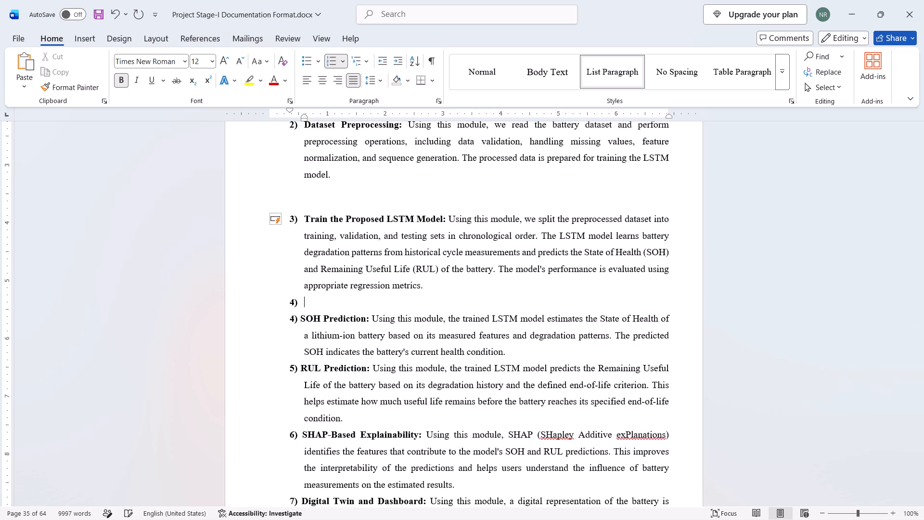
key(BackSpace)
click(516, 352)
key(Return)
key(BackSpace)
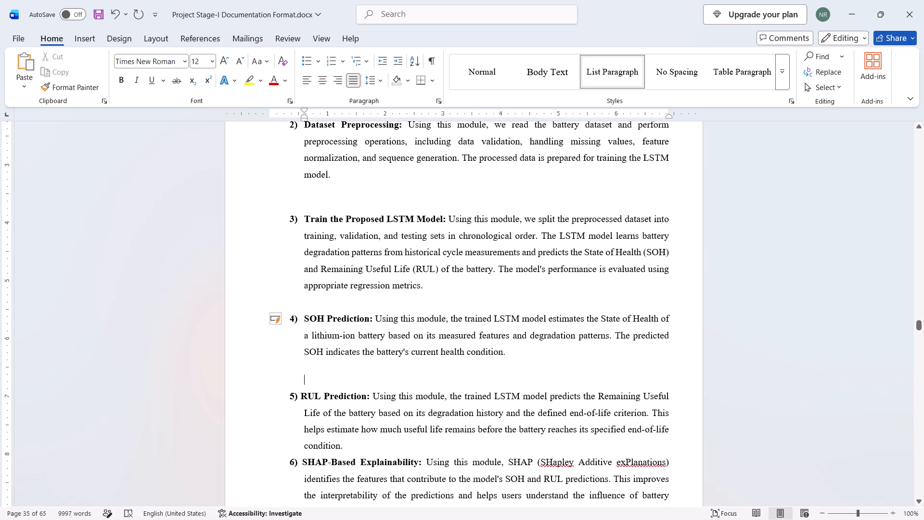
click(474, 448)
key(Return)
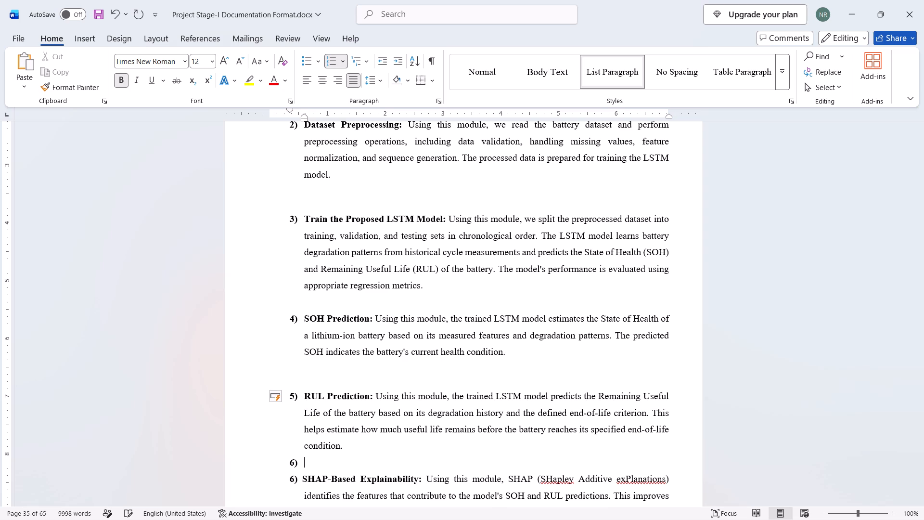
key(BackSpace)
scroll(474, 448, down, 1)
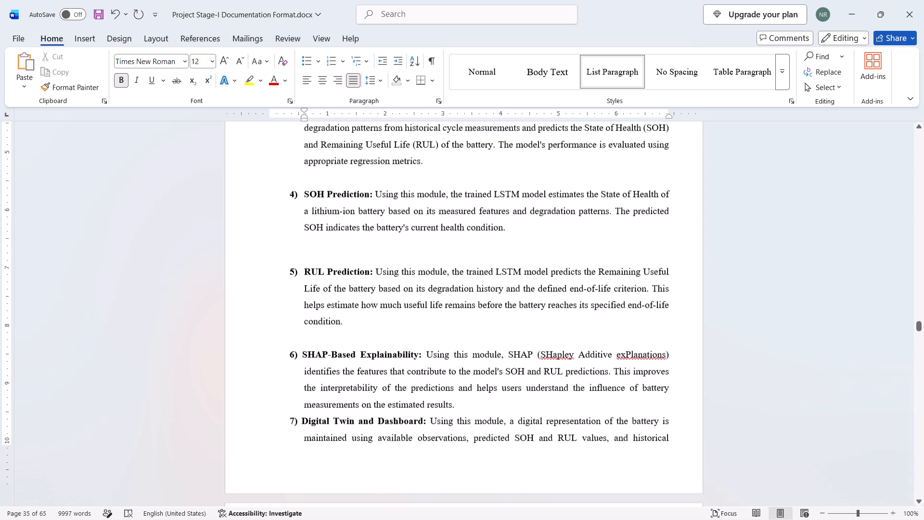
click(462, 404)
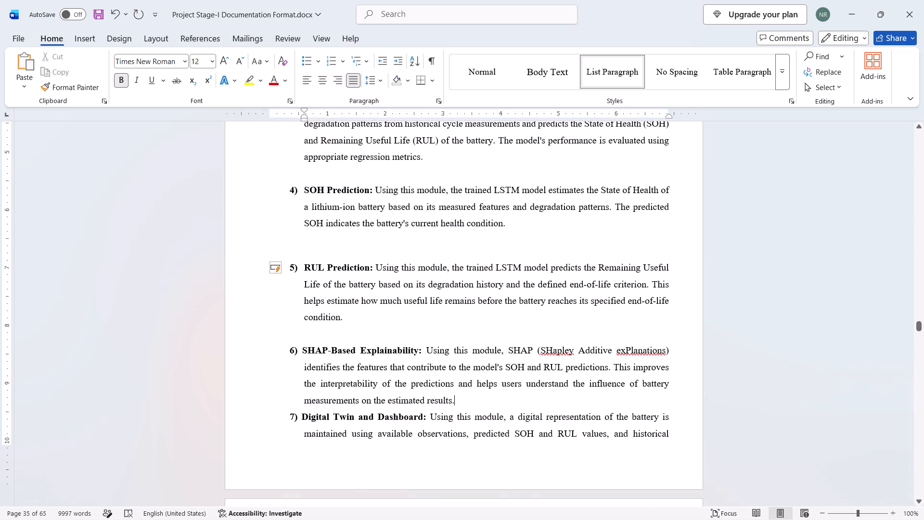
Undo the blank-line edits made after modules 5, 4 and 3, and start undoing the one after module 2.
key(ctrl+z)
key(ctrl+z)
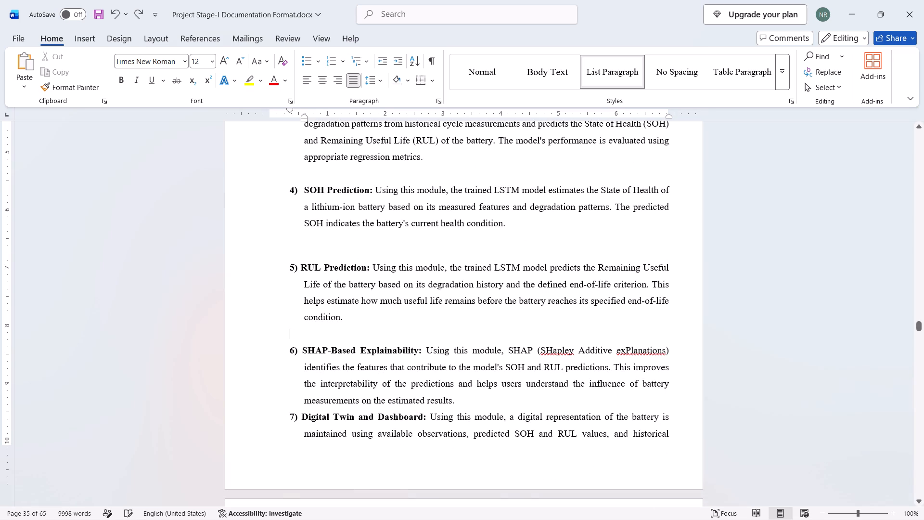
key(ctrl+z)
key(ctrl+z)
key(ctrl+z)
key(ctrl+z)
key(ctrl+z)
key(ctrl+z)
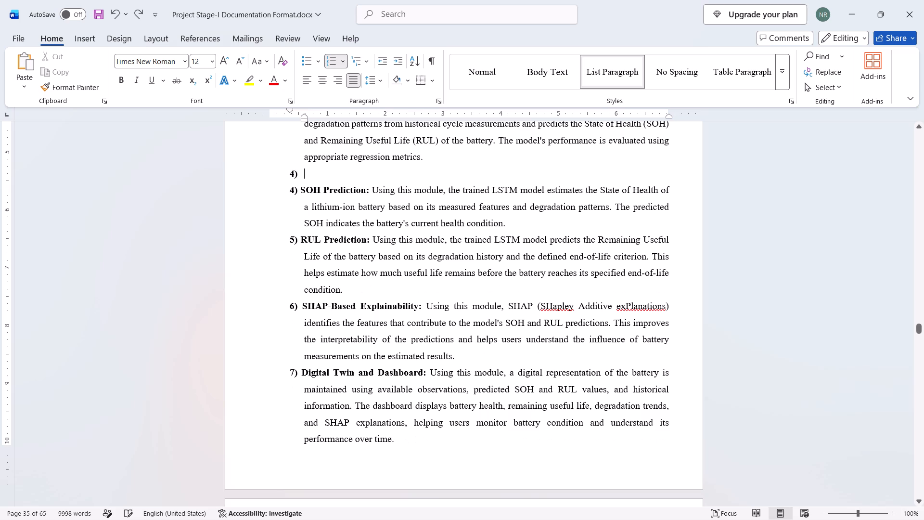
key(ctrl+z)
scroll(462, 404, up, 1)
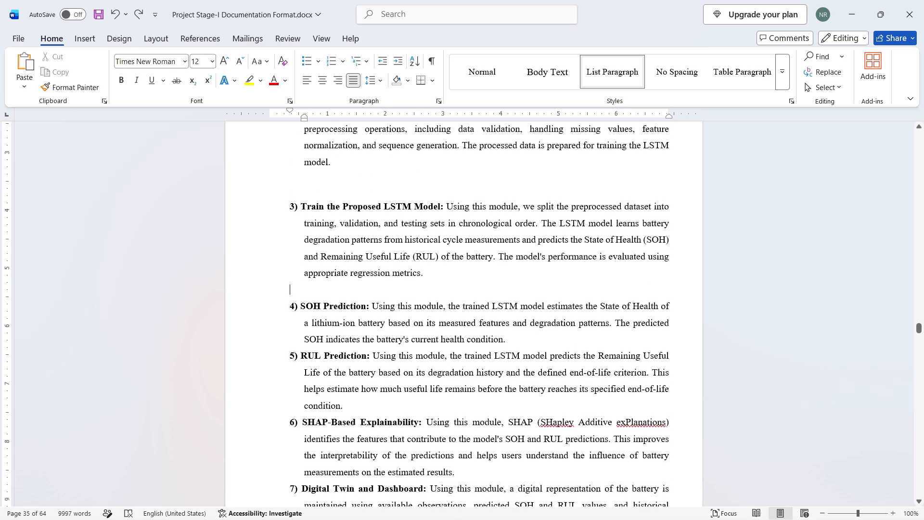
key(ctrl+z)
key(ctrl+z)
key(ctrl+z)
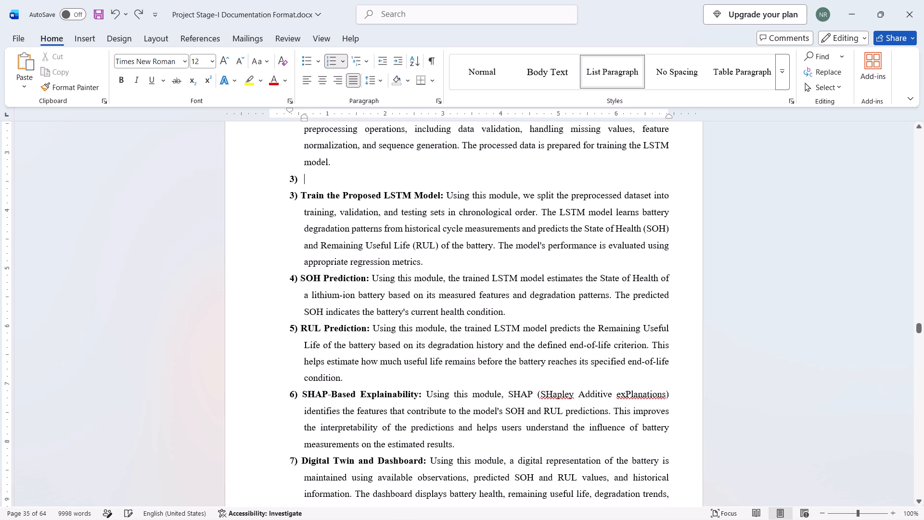
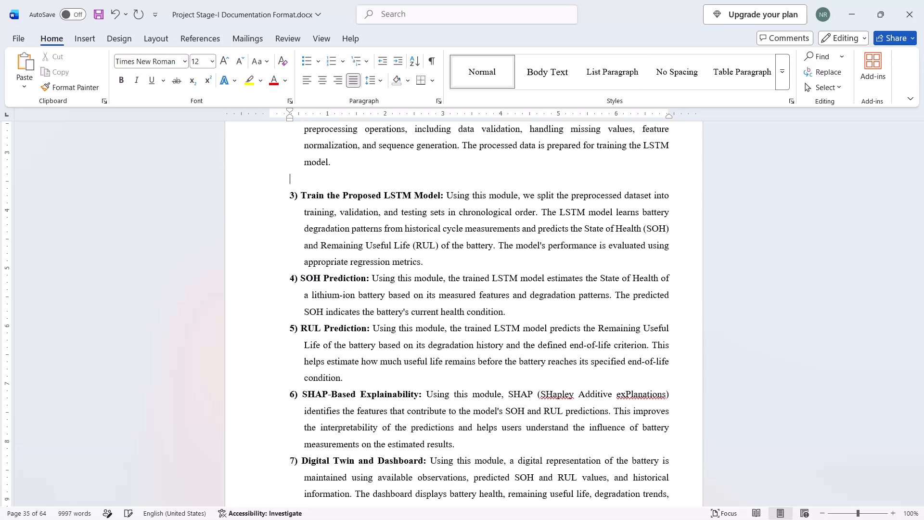
Remove the blank lines after module 2, Dataset Preprocessing, and module 1, Upload Lithium-Ion Battery Dataset.
key(BackSpace)
key(BackSpace)
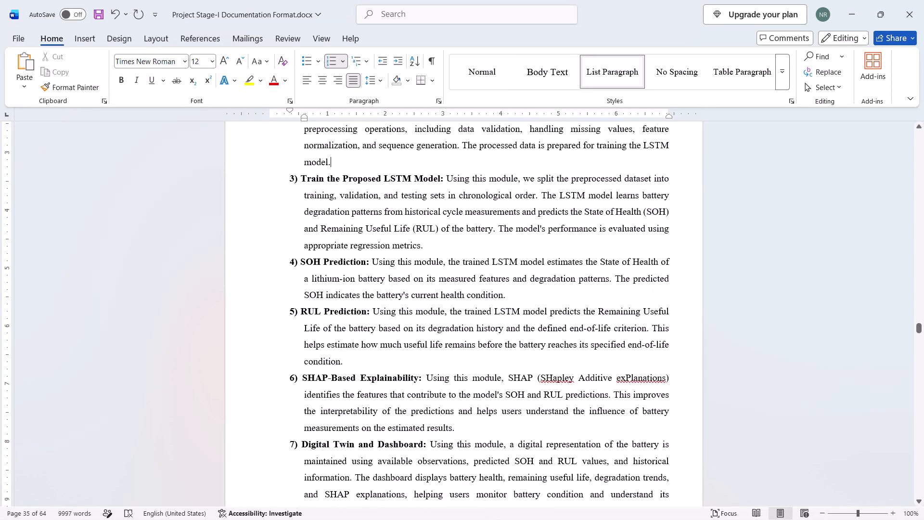
scroll(381, 324, up, 1)
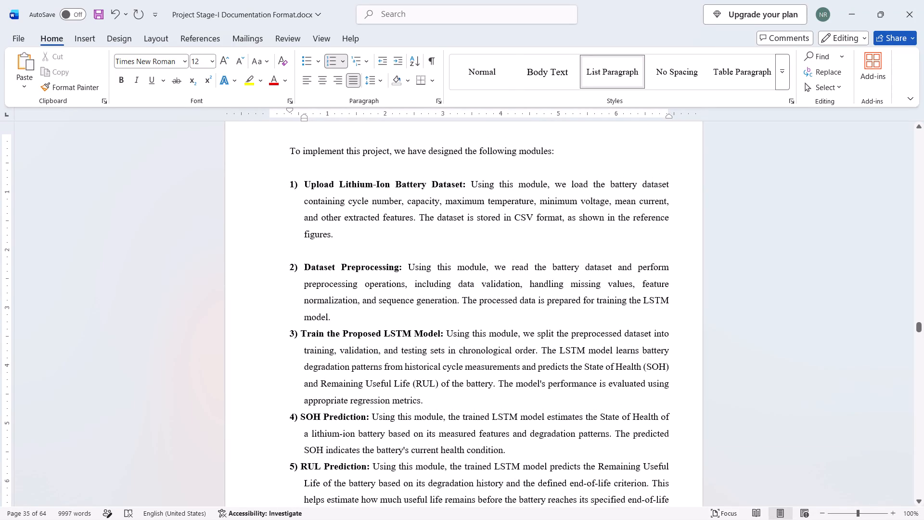
click(316, 259)
key(BackSpace)
key(BackSpace)
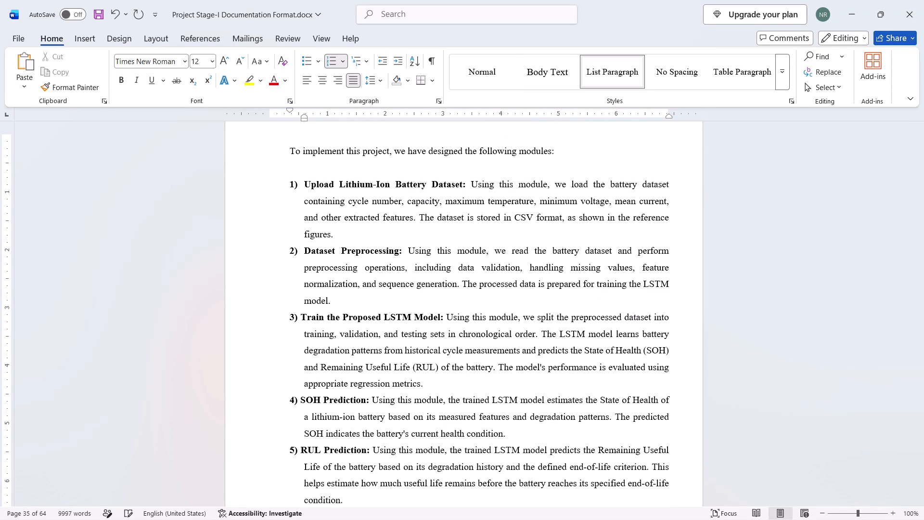
Look through section 4.2, Sample Code, from its imports to the final main window code for leftover YouTube-project content.
scroll(393, 287, down, 3)
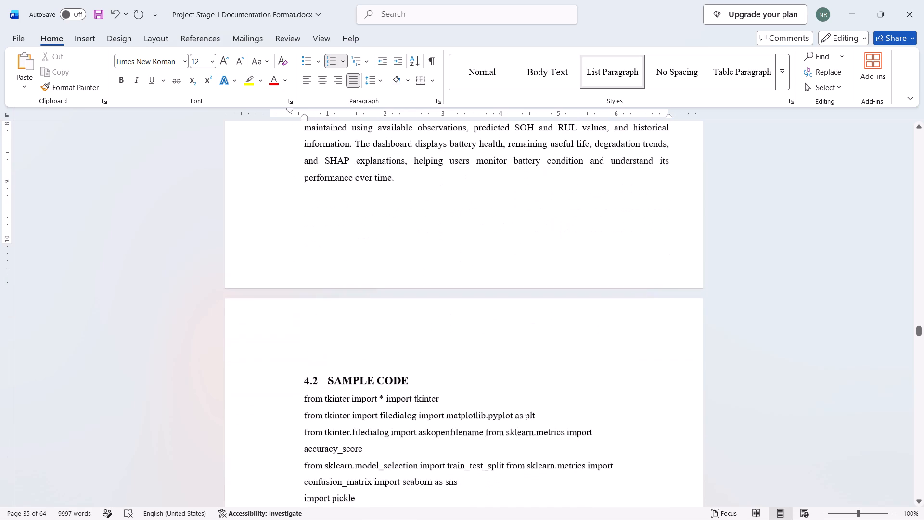
scroll(393, 287, down, 5)
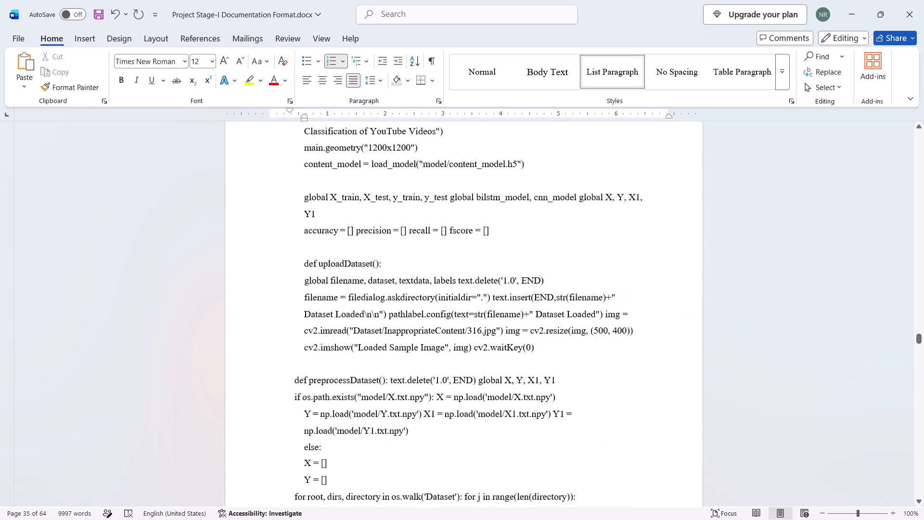
scroll(393, 287, down, 5)
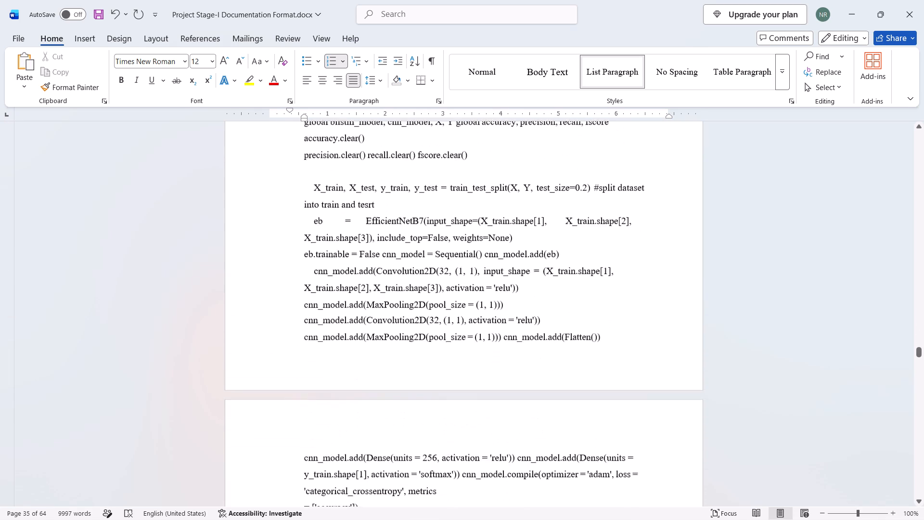
scroll(393, 287, down, 5)
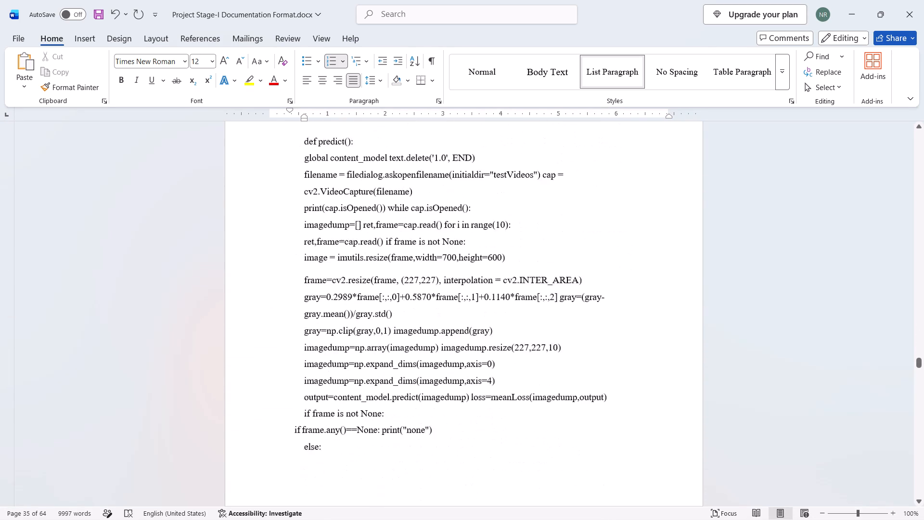
scroll(393, 287, down, 8)
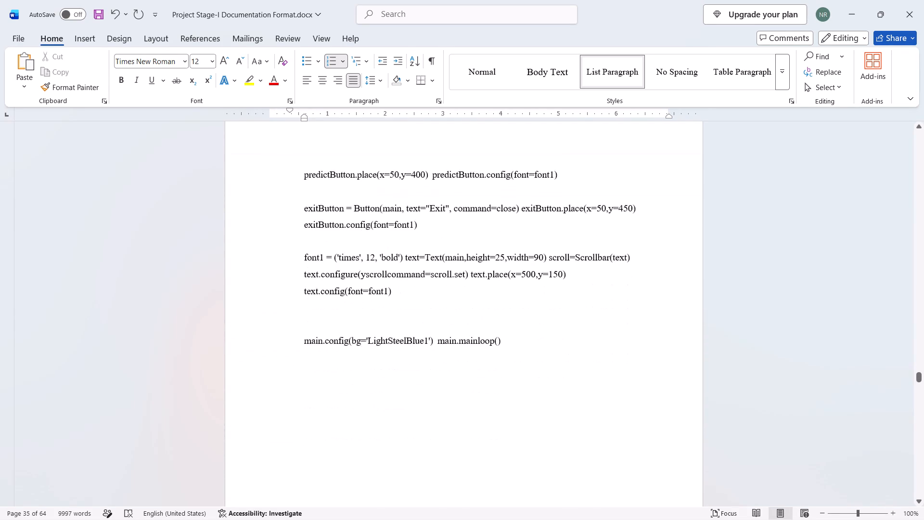
scroll(393, 287, down, 3)
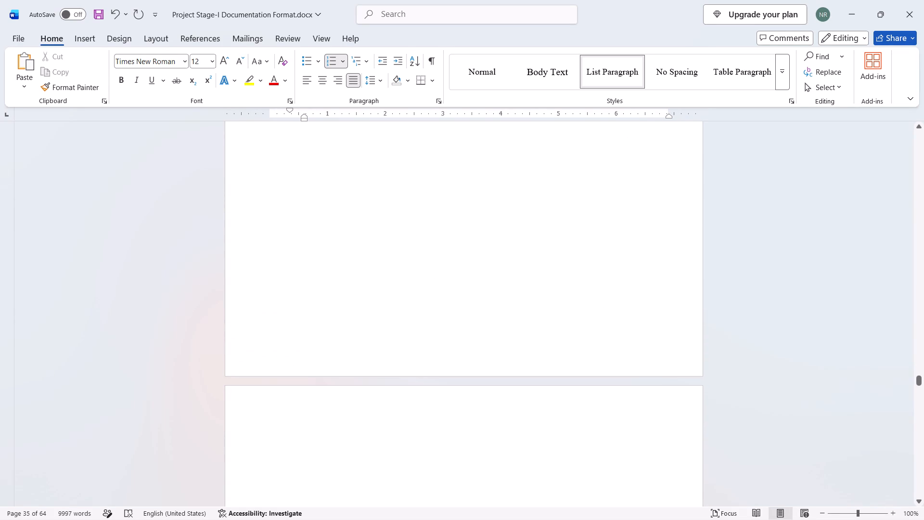
click(393, 287)
scroll(393, 287, up, 1)
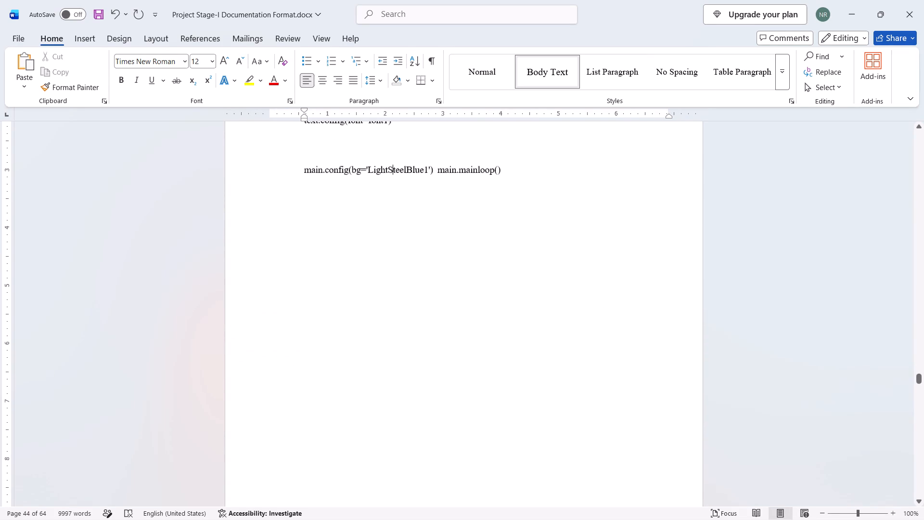
Review the Results & Discussion chapter, examining the descriptions, screenshots and figure captions of sections 5.1 to 5.10 for YouTube-project content.
scroll(393, 287, down, 3)
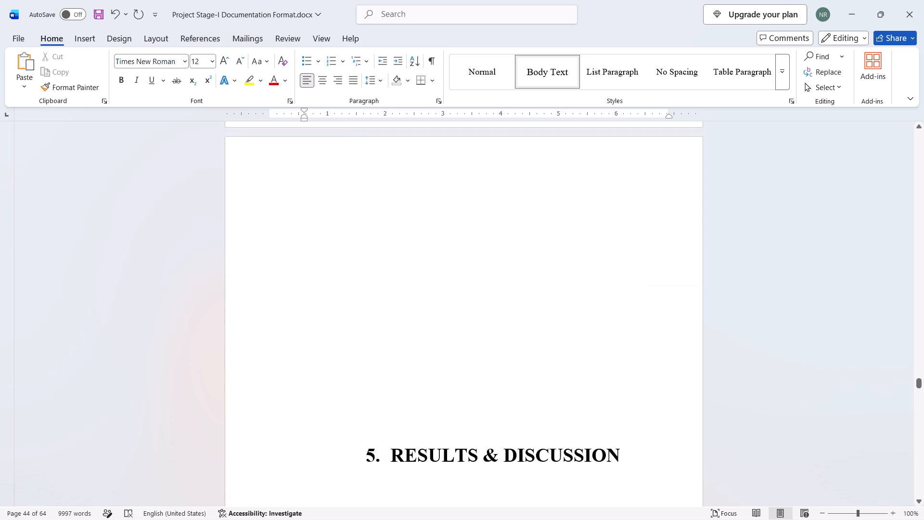
scroll(393, 287, down, 4)
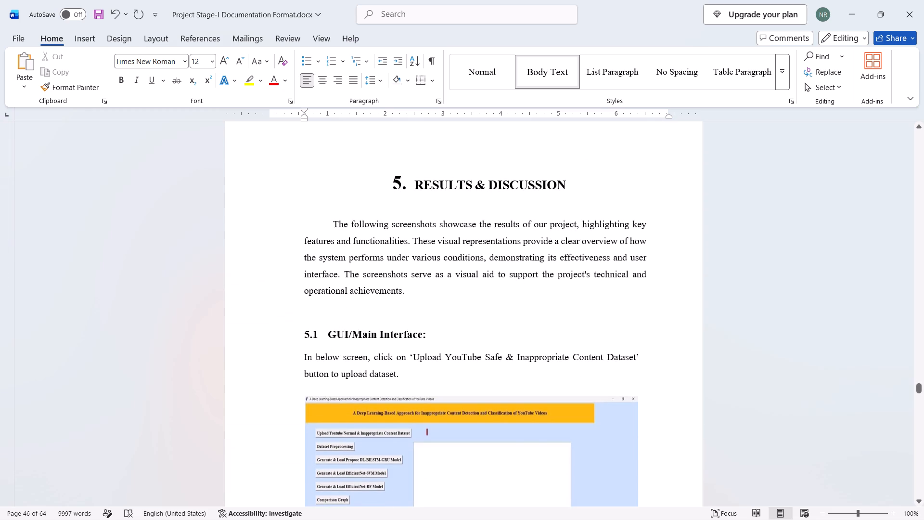
scroll(446, 304, down, 1)
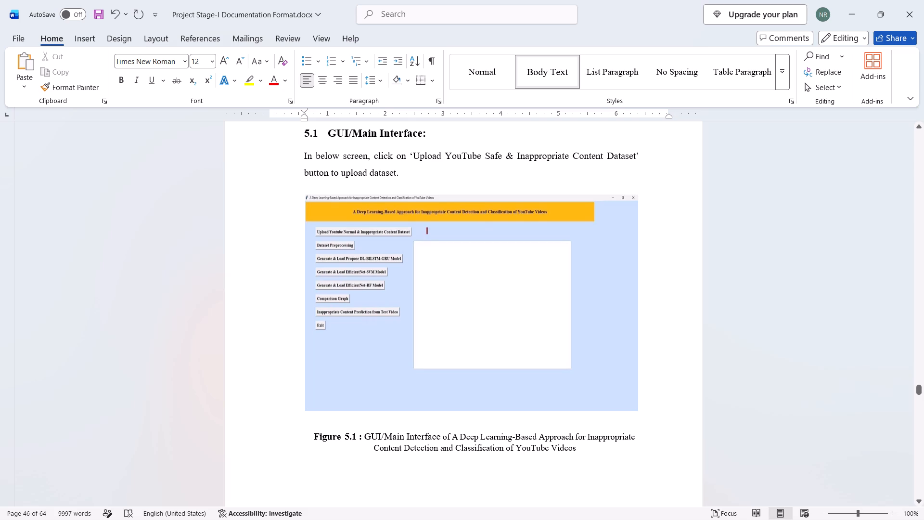
scroll(446, 304, down, 3)
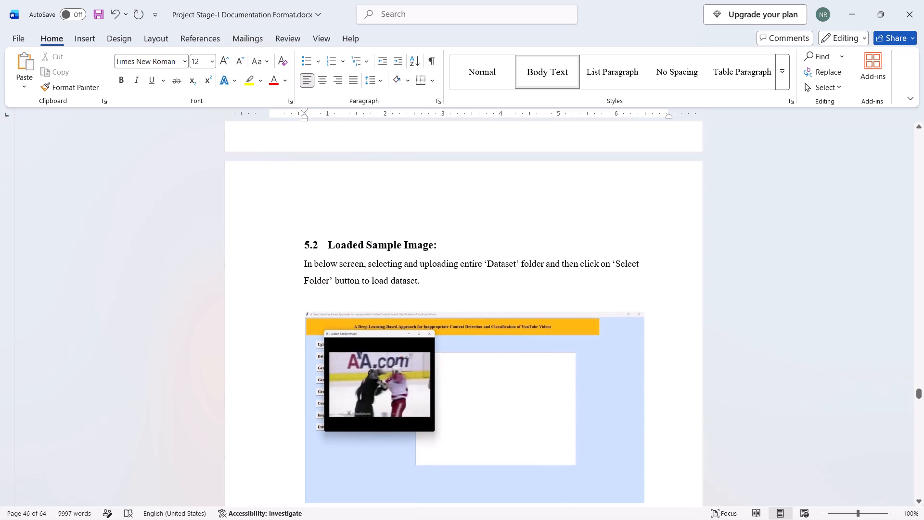
scroll(446, 304, down, 4)
scroll(446, 304, up, 2)
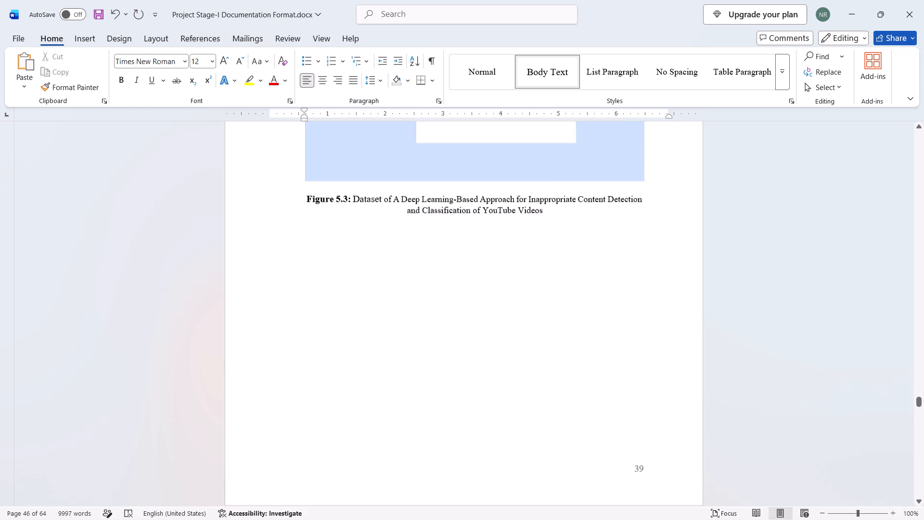
scroll(446, 304, up, 2)
scroll(446, 304, down, 2)
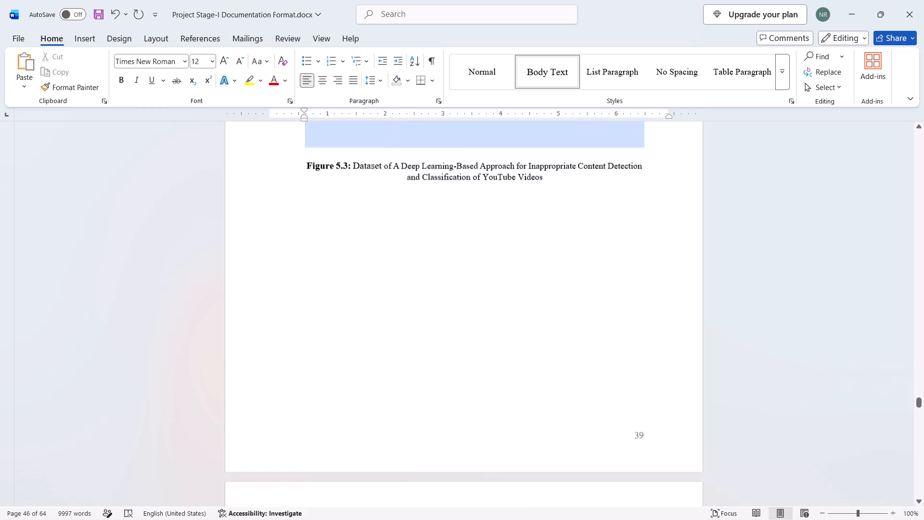
scroll(446, 304, down, 3)
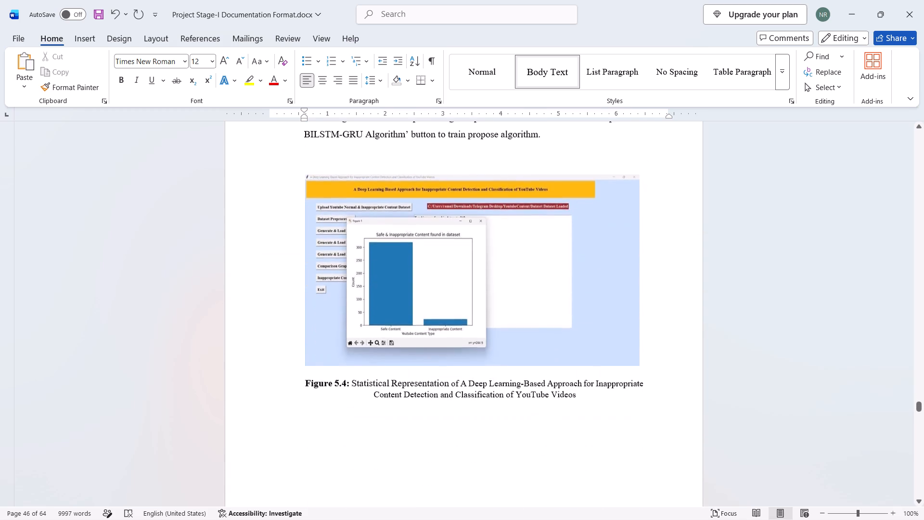
scroll(446, 304, down, 9)
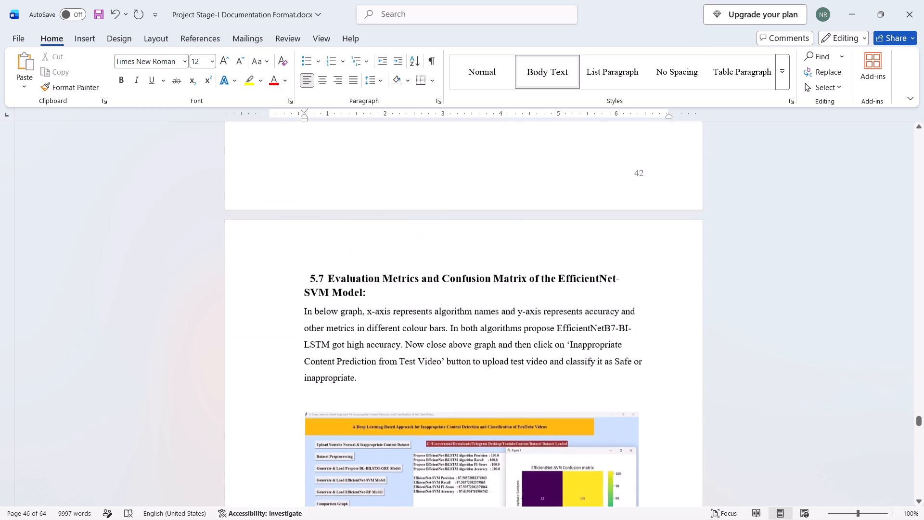
scroll(446, 304, down, 4)
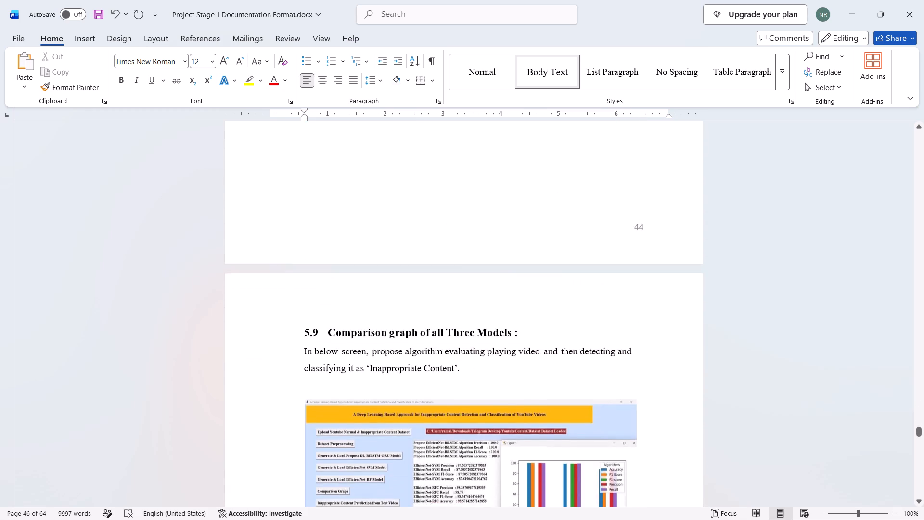
scroll(446, 304, down, 4)
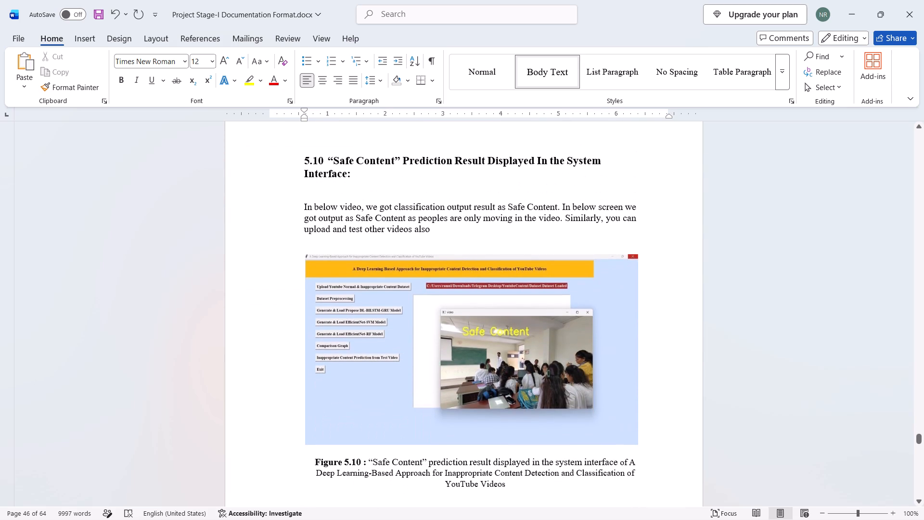
scroll(446, 304, down, 4)
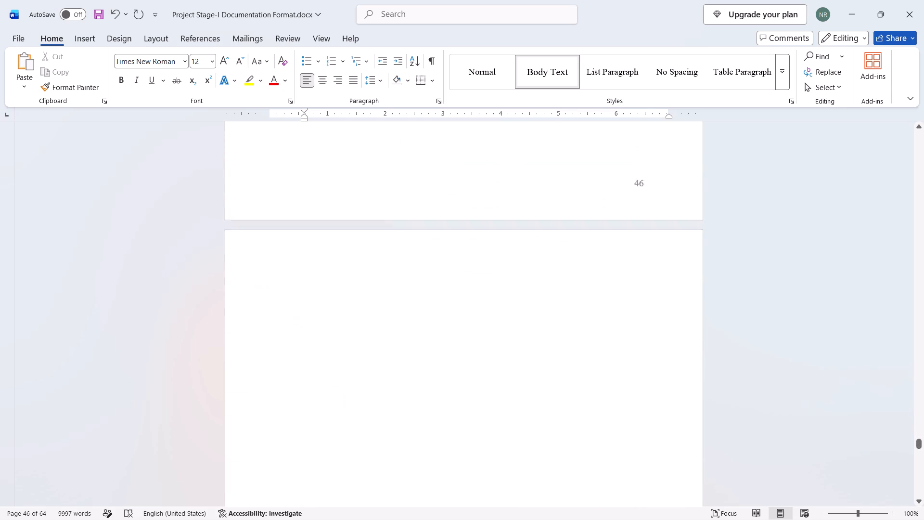
scroll(446, 304, down, 1)
scroll(446, 304, up, 10)
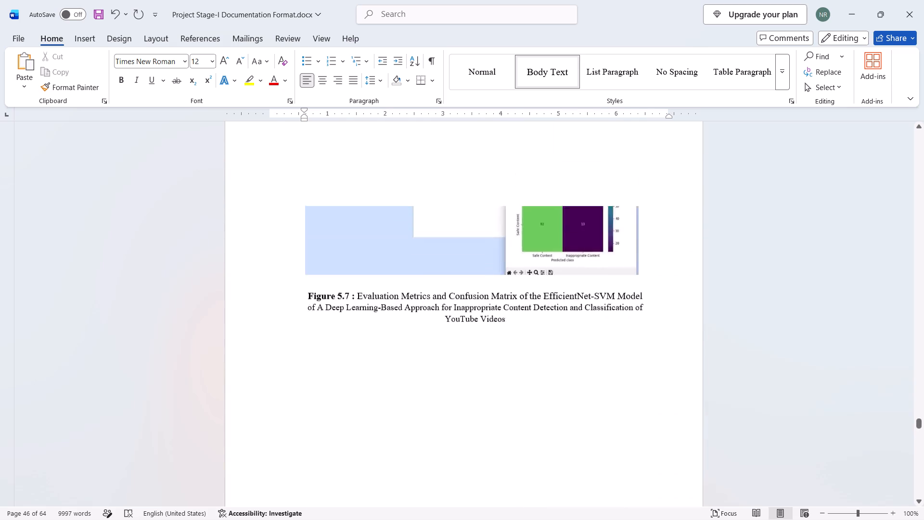
scroll(446, 304, up, 10)
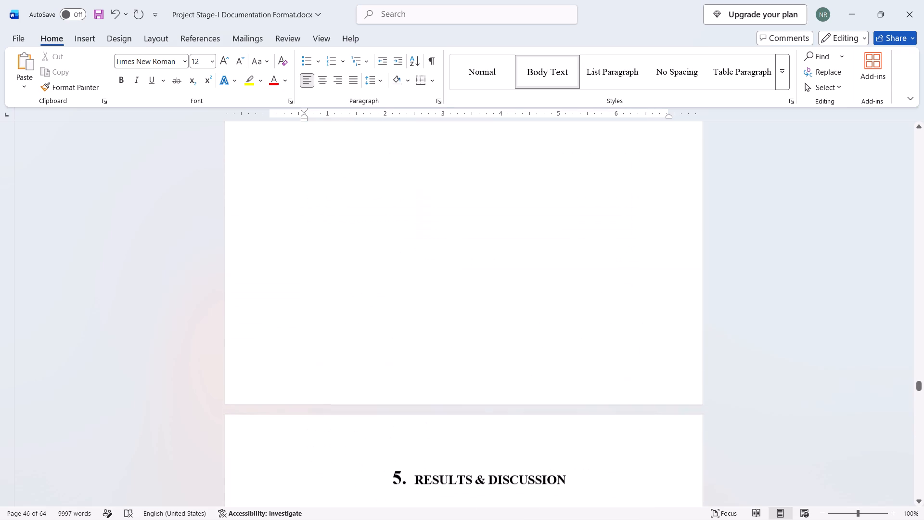
scroll(446, 304, down, 2)
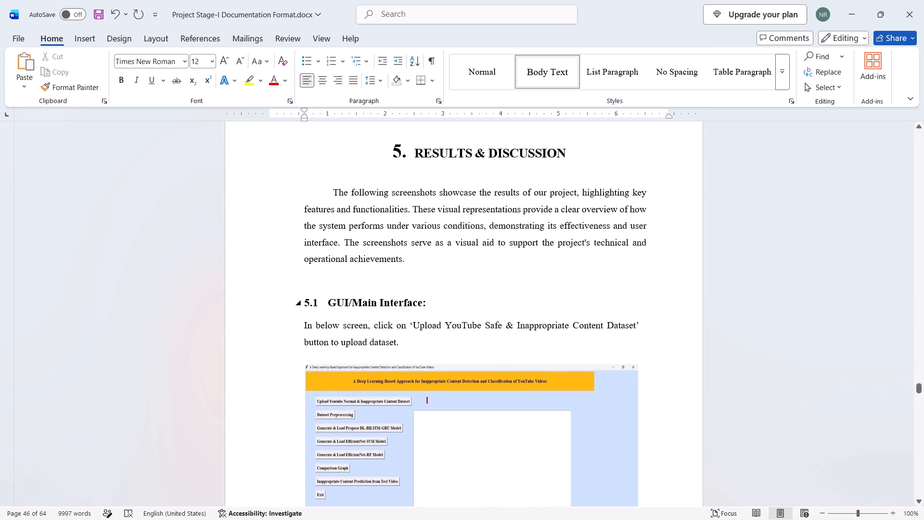
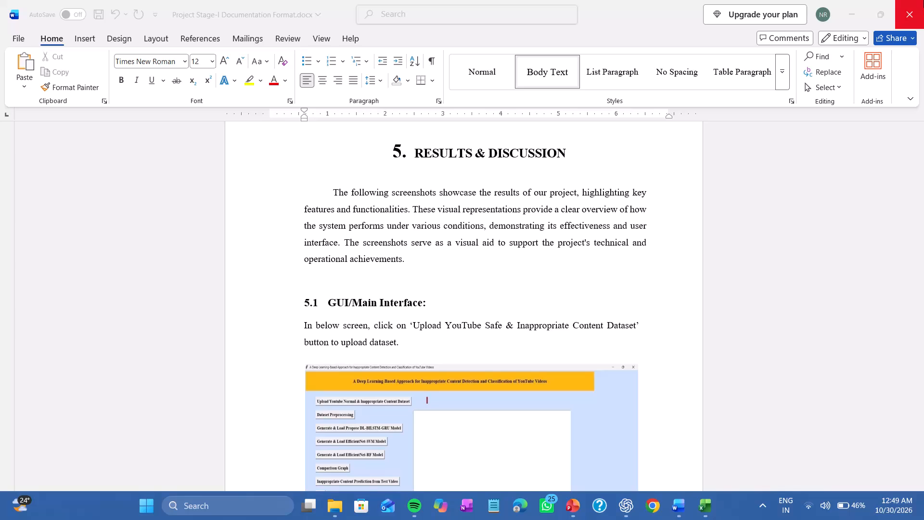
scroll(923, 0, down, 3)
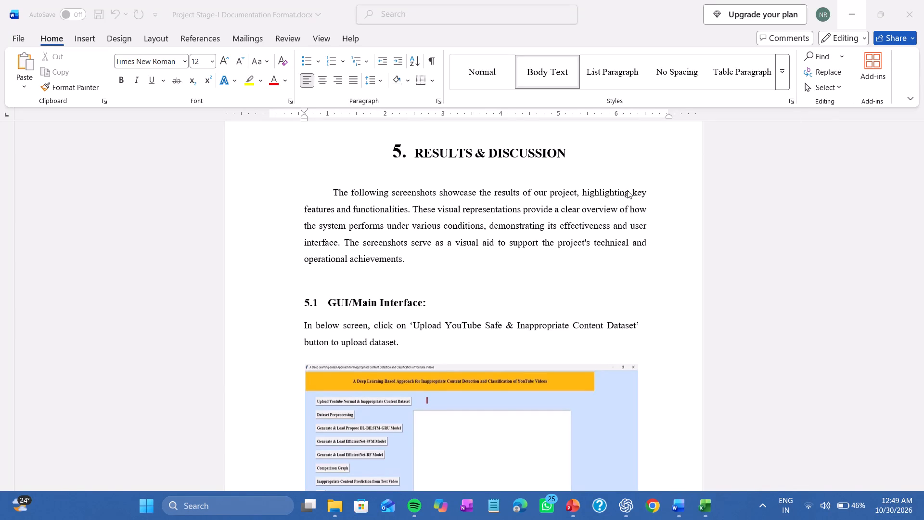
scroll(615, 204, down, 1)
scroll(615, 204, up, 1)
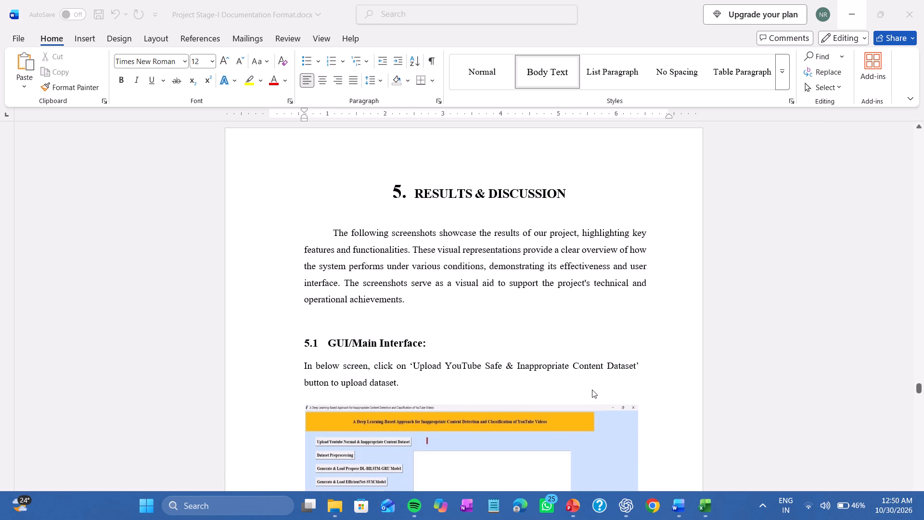
Open Lithium_Ion_Battery_SOH_RUL_Major_Project_Report_Draft.docx from the Downloads folder and go to its chapter 5, Results and Discussion.
click(341, 501)
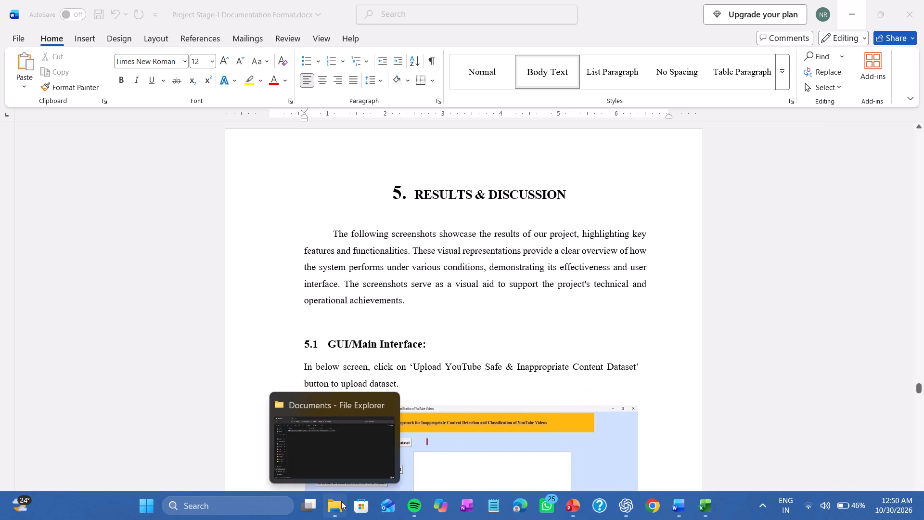
click(72, 191)
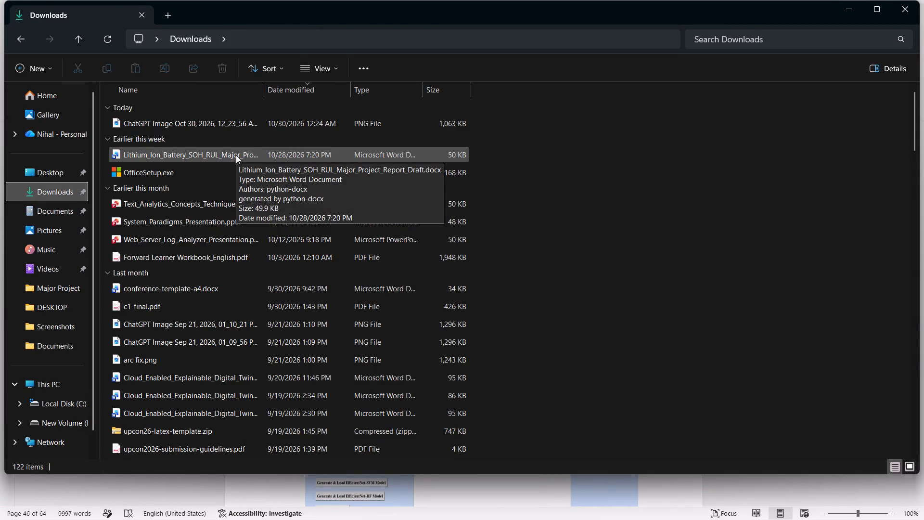
double_click(236, 155)
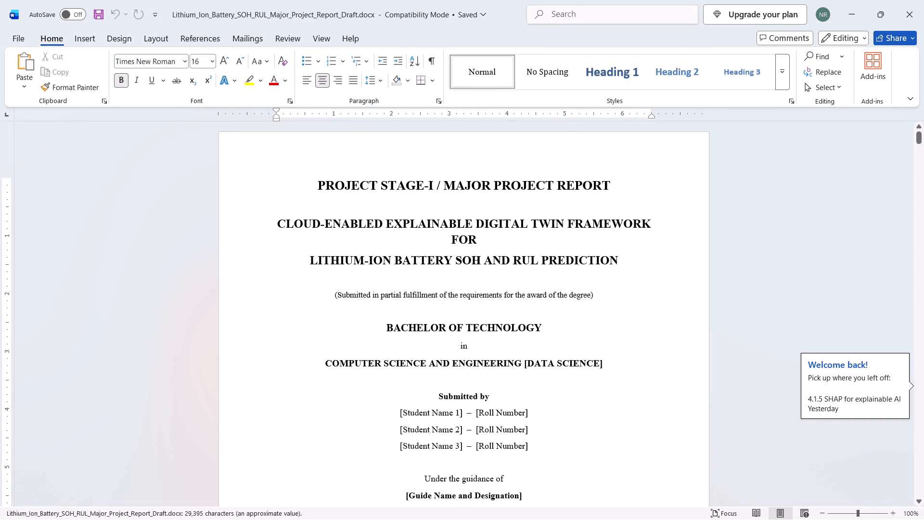
click(818, 406)
scroll(567, 305, down, 1)
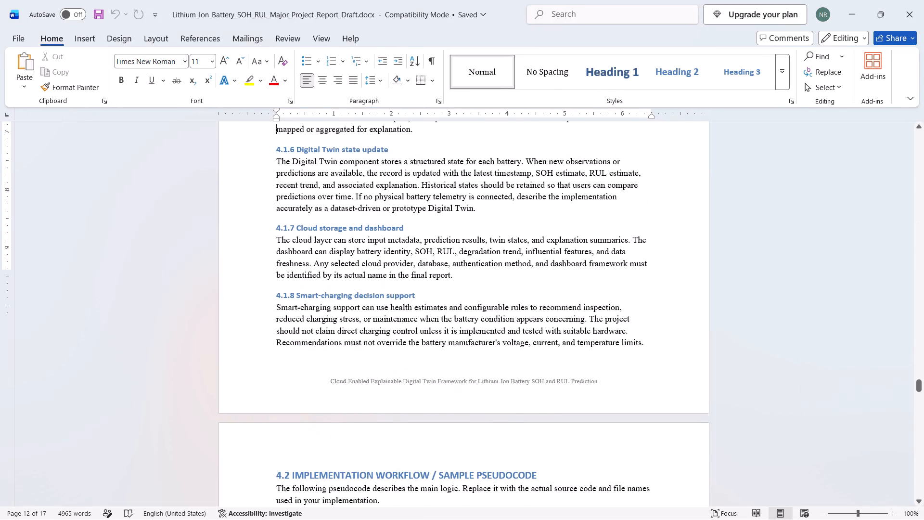
scroll(567, 305, down, 3)
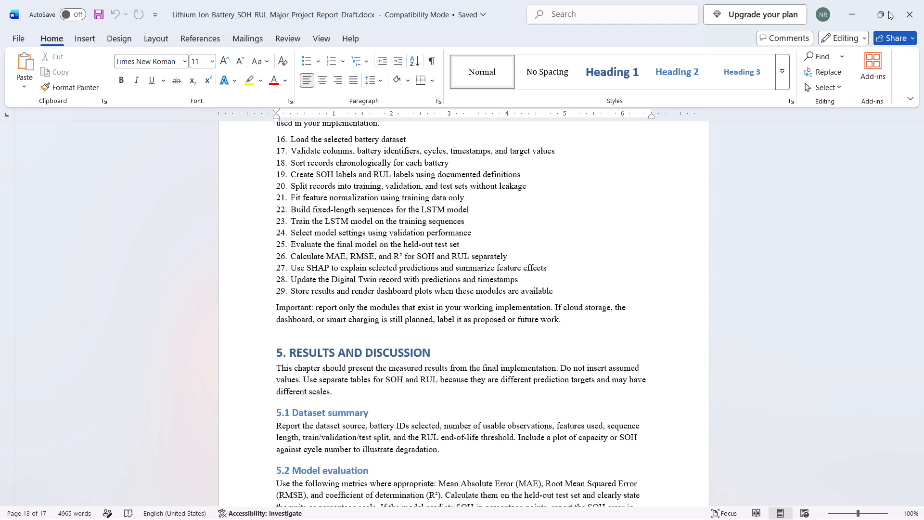
Arrange the battery draft and the Project Stage-I report side by side, with both Results and Discussion chapters in view.
click(811, 36)
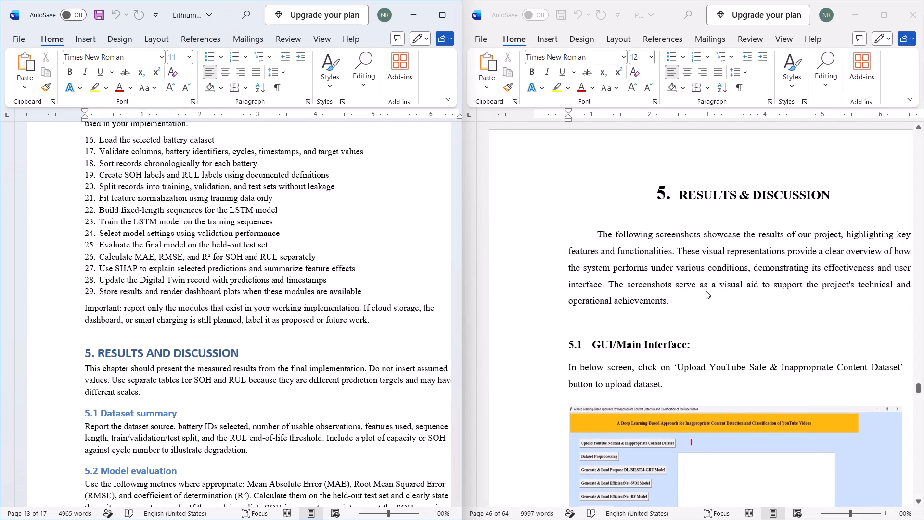
scroll(706, 290, left, 1)
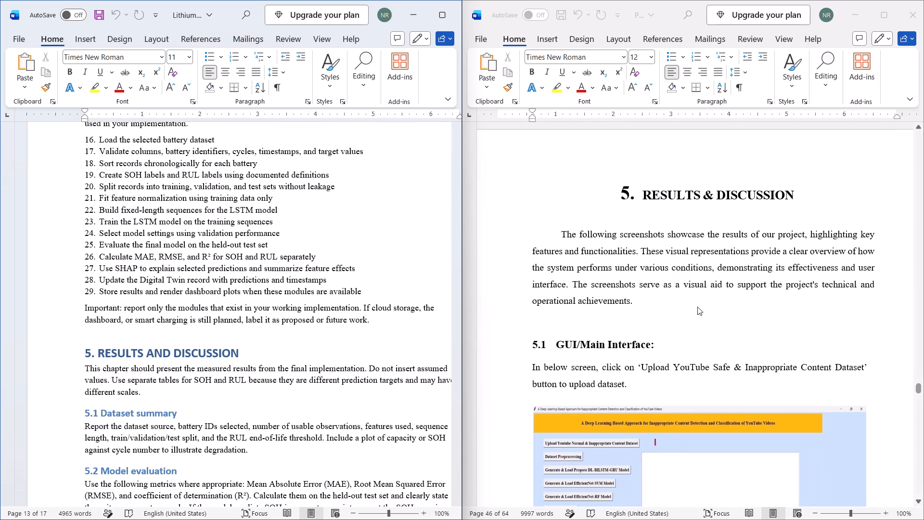
scroll(692, 321, down, 1)
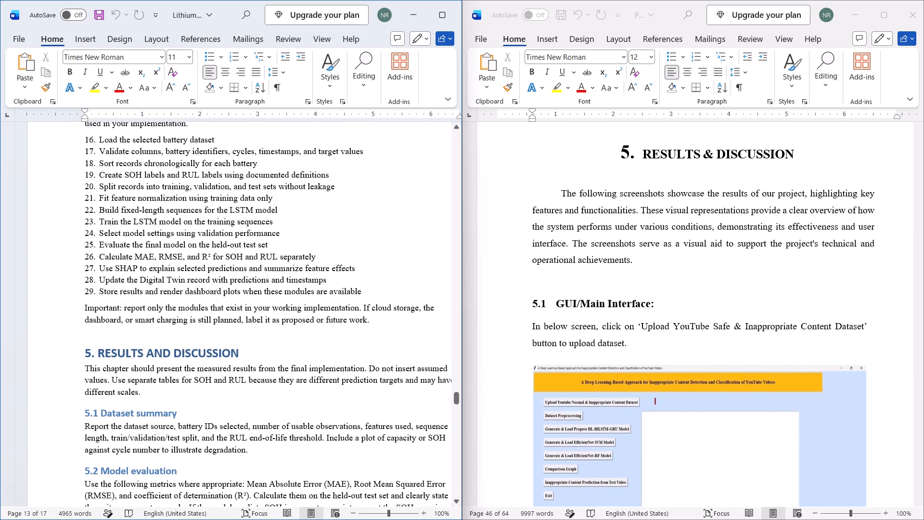
Replace the report's Results & Discussion introduction with the draft's chapter 5 paragraph starting "This chapter should present the measured results".
drag(144, 395, 94, 376)
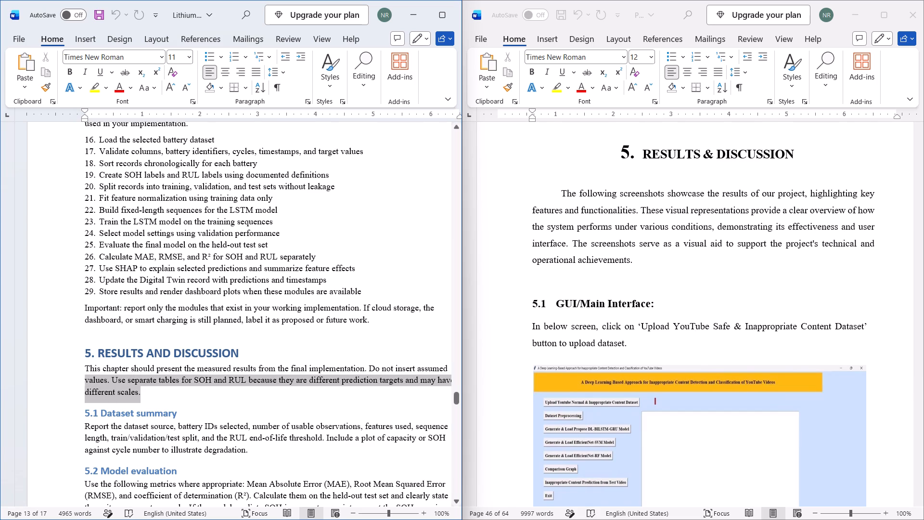
drag(94, 376, 91, 372)
key(ctrl+c)
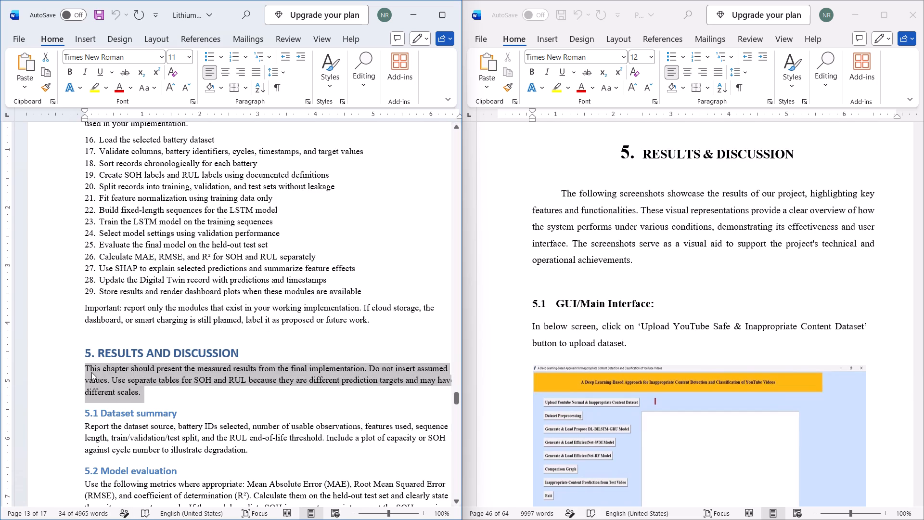
click(635, 275)
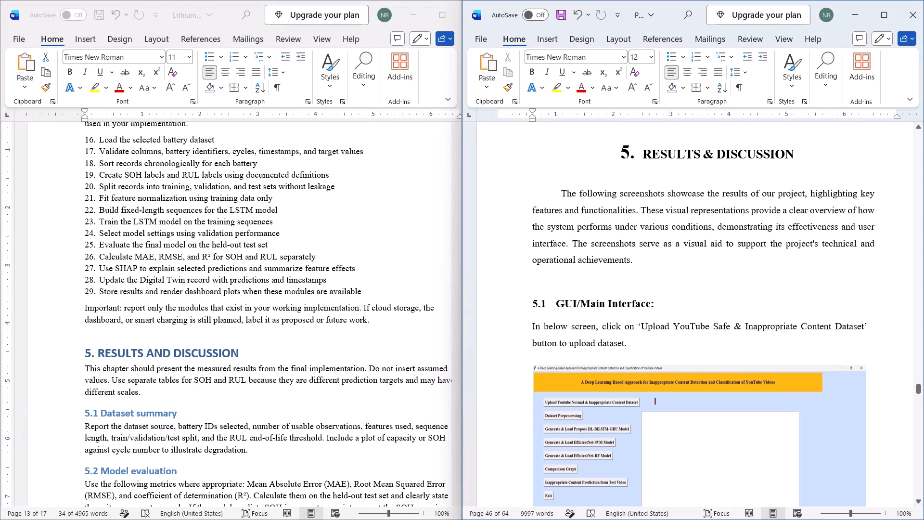
drag(635, 262, 565, 201)
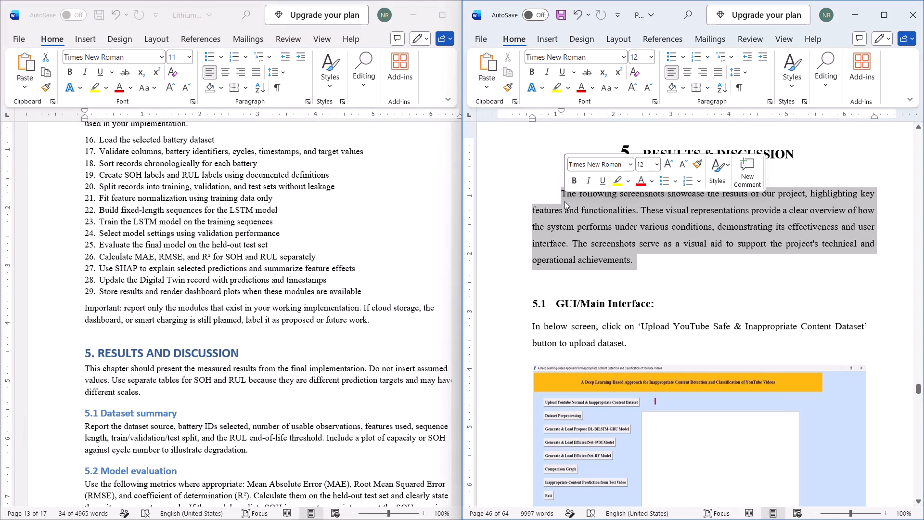
key(ctrl+v)
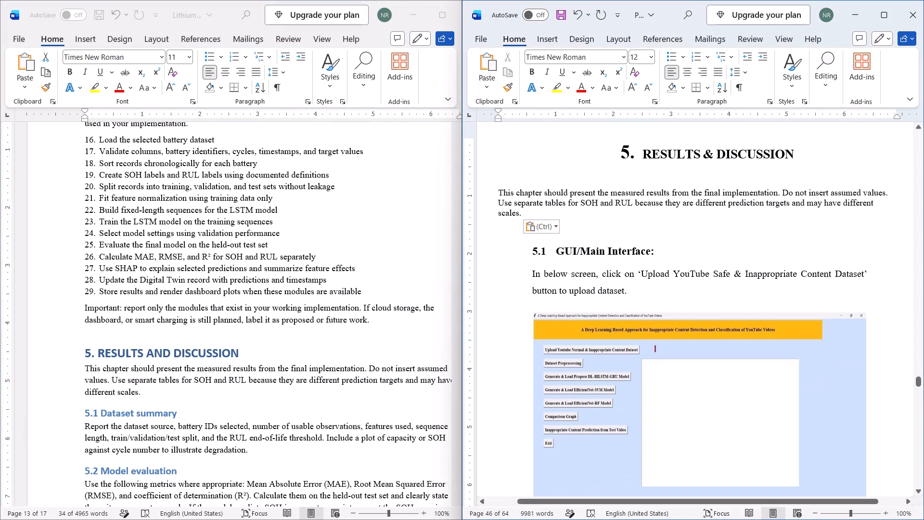
Justify the pasted chapter 5 introduction paragraph and set its font size to 12.
drag(541, 211, 499, 197)
click(716, 73)
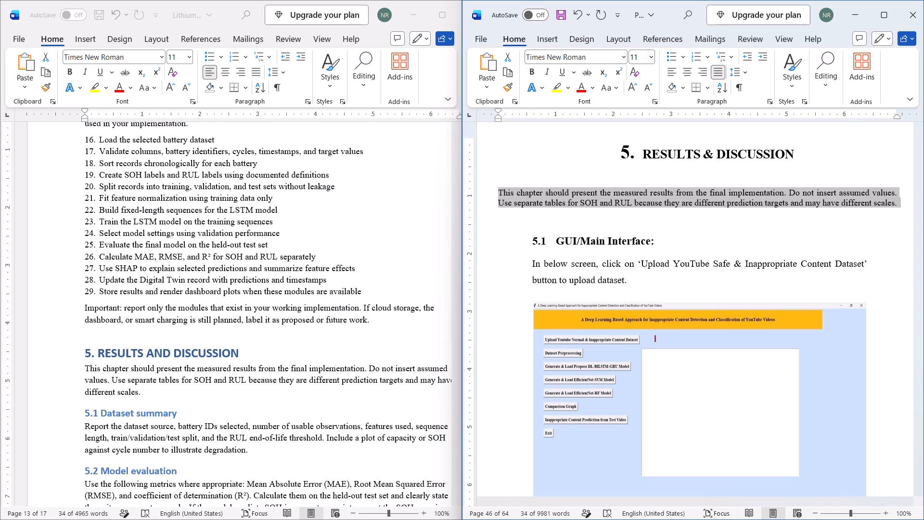
click(652, 58)
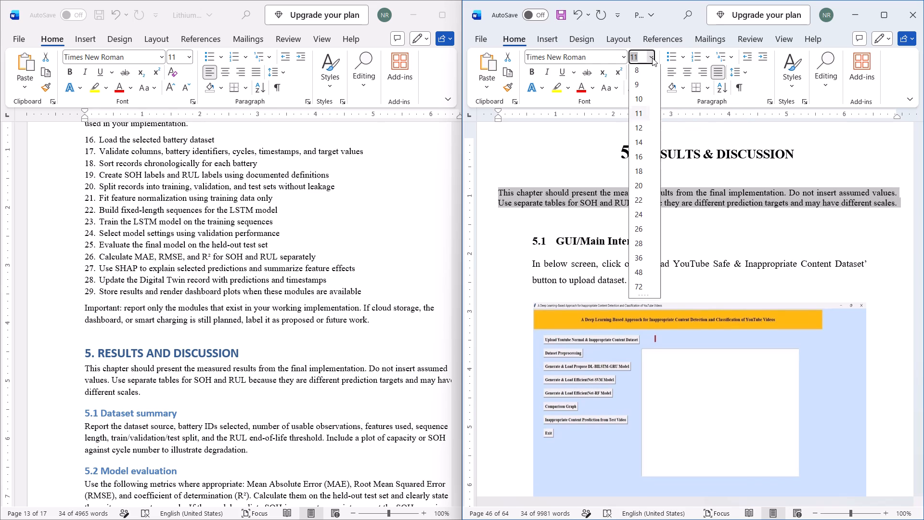
click(637, 136)
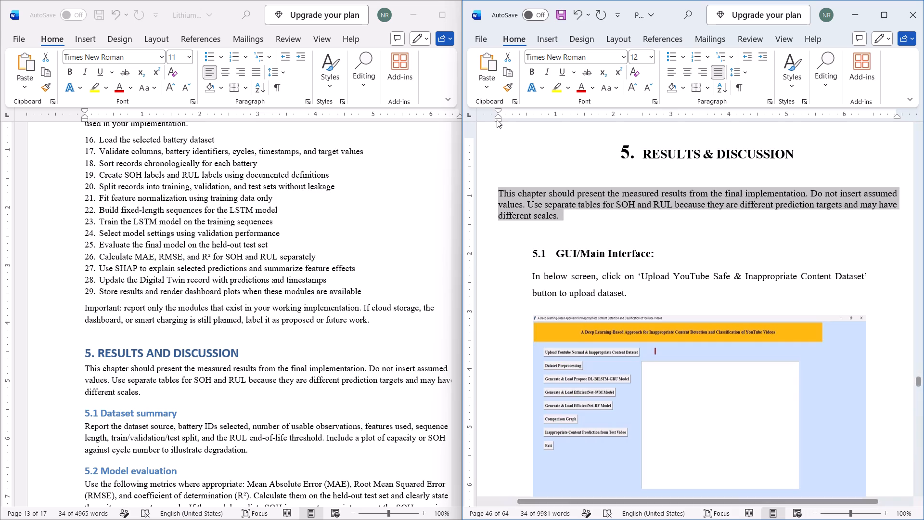
Indent the chapter 5 introduction to line up roughly with the 5.1 heading, and give it an additional first-line indent.
drag(497, 119, 521, 120)
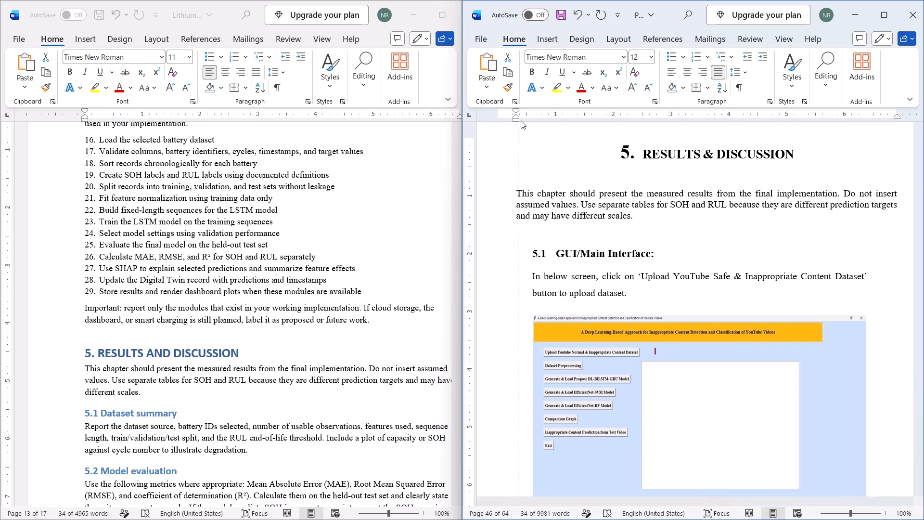
drag(521, 120, 529, 121)
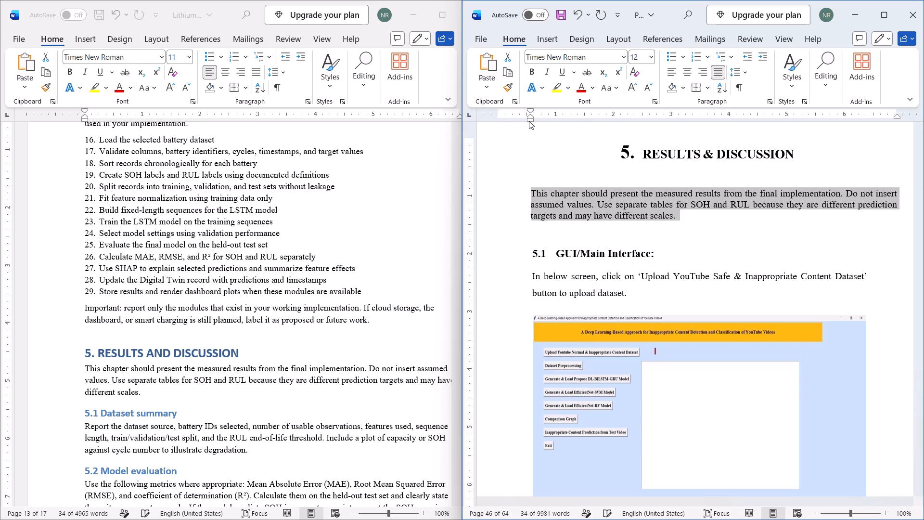
drag(530, 108, 544, 112)
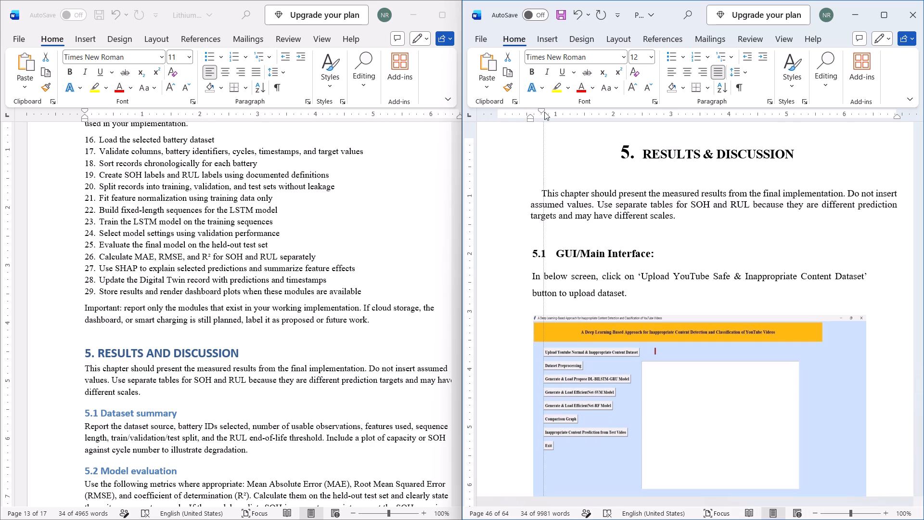
drag(544, 112, 552, 112)
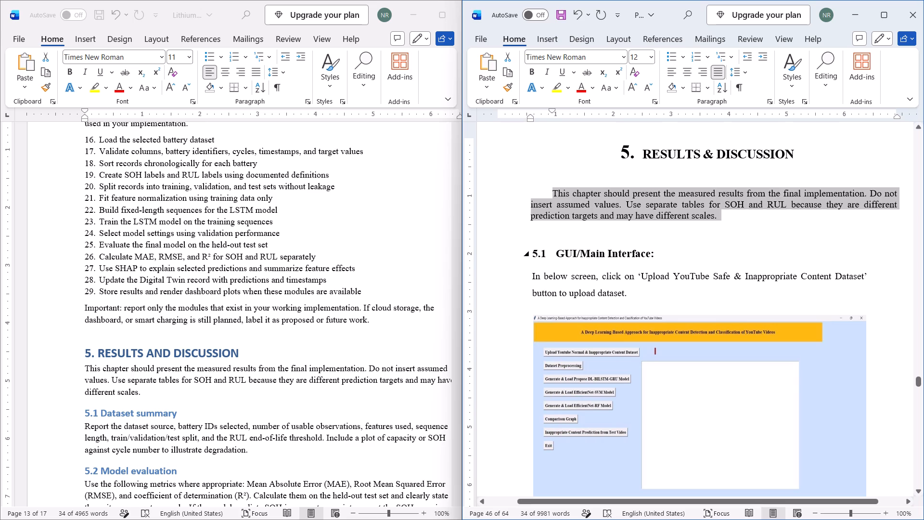
click(676, 254)
Review the report's Results & Discussion sections from 5.1 through to chapter 6, comparing their structure with the draft's Dataset summary and Model evaluation sections.
scroll(676, 254, down, 1)
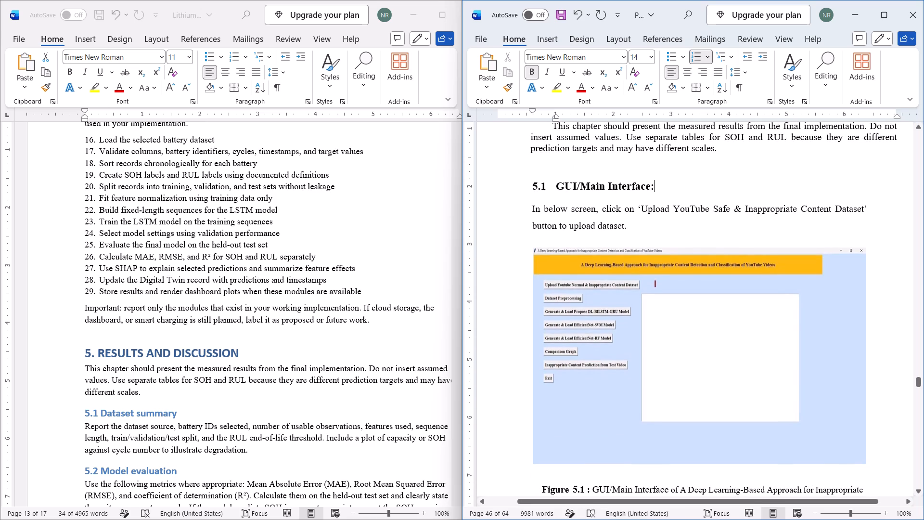
scroll(267, 338, down, 1)
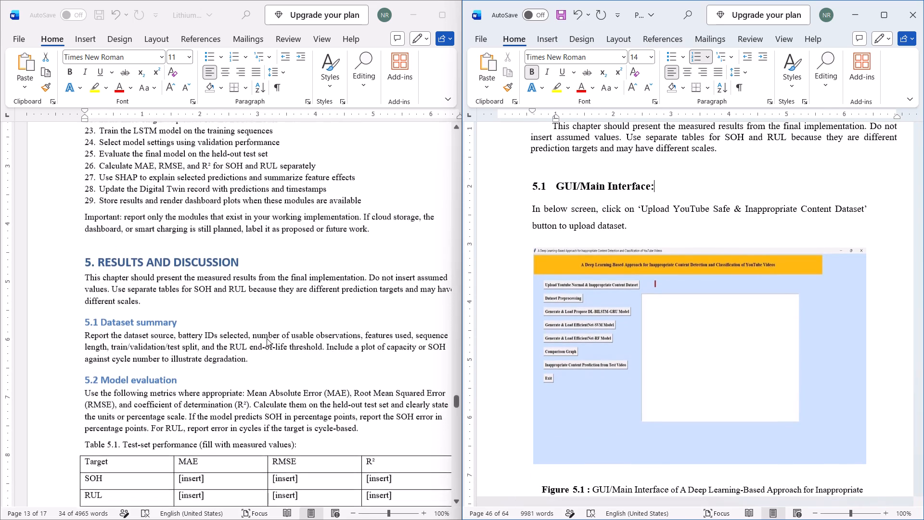
scroll(267, 338, down, 1)
scroll(631, 334, down, 4)
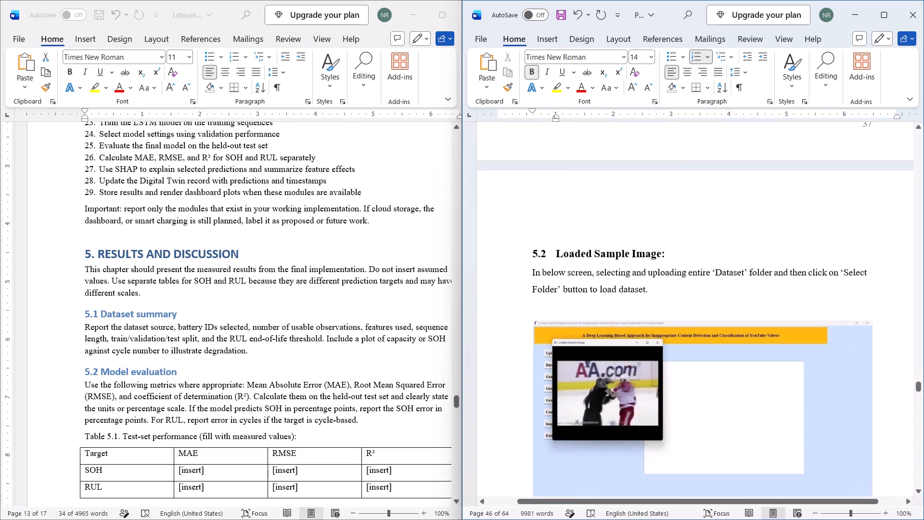
scroll(631, 334, down, 2)
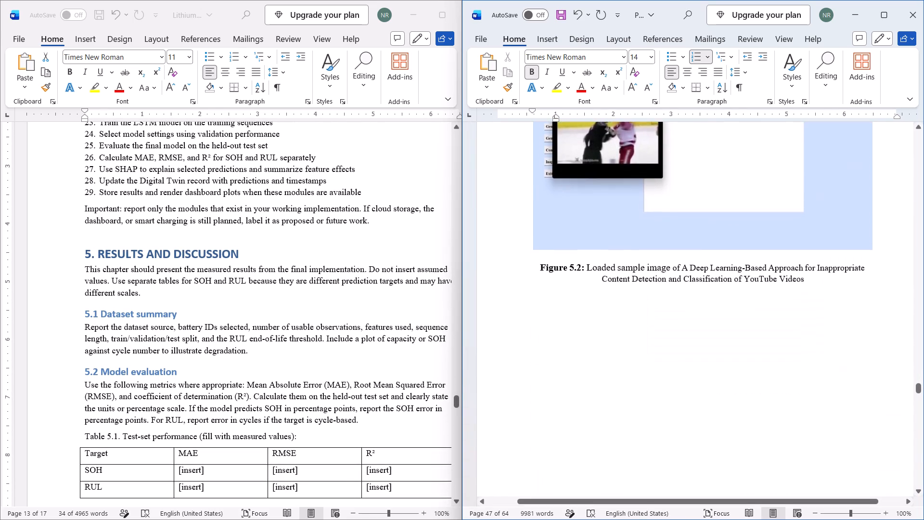
scroll(631, 334, down, 4)
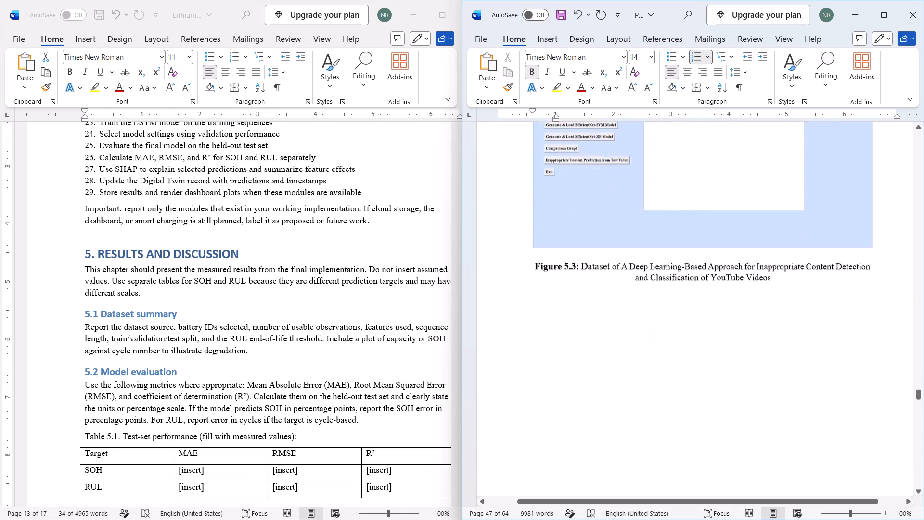
scroll(631, 334, down, 1)
scroll(631, 334, up, 2)
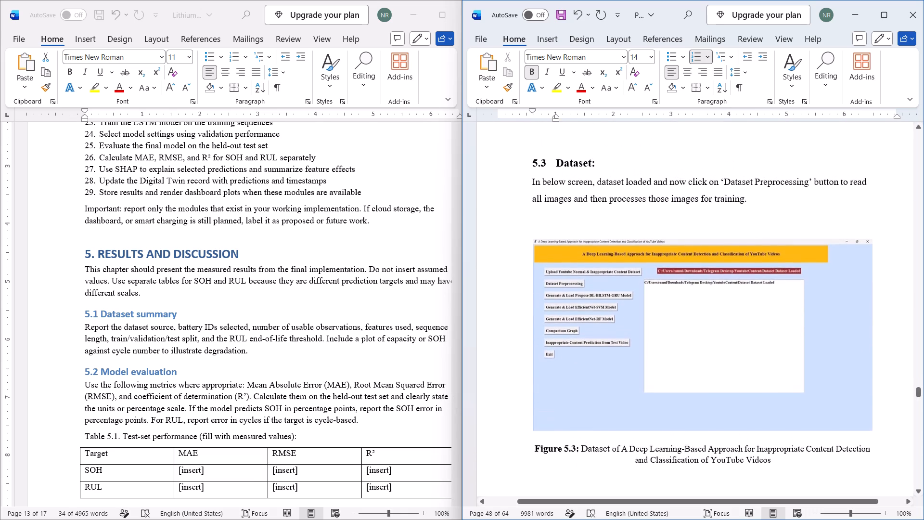
scroll(631, 334, down, 3)
scroll(631, 334, up, 1)
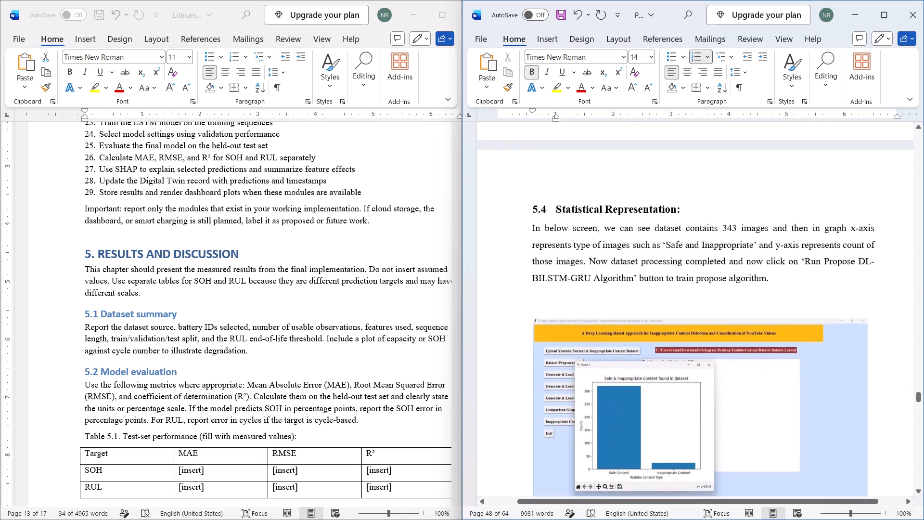
scroll(631, 334, down, 5)
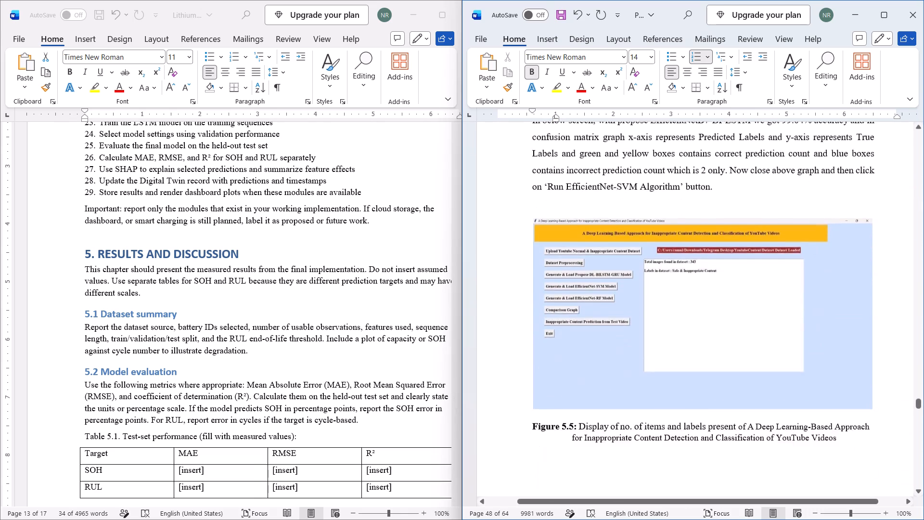
scroll(631, 334, down, 5)
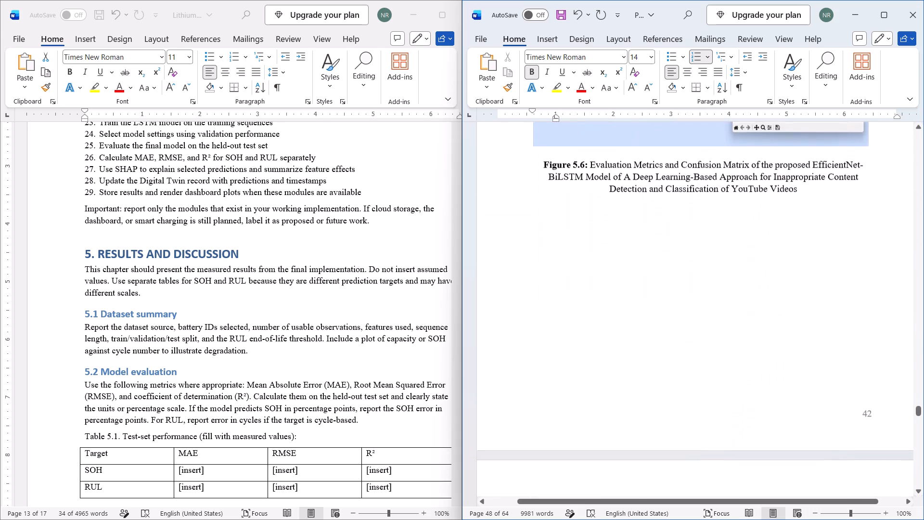
scroll(631, 334, down, 6)
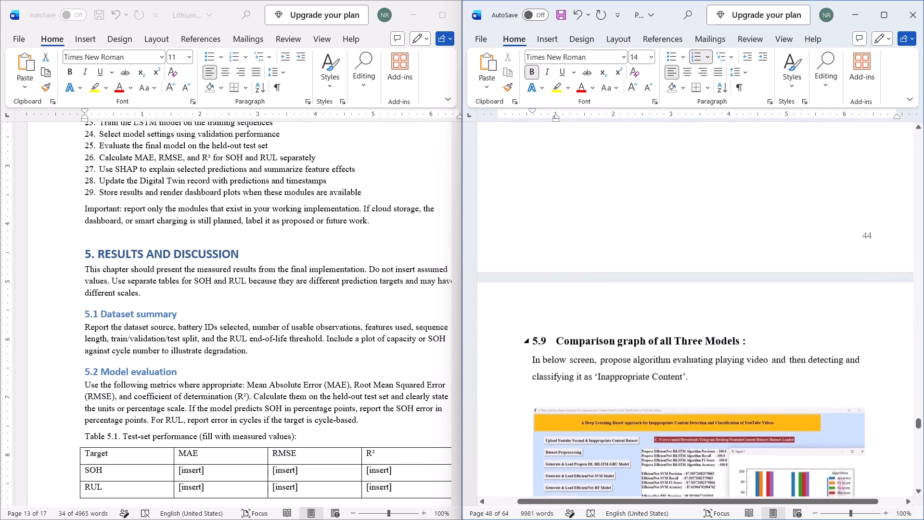
scroll(631, 334, down, 4)
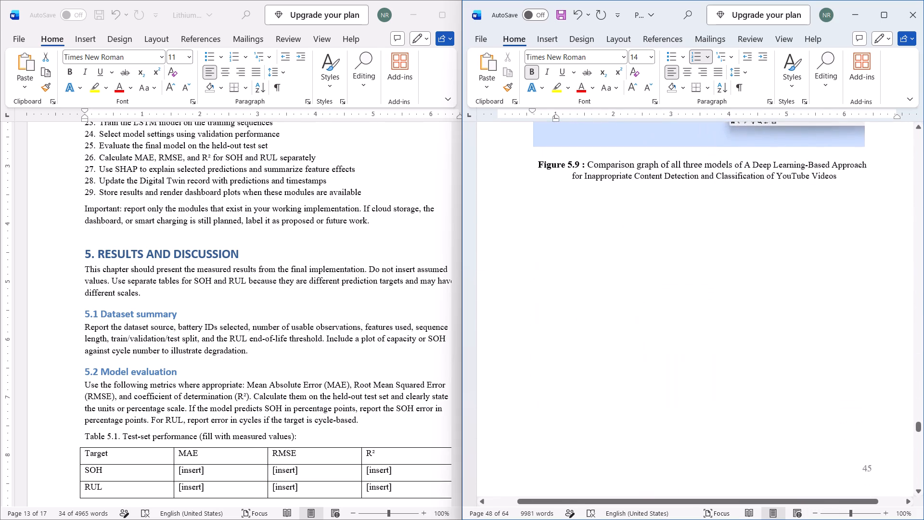
scroll(631, 334, down, 5)
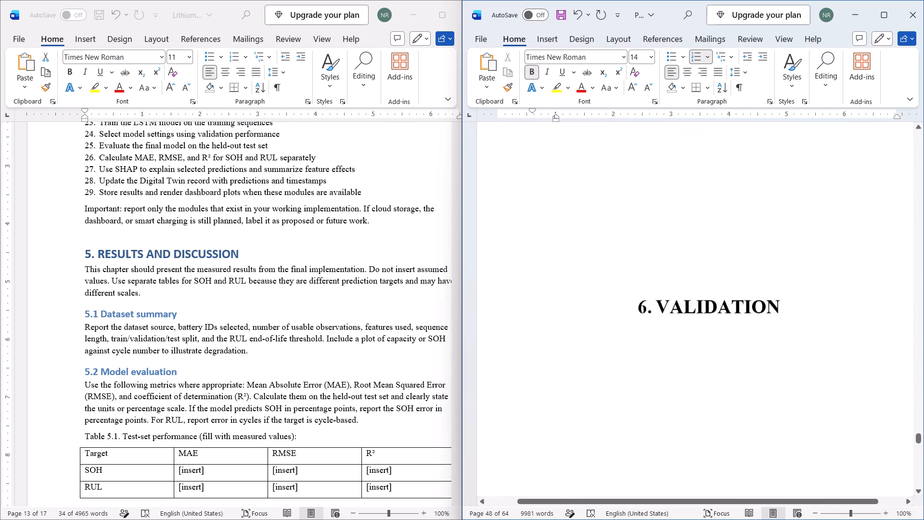
Compare the report's chapter 6 Validation introduction and 6.2 test case tables with the draft's chapter 6 text and test-plan table.
scroll(631, 334, down, 2)
scroll(631, 334, up, 1)
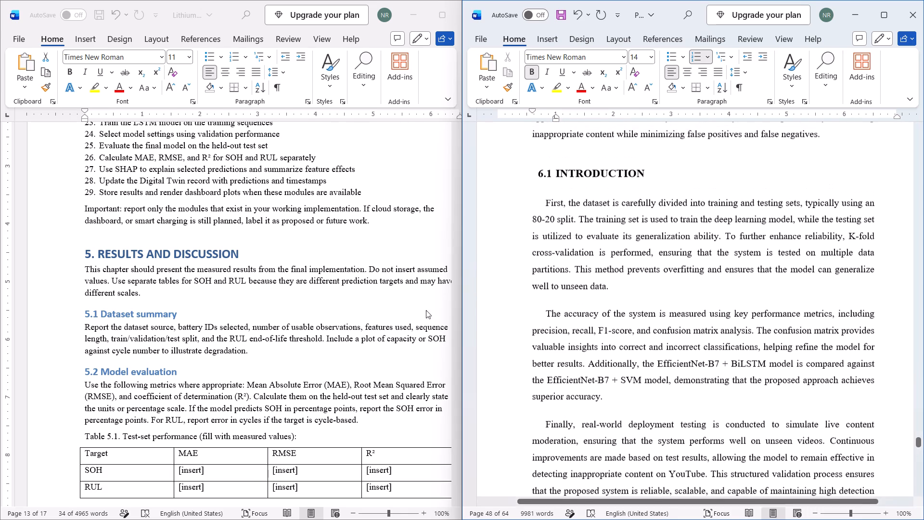
scroll(246, 344, down, 3)
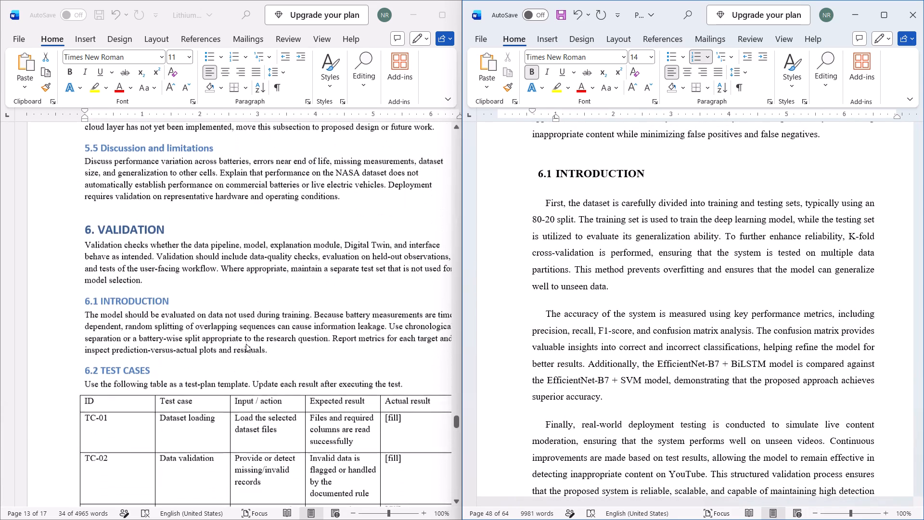
scroll(246, 344, down, 1)
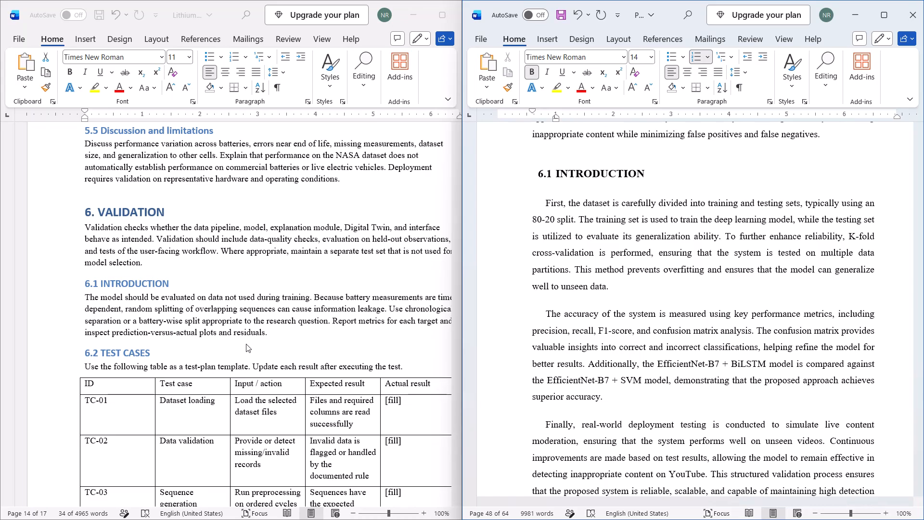
scroll(246, 344, down, 1)
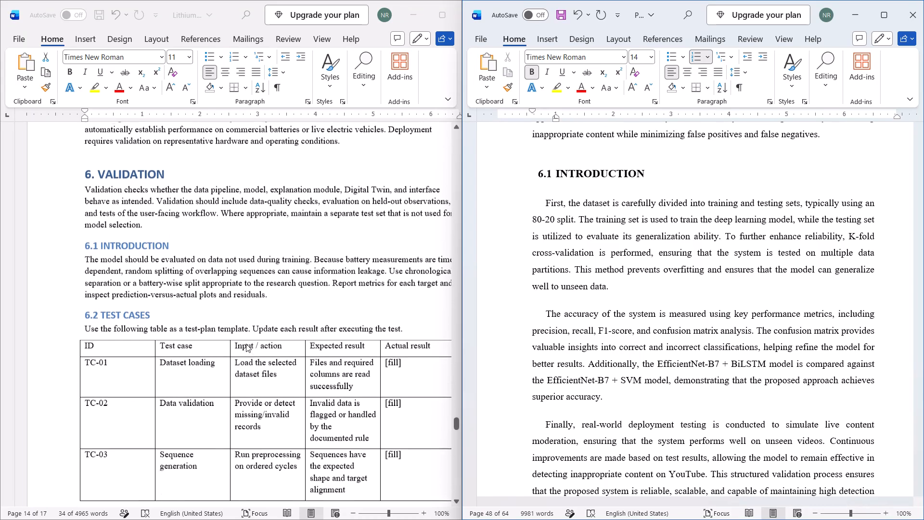
scroll(246, 344, down, 2)
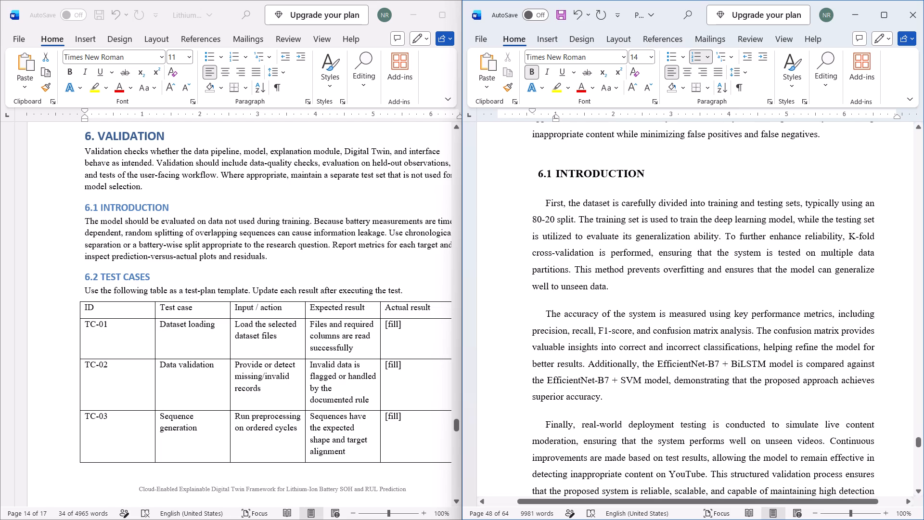
scroll(639, 228, down, 2)
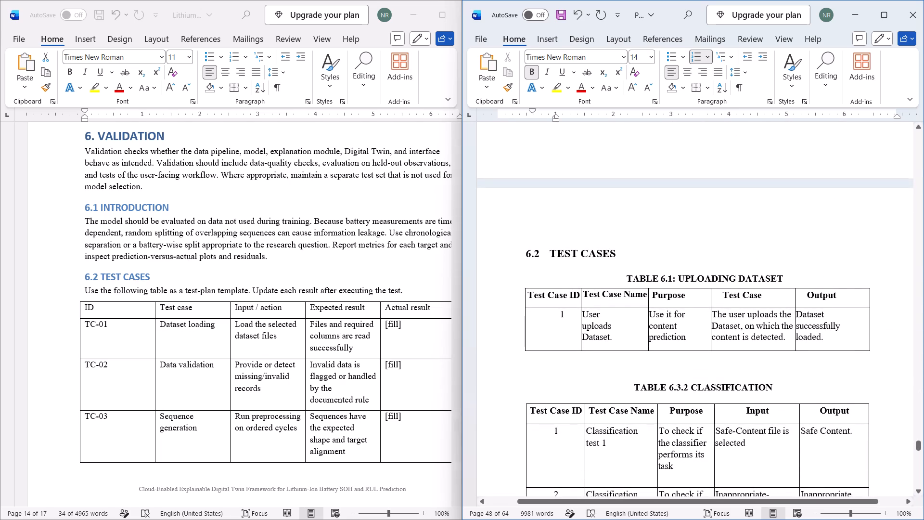
scroll(639, 228, up, 2)
scroll(639, 228, down, 1)
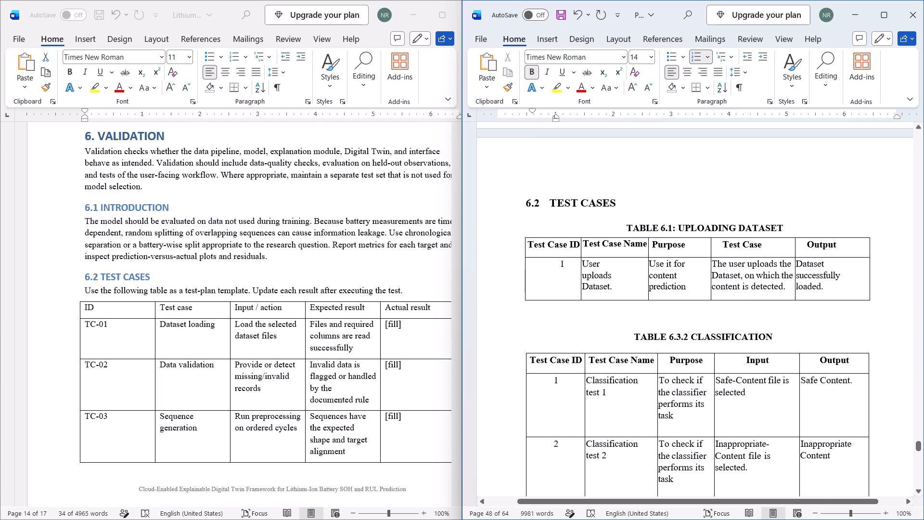
scroll(639, 228, up, 1)
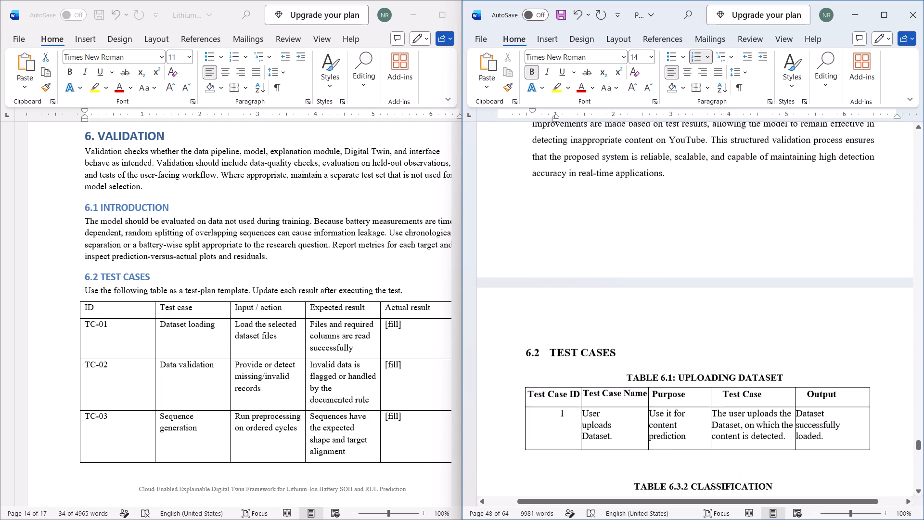
scroll(631, 198, down, 1)
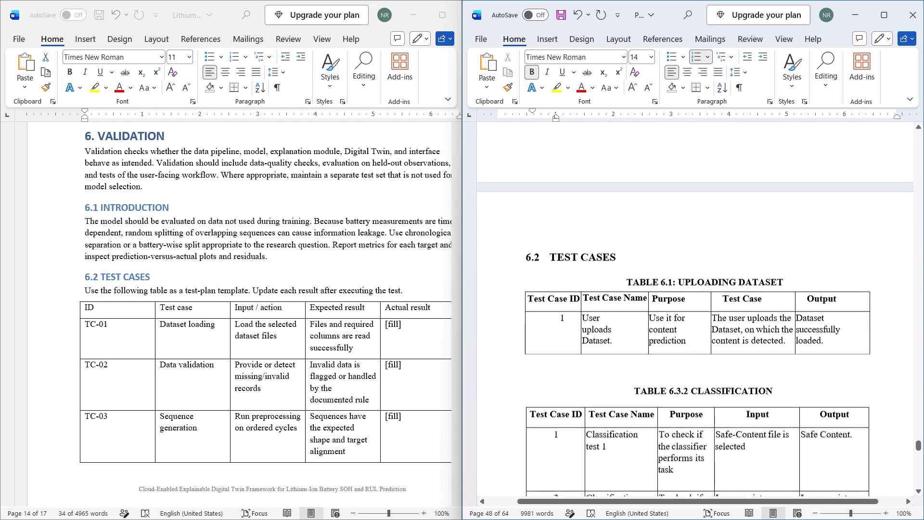
scroll(186, 355, down, 1)
scroll(186, 355, right, 1)
scroll(186, 355, down, 1)
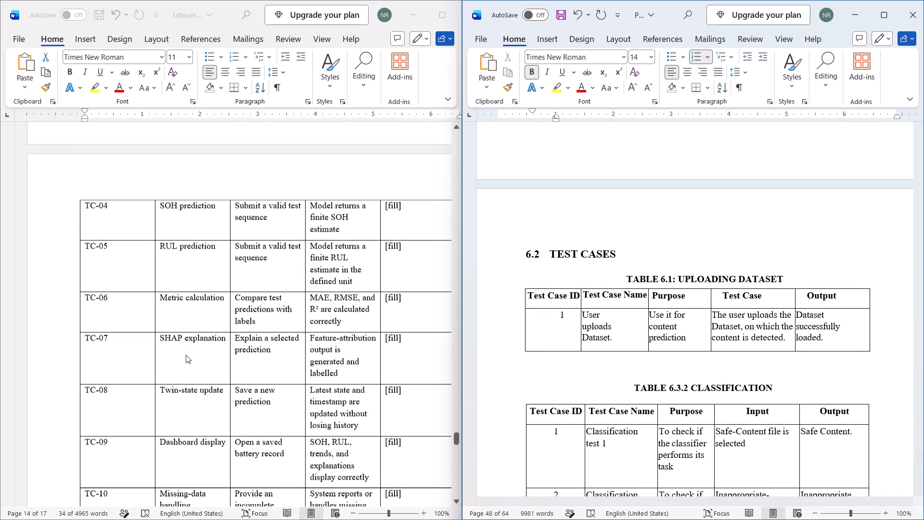
scroll(186, 355, down, 2)
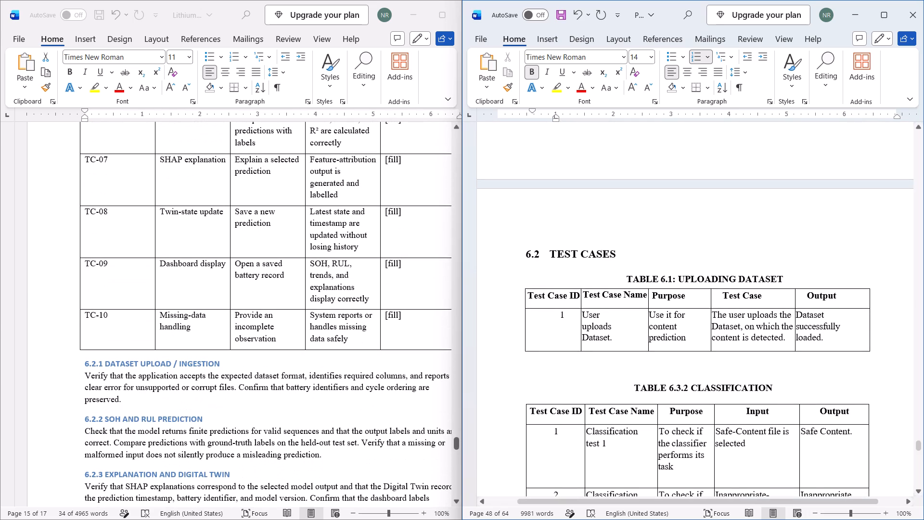
Review the report's Validation chapter again, from its title page through the 6.1 Introduction to the 6.2 Test Cases tables.
scroll(653, 349, down, 5)
scroll(653, 349, up, 2)
scroll(653, 349, up, 19)
scroll(653, 349, down, 8)
scroll(653, 349, up, 3)
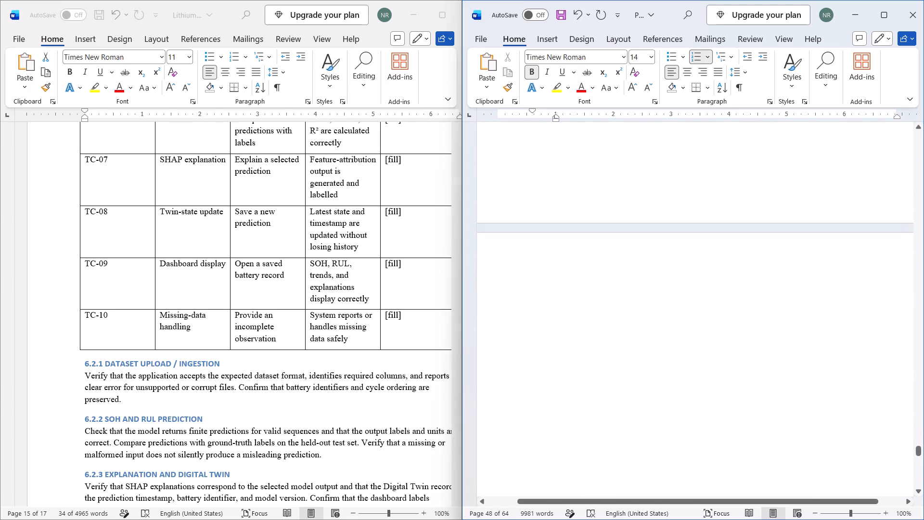
scroll(653, 349, up, 6)
scroll(653, 349, down, 2)
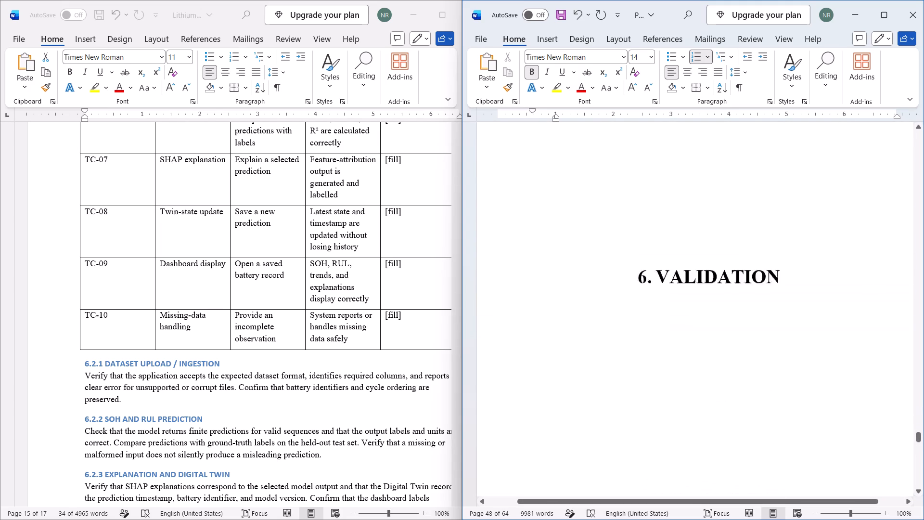
scroll(653, 349, down, 3)
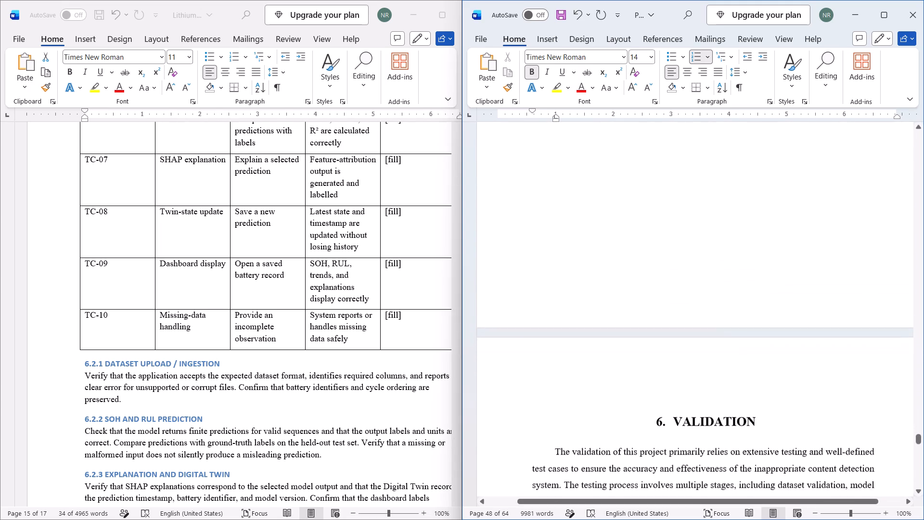
scroll(653, 349, down, 1)
scroll(680, 302, down, 1)
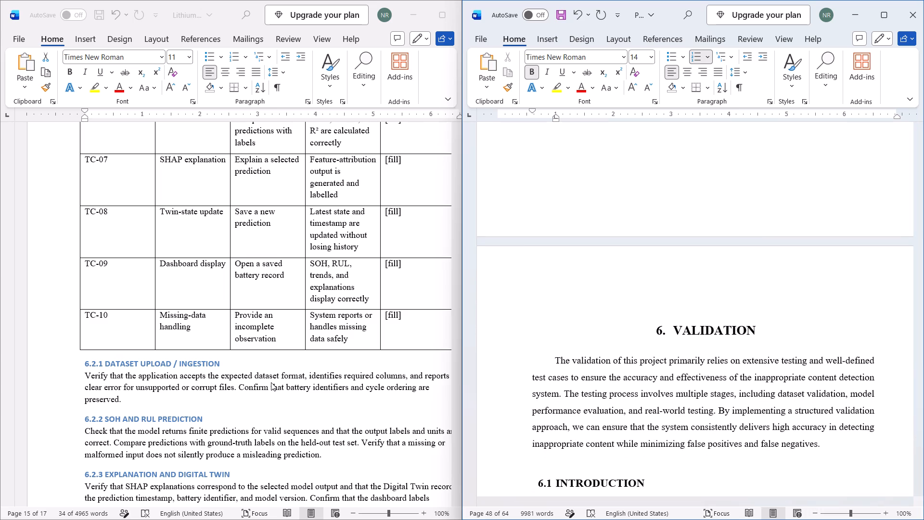
scroll(710, 333, down, 1)
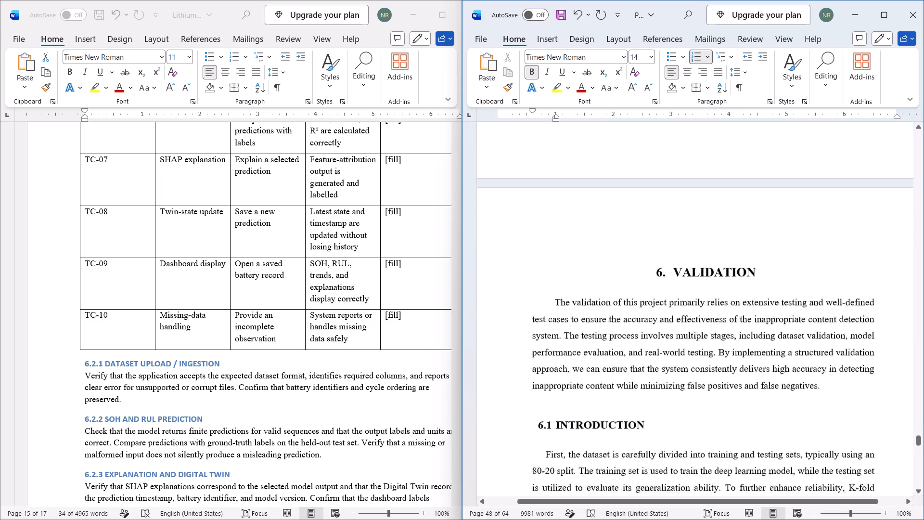
scroll(710, 333, down, 4)
scroll(710, 333, right, 1)
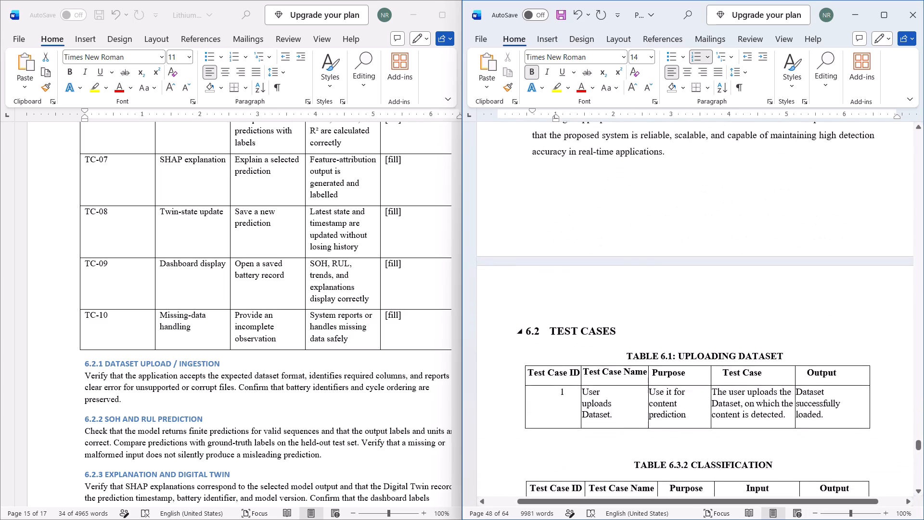
scroll(710, 333, right, 1)
scroll(256, 358, up, 2)
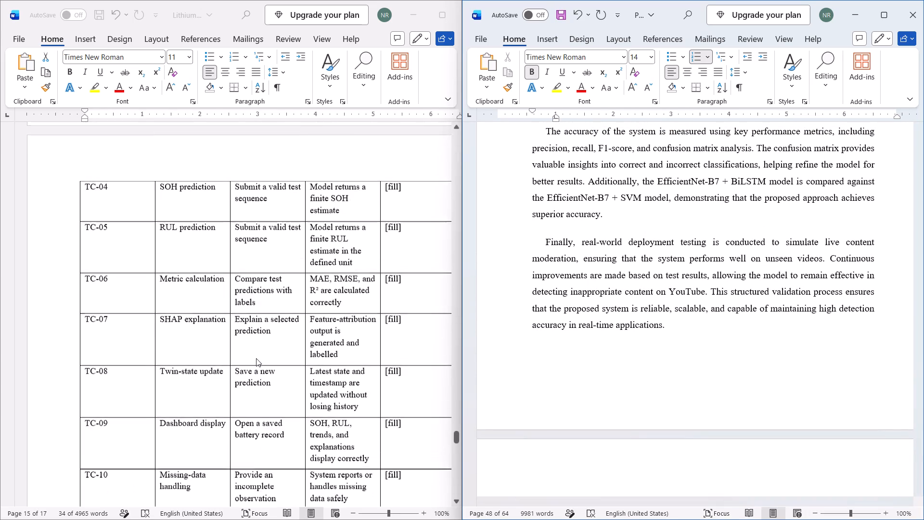
Replace the report's chapter 6 Validation opening paragraph with the draft's paragraph starting "Validation checks whether the data pipeline".
scroll(256, 358, up, 4)
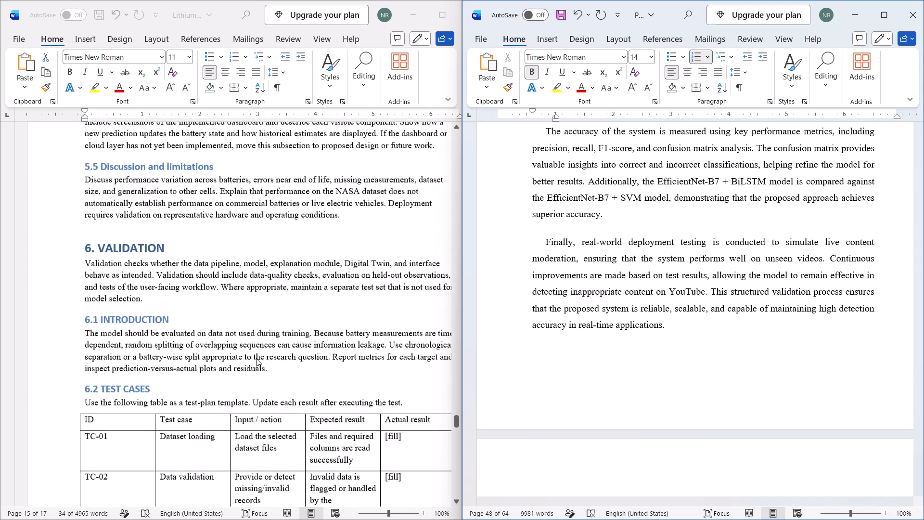
click(149, 301)
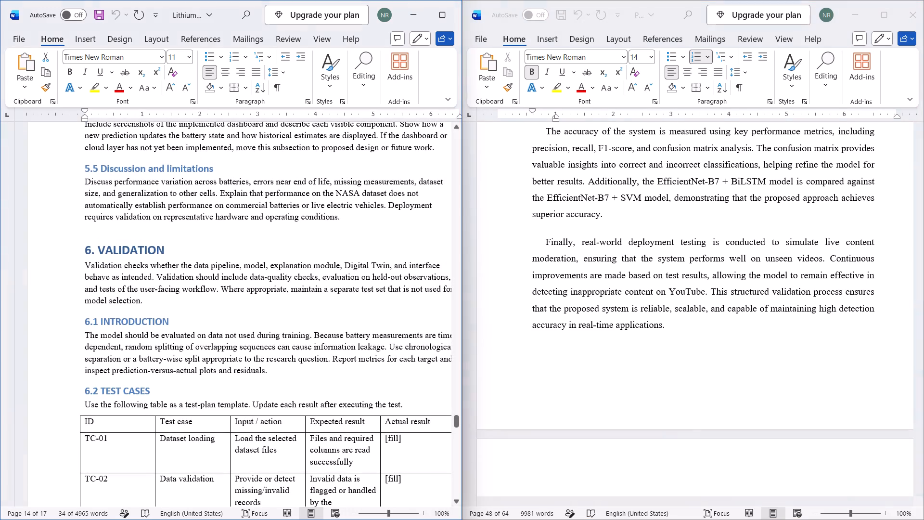
drag(143, 301, 98, 269)
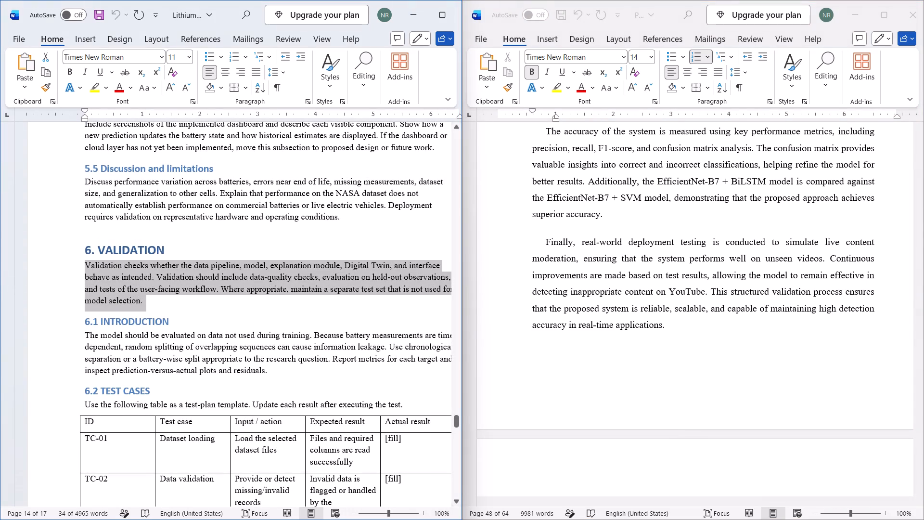
drag(98, 269, 95, 269)
key(ctrl+c)
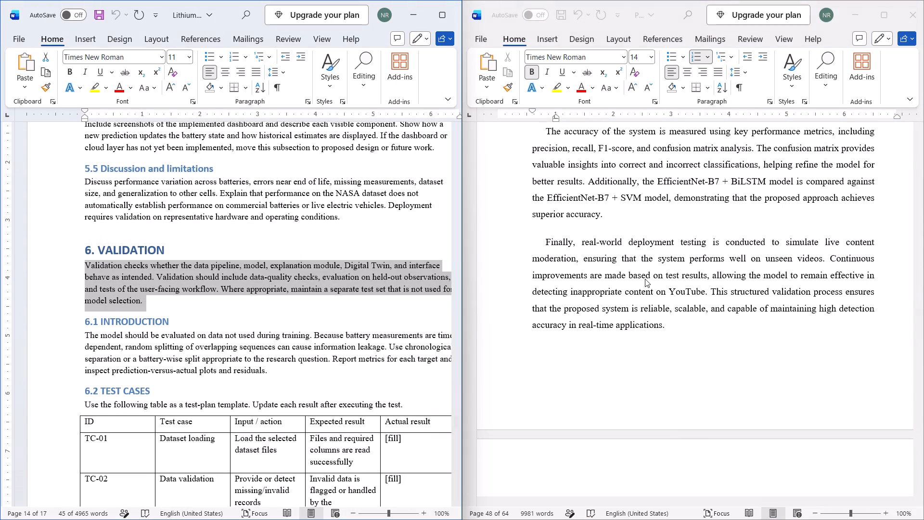
scroll(645, 279, up, 2)
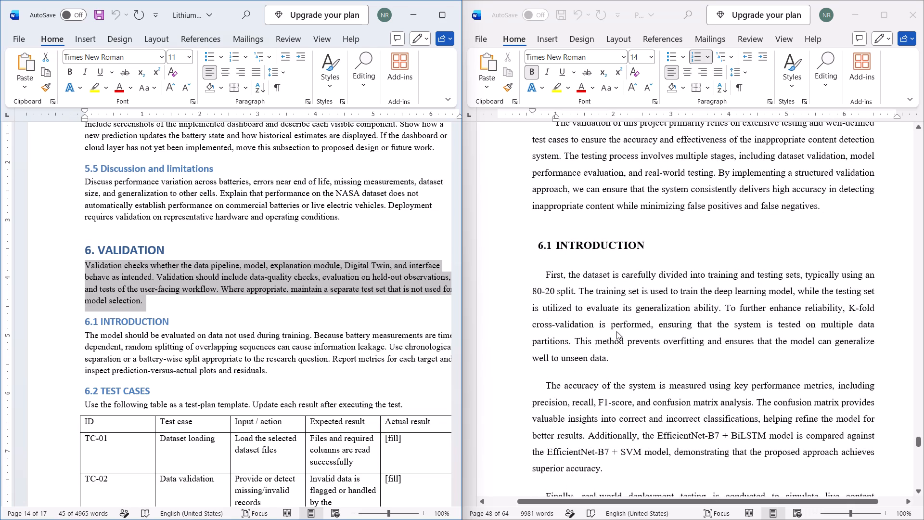
scroll(616, 331, up, 1)
click(825, 255)
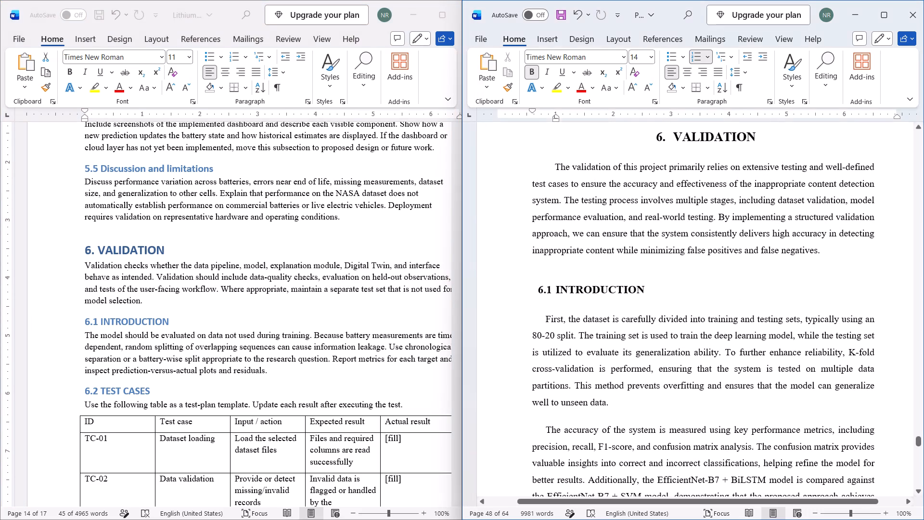
drag(822, 252, 567, 178)
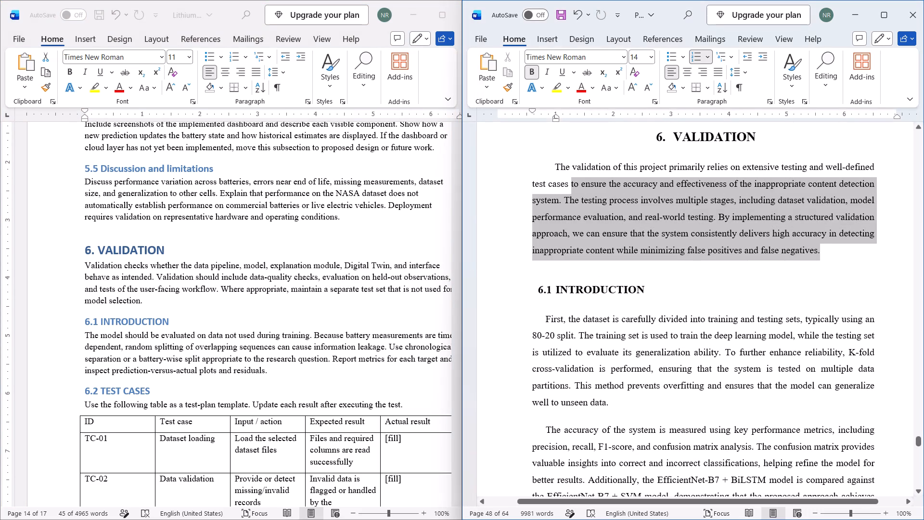
drag(567, 178, 560, 172)
key(ctrl+shift+v)
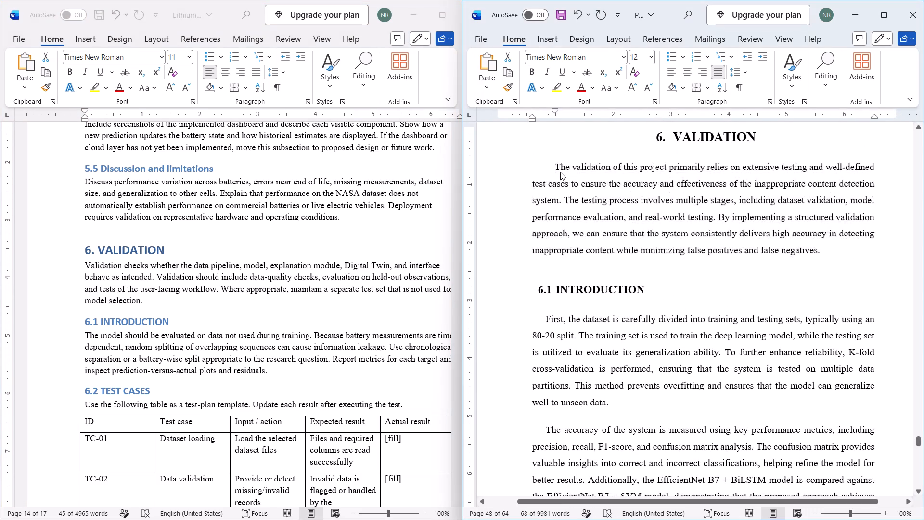
Justify the pasted chapter 6 Validation opening paragraph.
drag(622, 209, 518, 191)
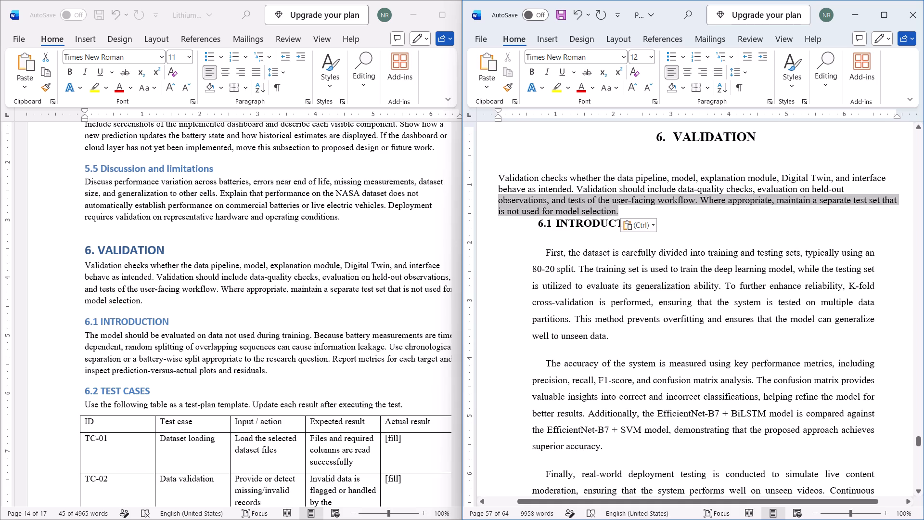
drag(518, 191, 508, 182)
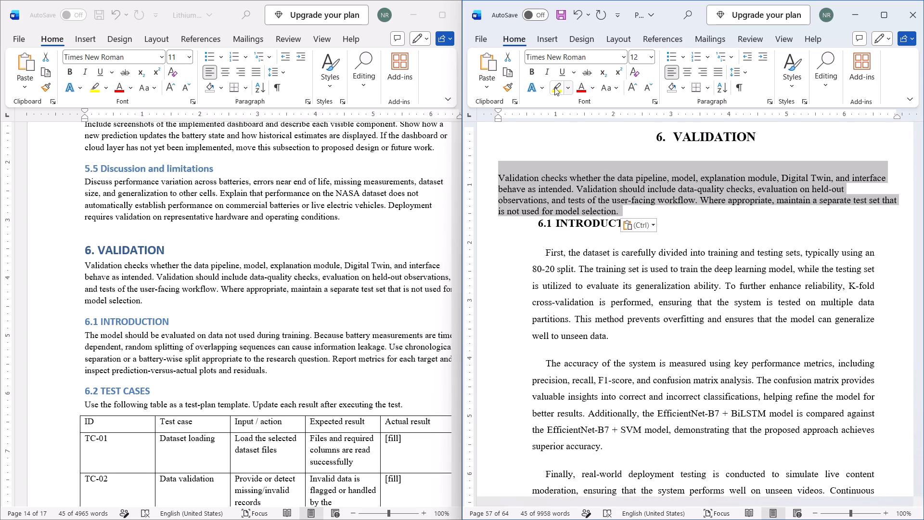
click(718, 70)
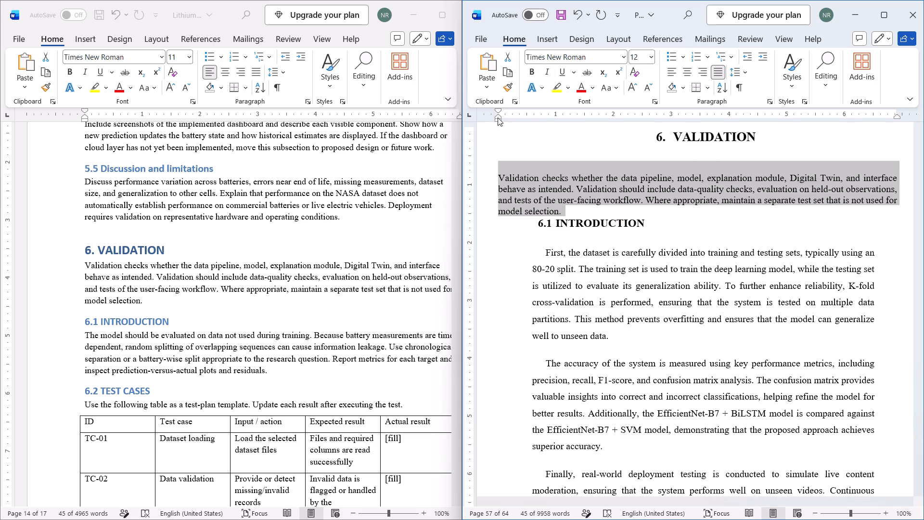
Indent the Validation opening paragraph on both sides to roughly match the 6.1 body text, and add a first-line indent.
drag(498, 117, 530, 120)
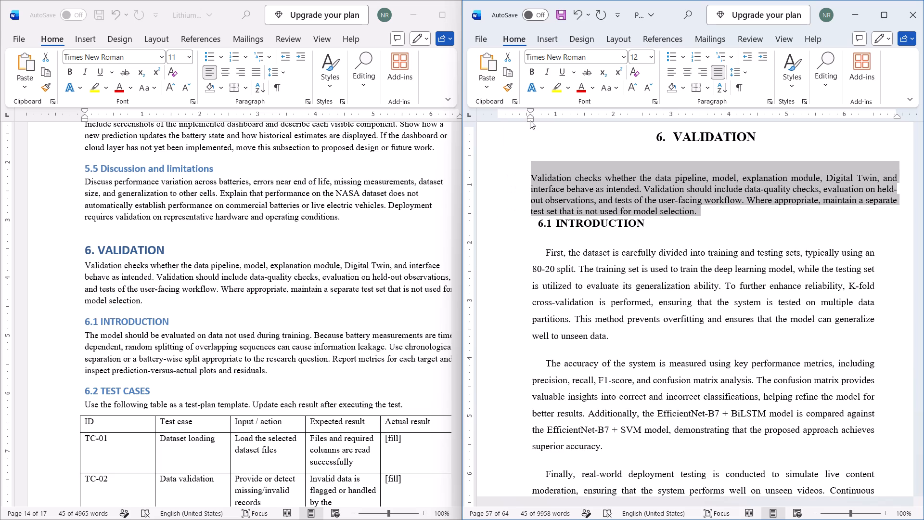
drag(531, 109, 550, 110)
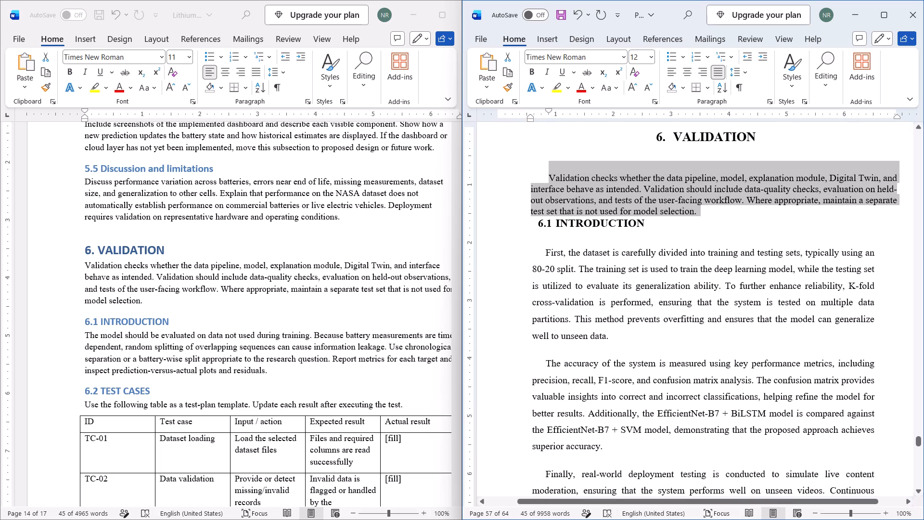
drag(896, 118, 875, 119)
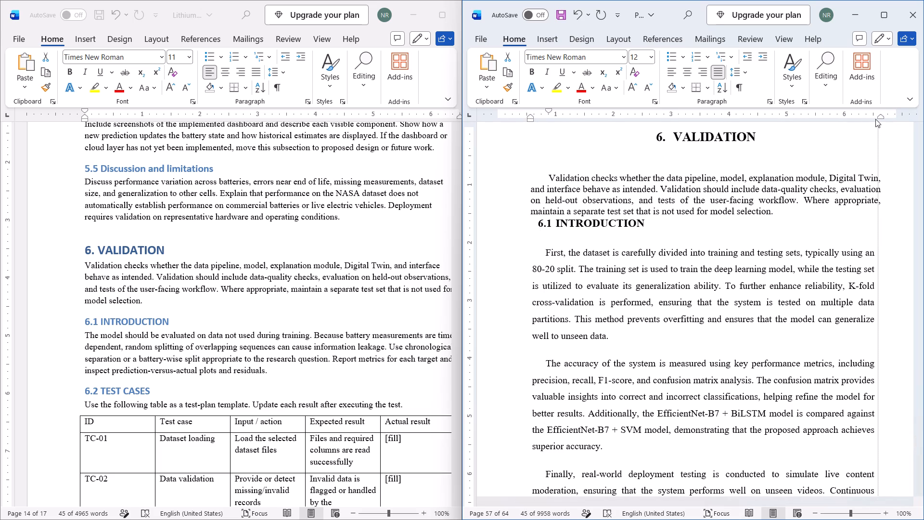
drag(875, 119, 872, 120)
click(846, 211)
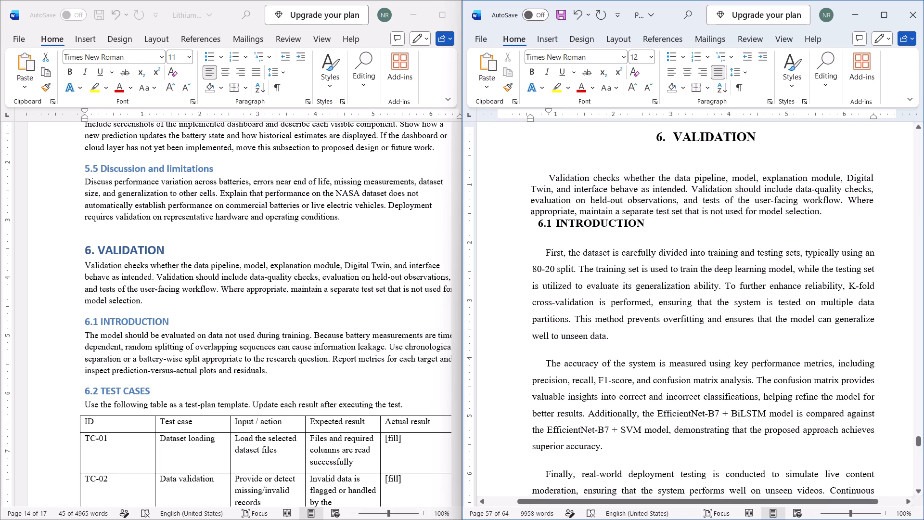
Nudge the Validation opening paragraph's left indent slightly inward and align its first-line indent with the 6.1 body text's first line.
drag(547, 175, 801, 209)
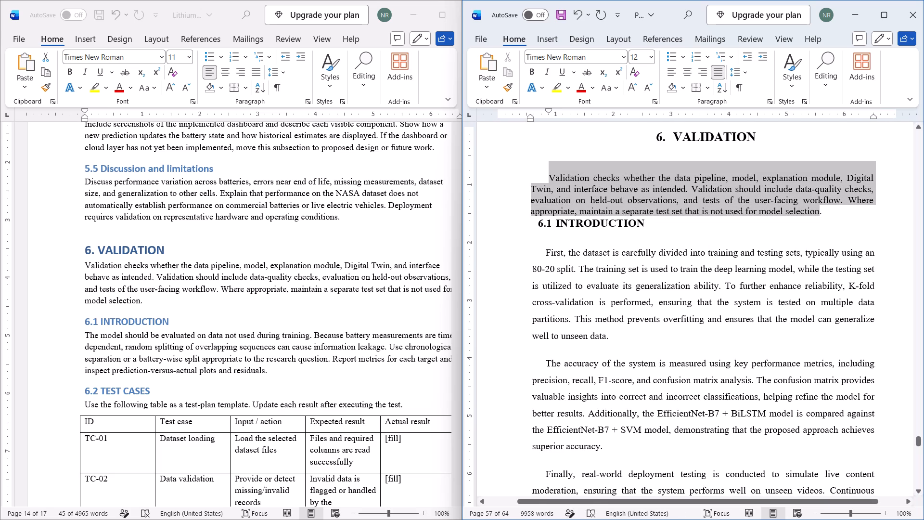
drag(801, 209, 824, 214)
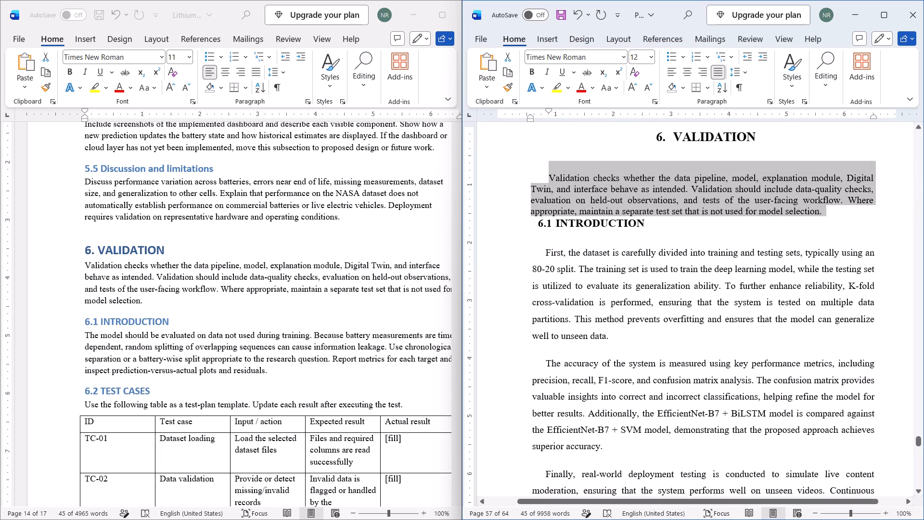
click(531, 117)
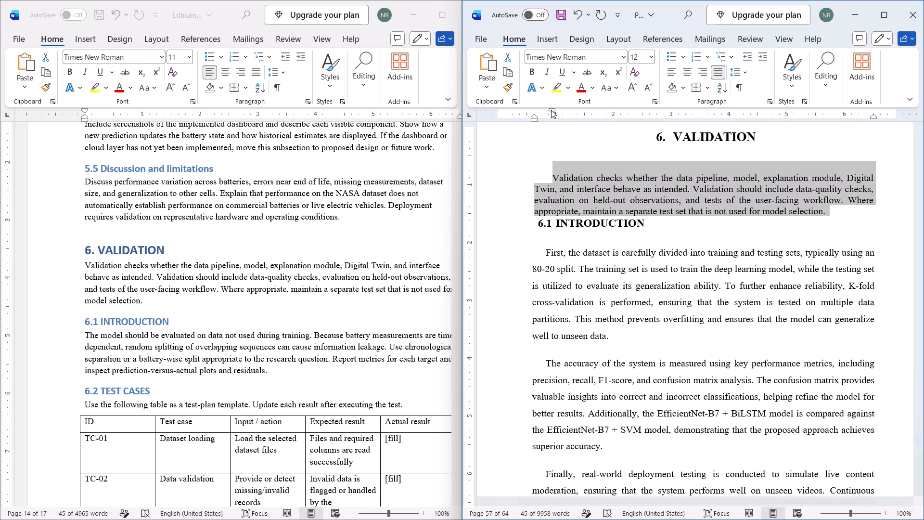
drag(551, 110, 545, 111)
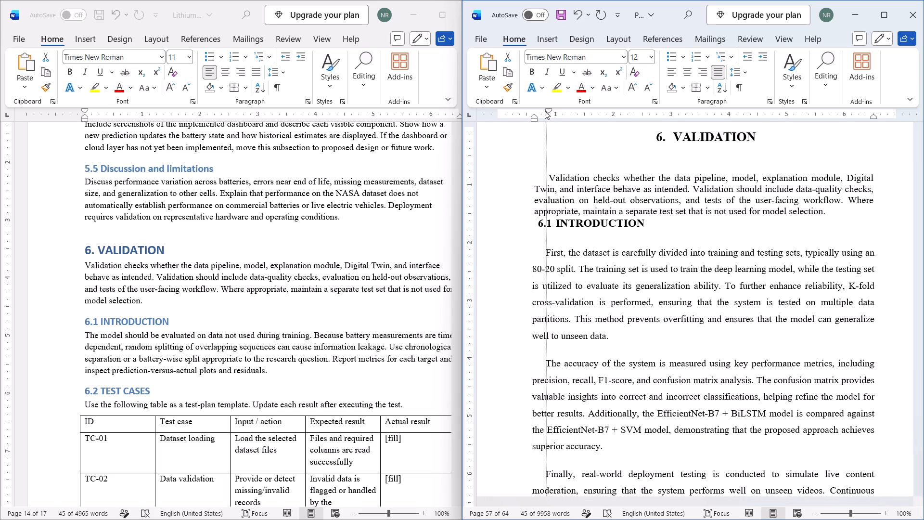
drag(545, 111, 545, 111)
click(578, 253)
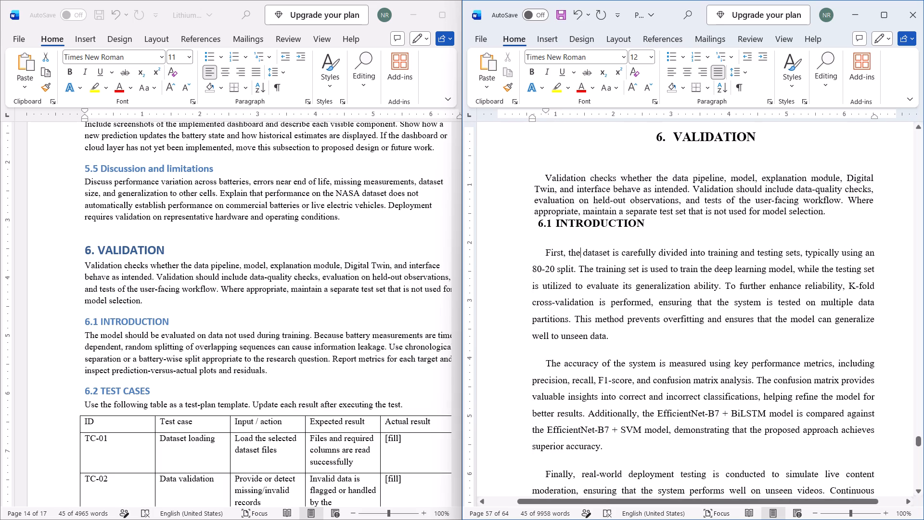
Set the Validation opening paragraph's line spacing to 1.5.
drag(826, 216, 548, 181)
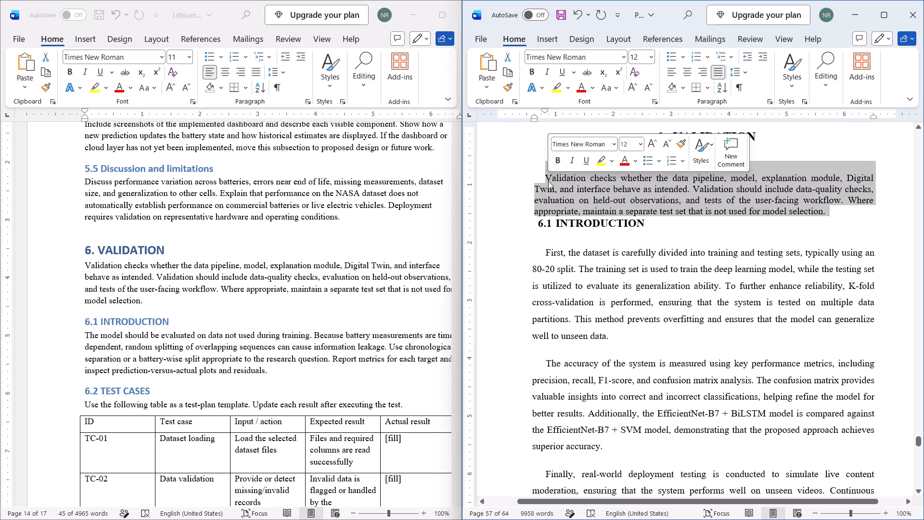
click(746, 70)
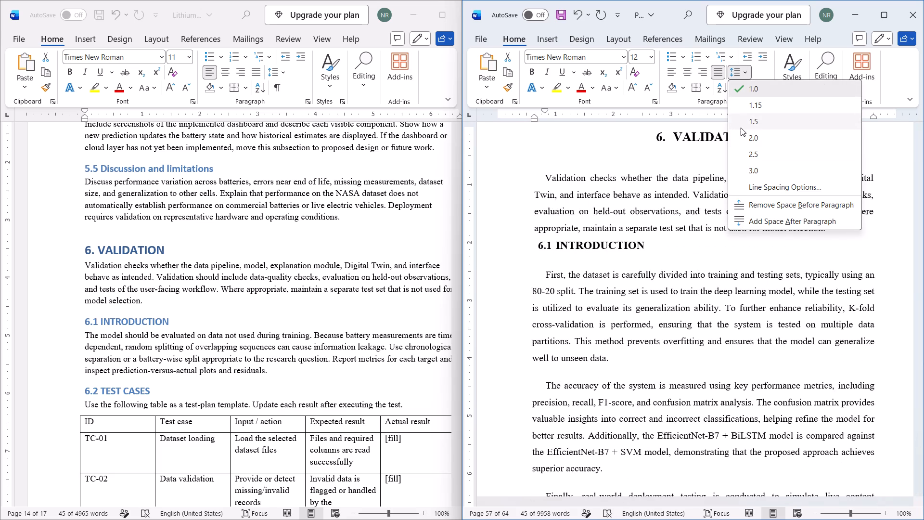
click(743, 125)
click(821, 235)
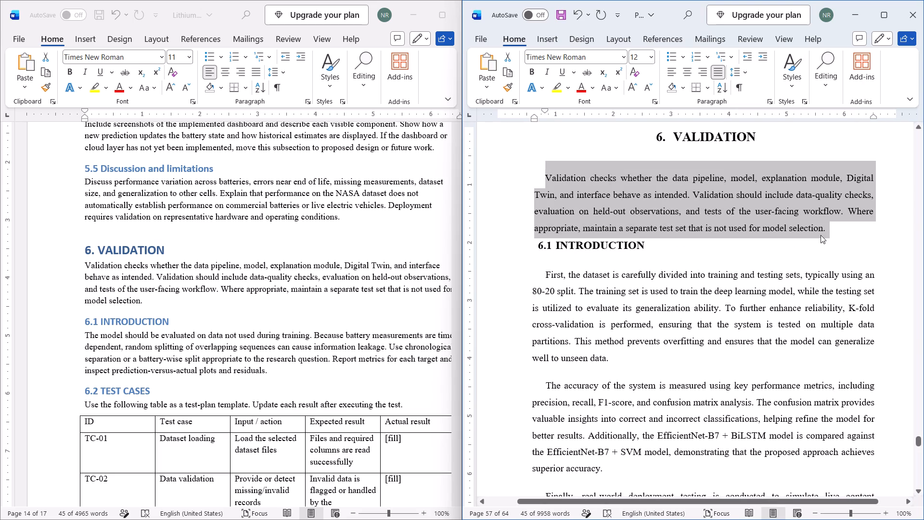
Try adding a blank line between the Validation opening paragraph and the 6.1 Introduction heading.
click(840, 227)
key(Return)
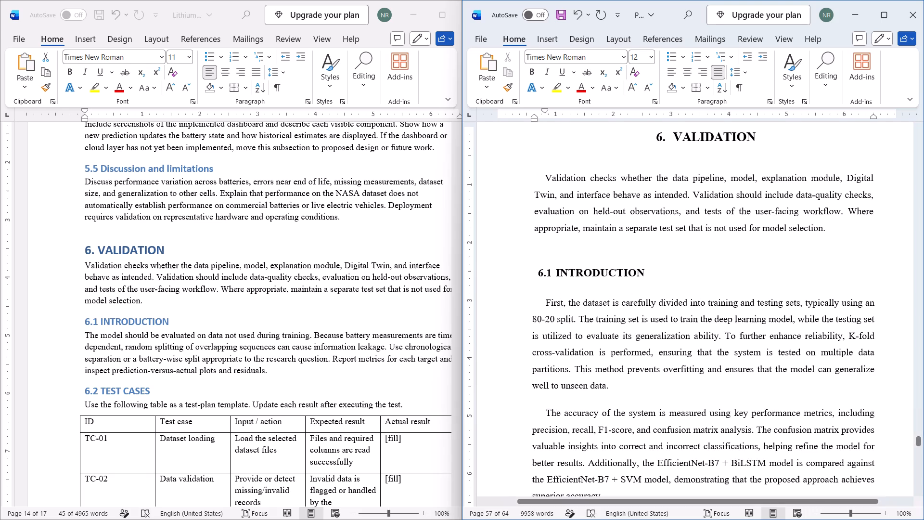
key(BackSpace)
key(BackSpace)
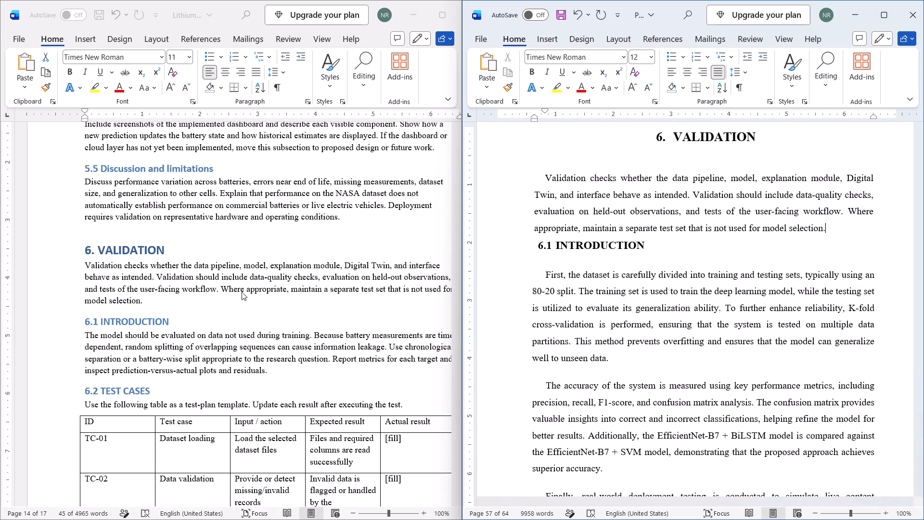
Replace the report's three 6.1 Introduction paragraphs with the draft's 6.1 paragraph starting "The model should be evaluated on data".
click(268, 369)
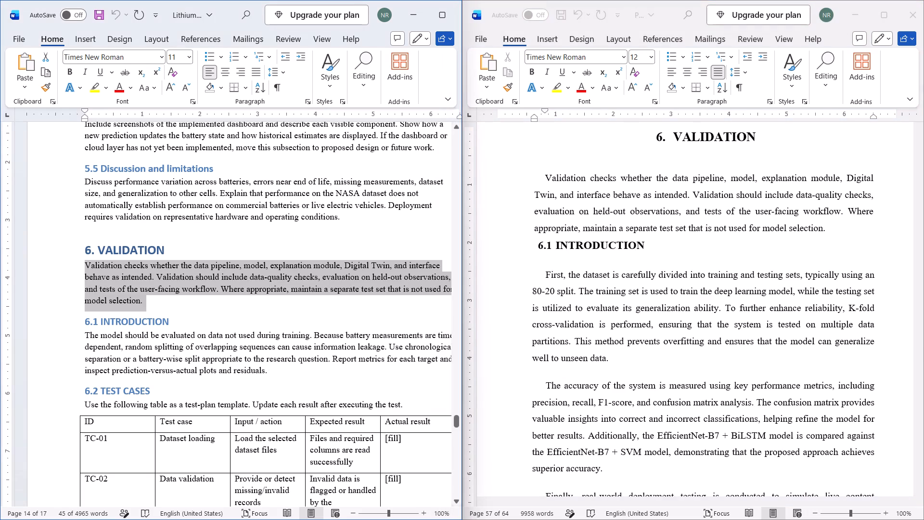
drag(268, 374, 93, 337)
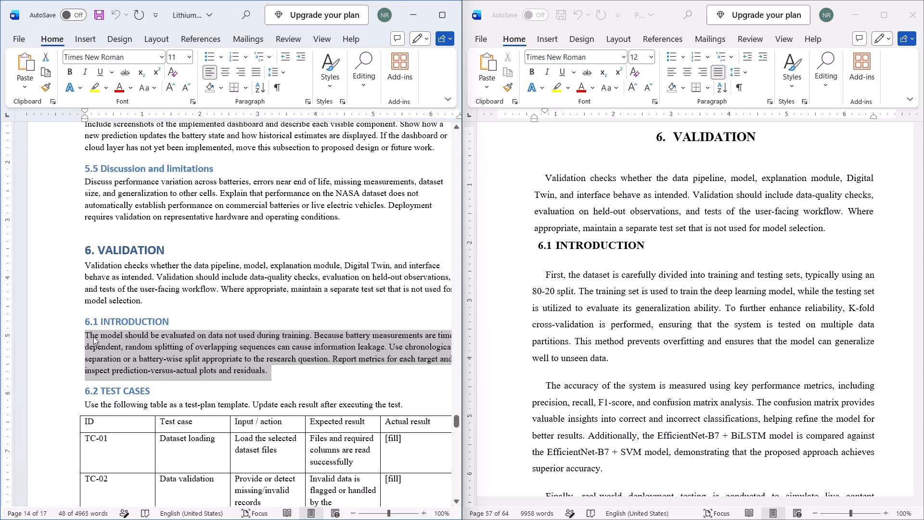
key(ctrl+c)
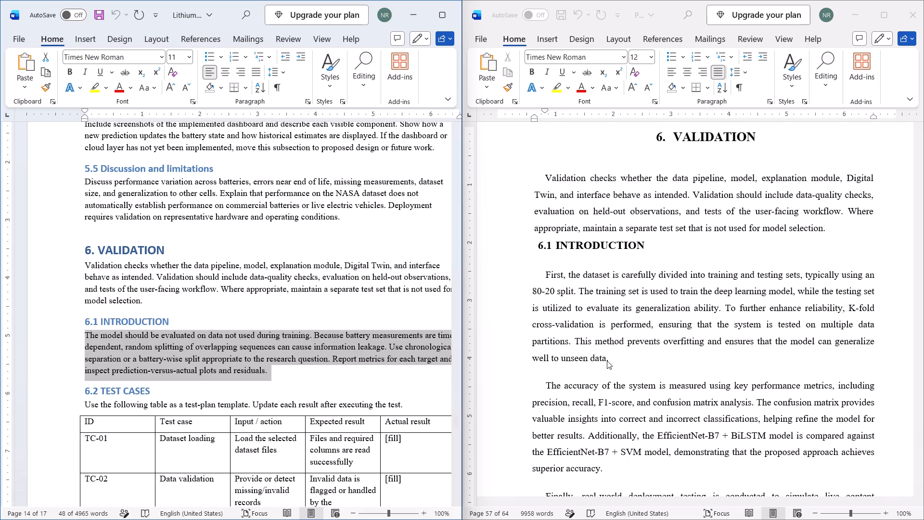
scroll(607, 361, down, 2)
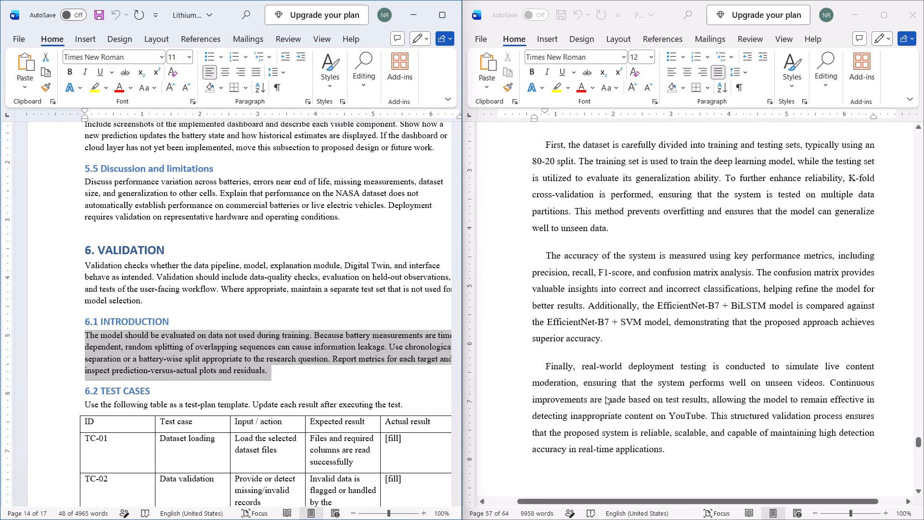
scroll(679, 331, down, 1)
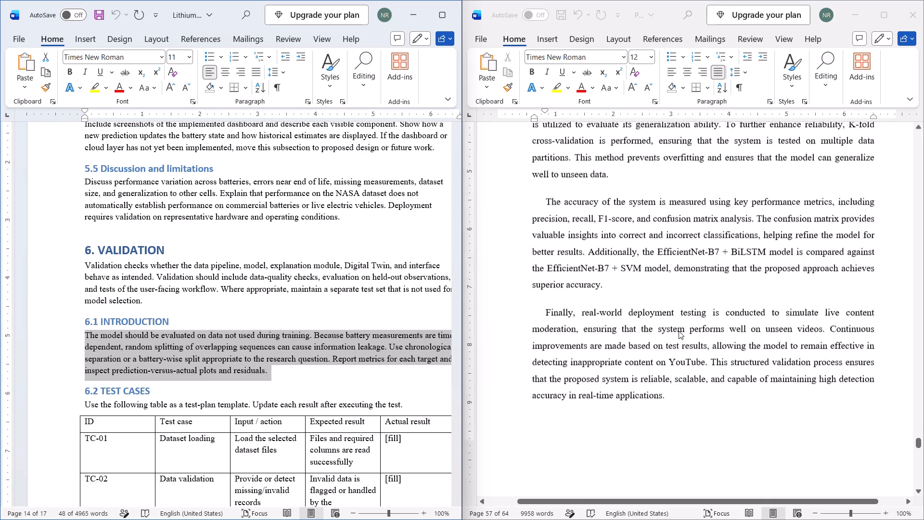
scroll(679, 331, down, 3)
scroll(679, 331, up, 1)
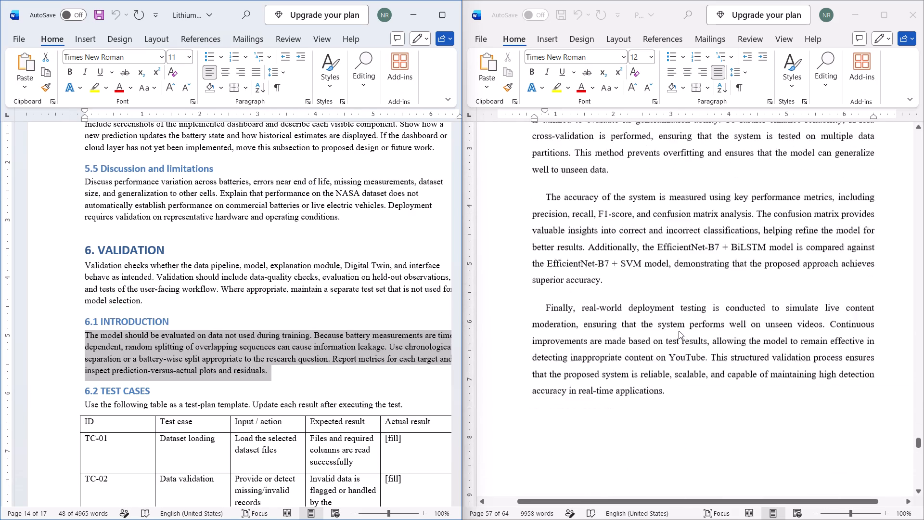
scroll(679, 331, up, 1)
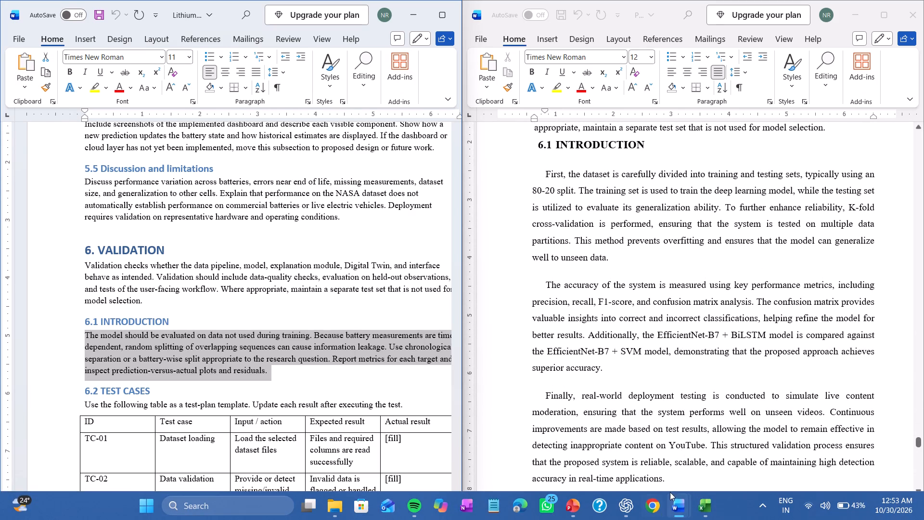
click(667, 477)
drag(667, 477, 598, 341)
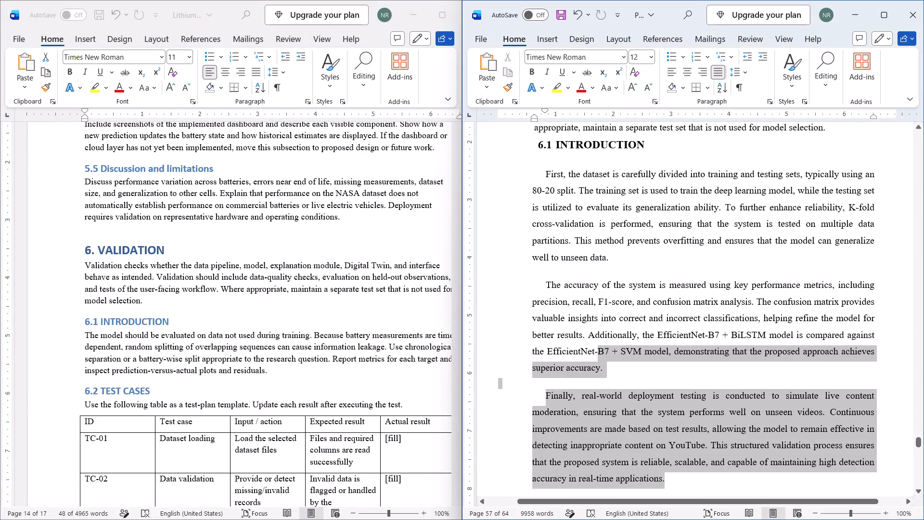
drag(598, 341, 562, 280)
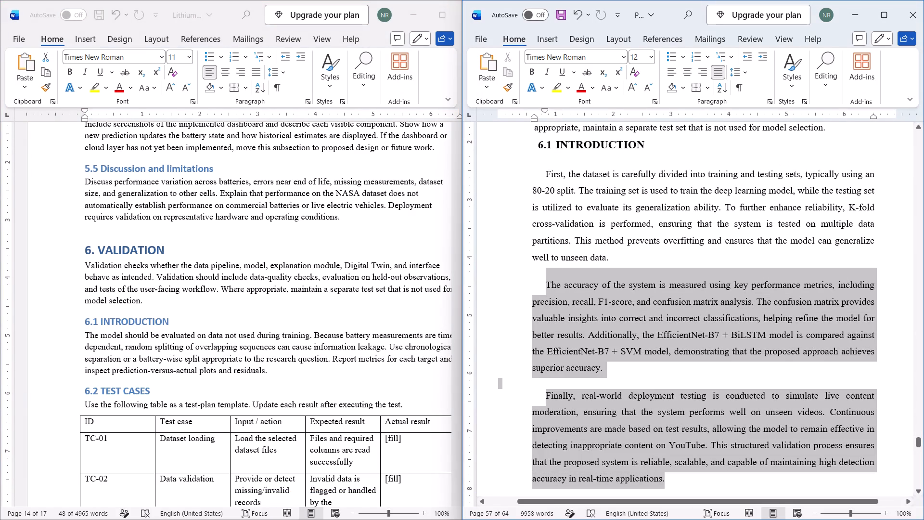
drag(562, 280, 555, 243)
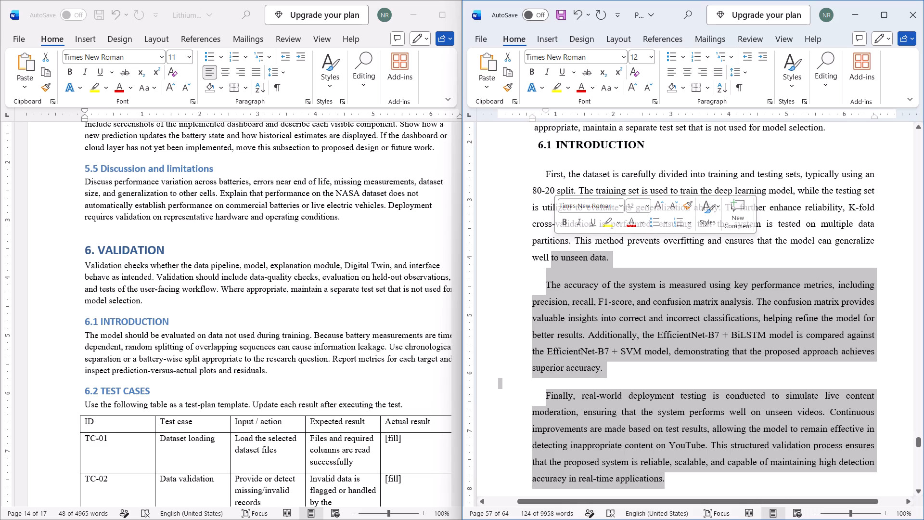
drag(544, 174, 663, 444)
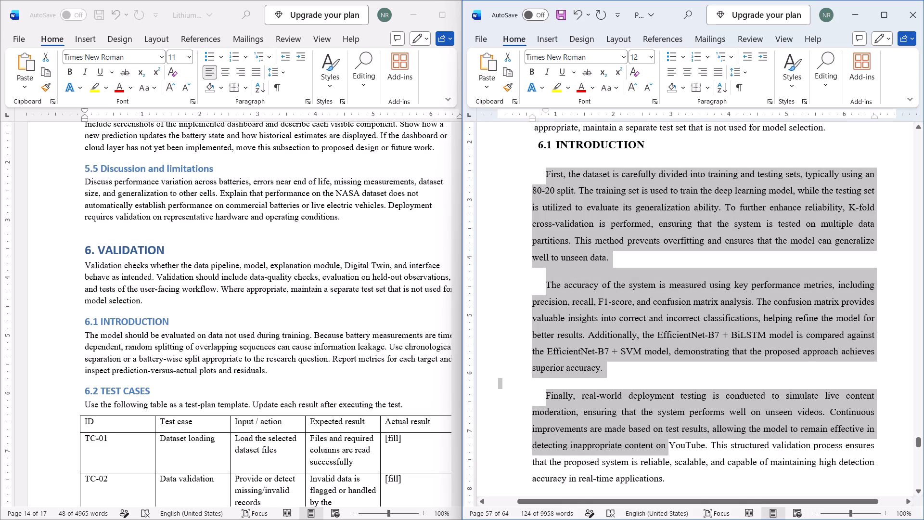
drag(663, 444, 673, 425)
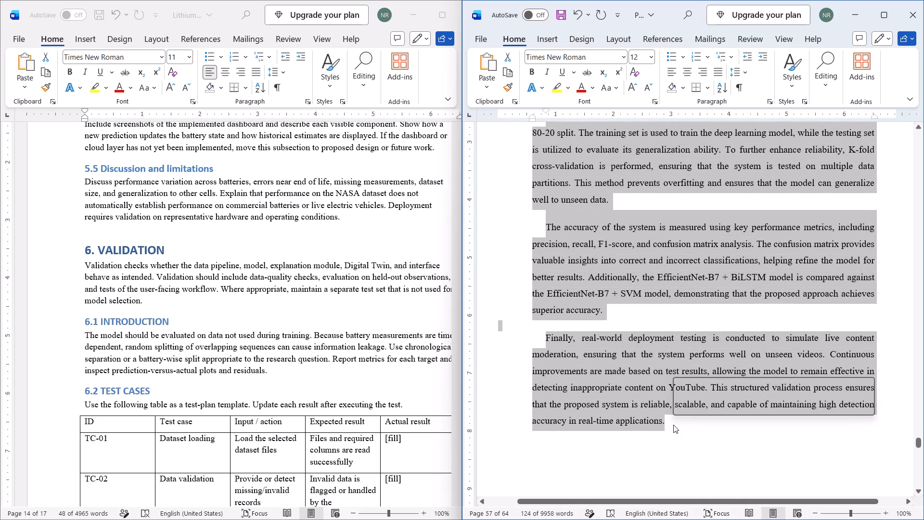
key(BackSpace)
key(ctrl+v)
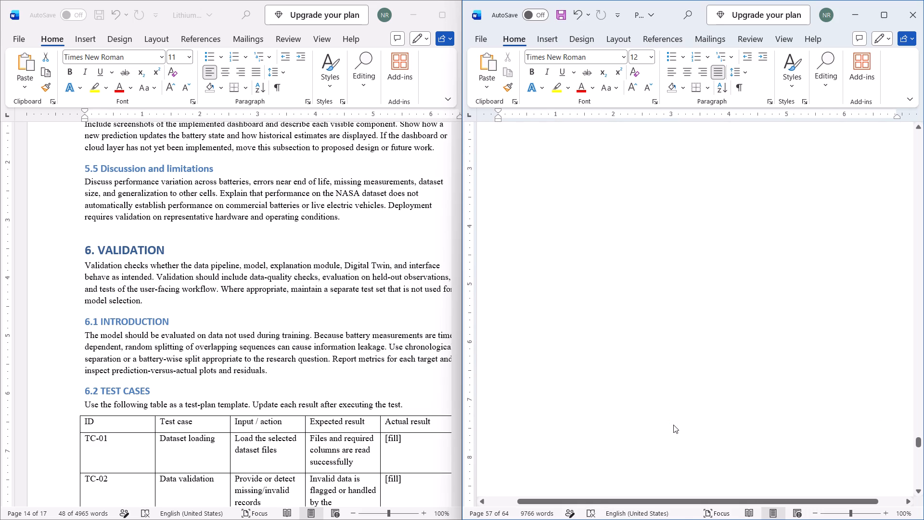
Justify the pasted 6.1 Introduction paragraph and set its line spacing to 1.5 and font size to 12.
scroll(665, 361, up, 1)
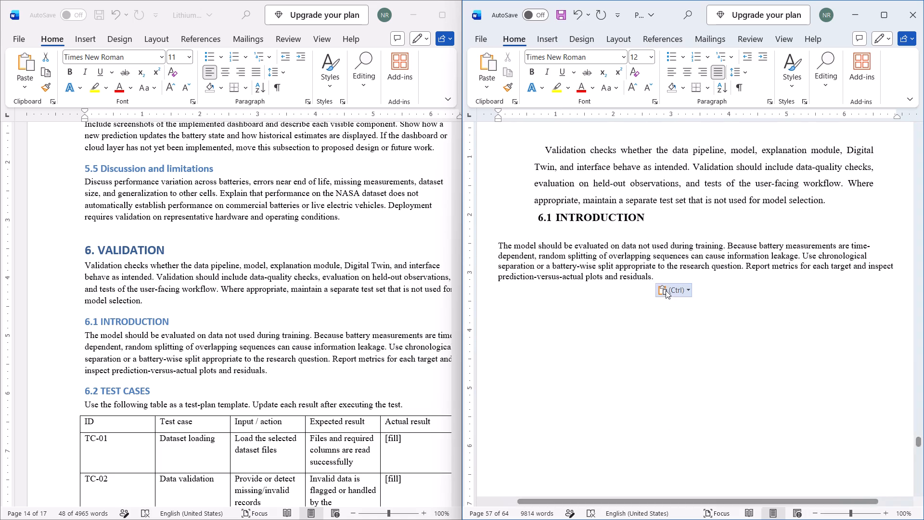
drag(655, 275, 495, 255)
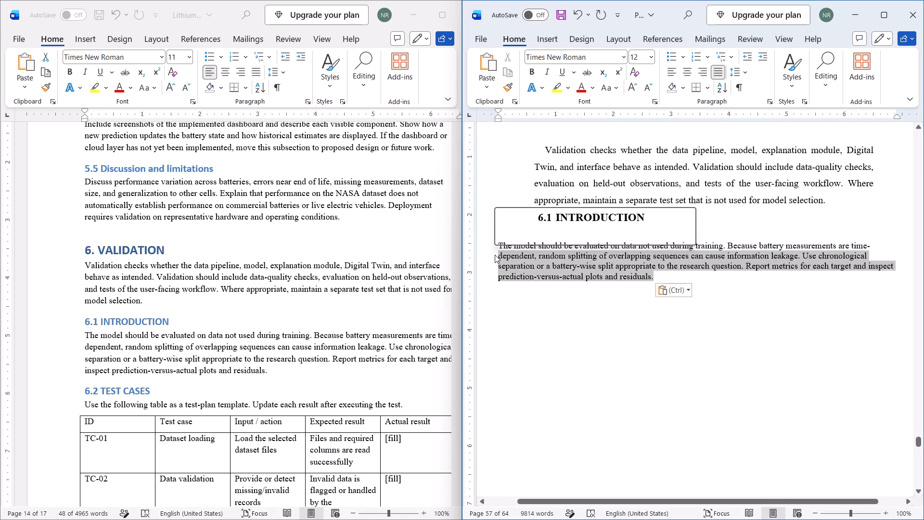
click(662, 276)
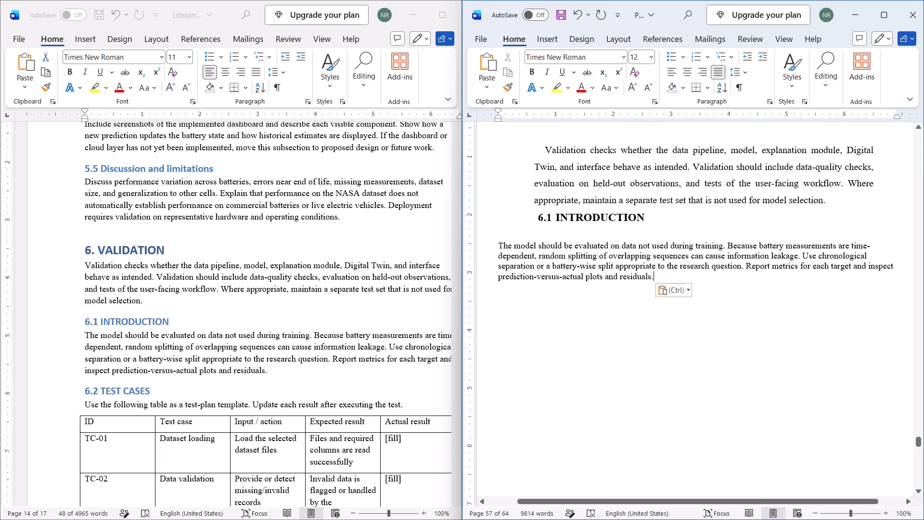
drag(655, 277, 504, 246)
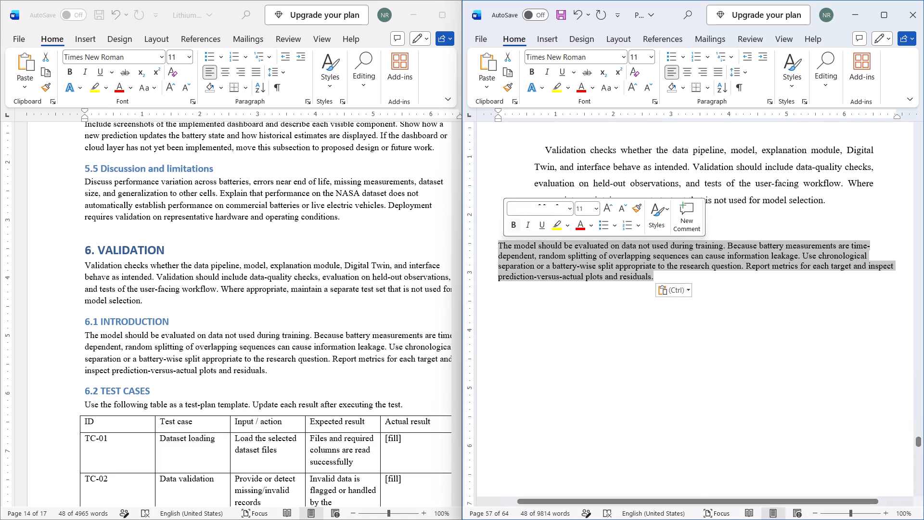
click(717, 74)
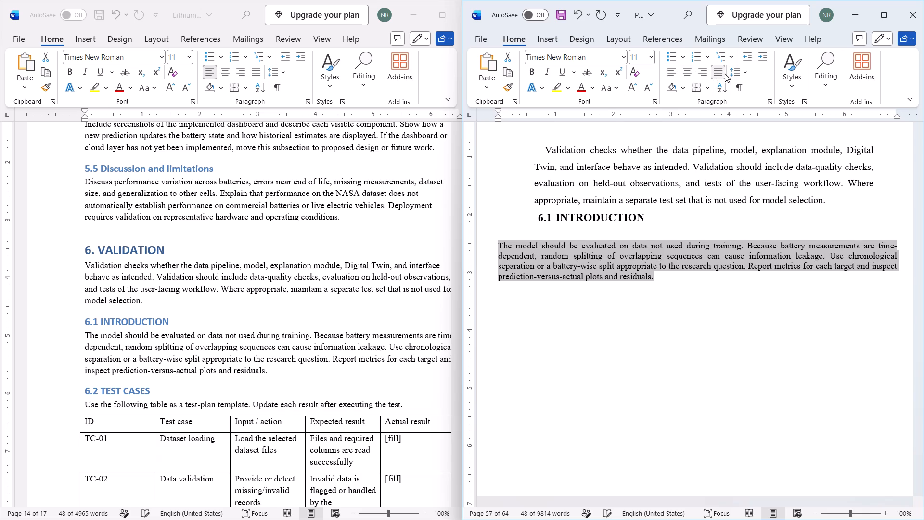
click(730, 74)
click(745, 120)
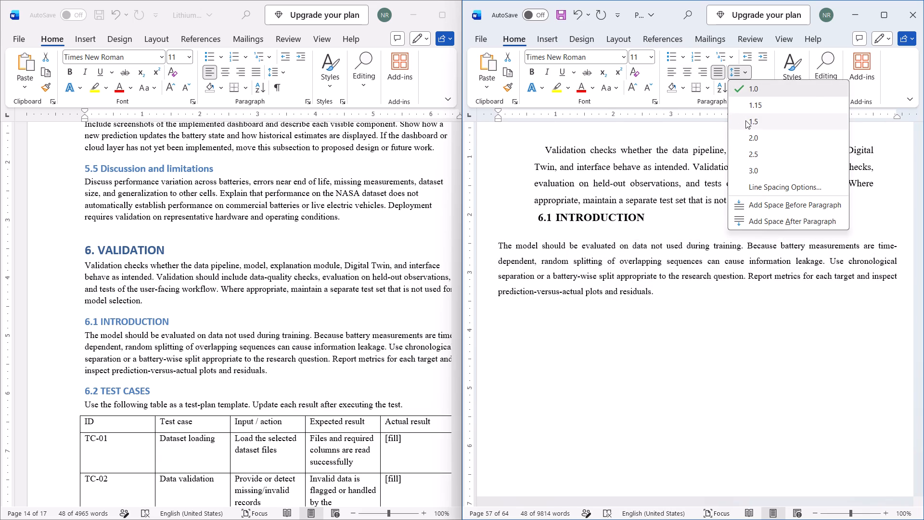
click(639, 60)
key(BackSpace)
text(12)
key(Return)
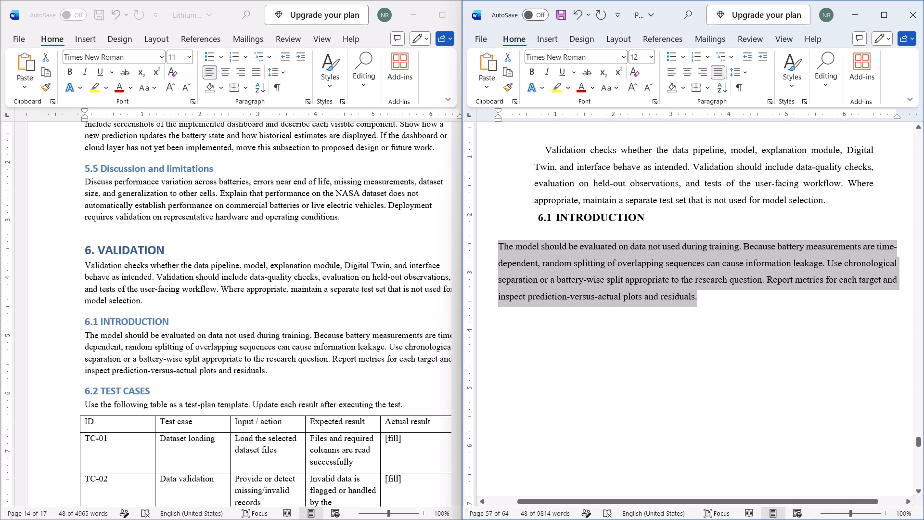
Indent the 6.1 Introduction paragraph on both sides and on its first line to match the Validation opening paragraph.
drag(497, 119, 520, 121)
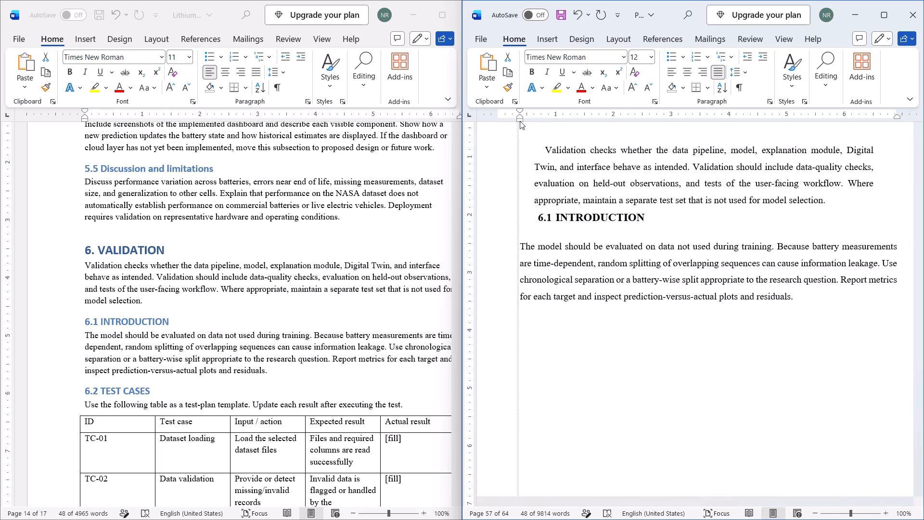
drag(520, 121, 531, 121)
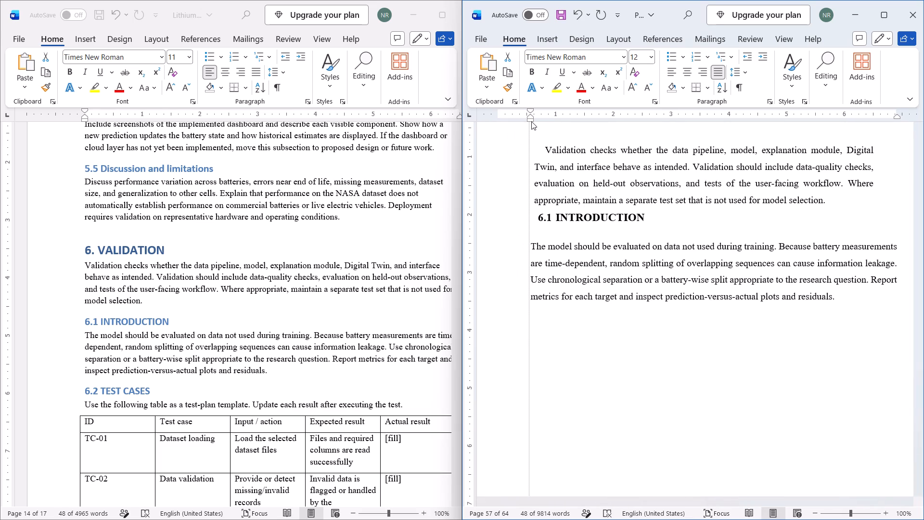
drag(531, 121, 534, 121)
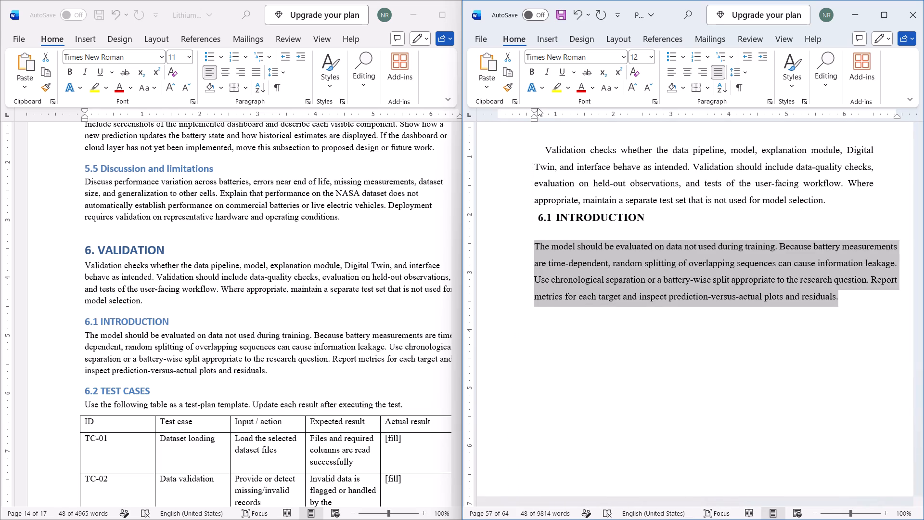
drag(535, 109, 545, 110)
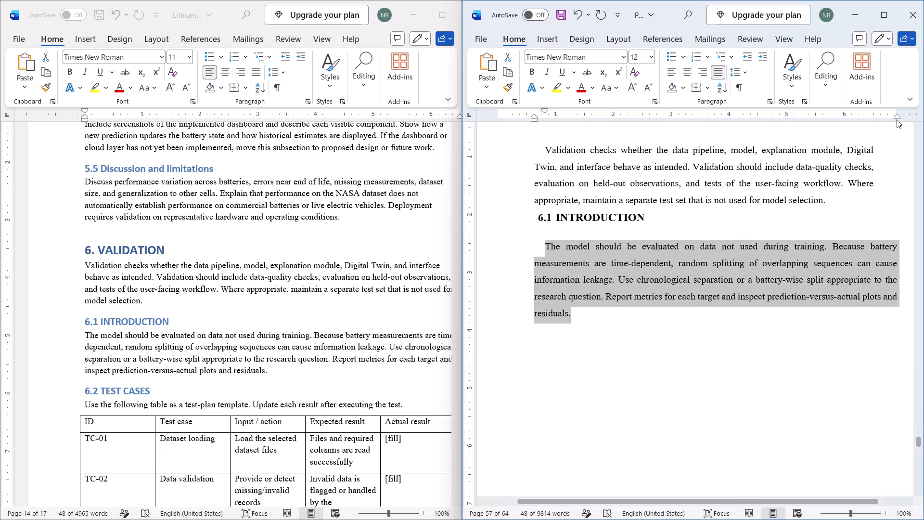
drag(896, 117, 874, 121)
click(751, 331)
scroll(751, 331, down, 2)
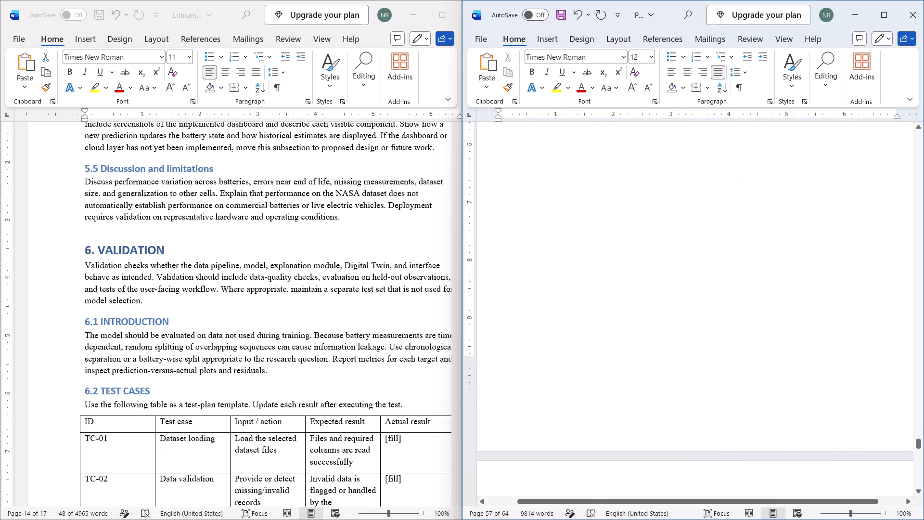
Delete the selected block of blank lines above the 6.2 Test Cases heading, keeping the heading's number.
scroll(751, 331, down, 1)
click(525, 408)
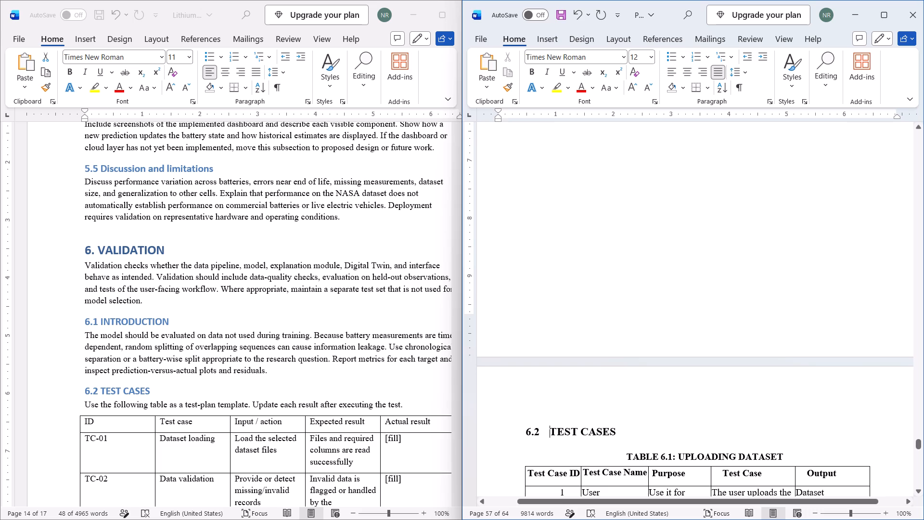
click(525, 408)
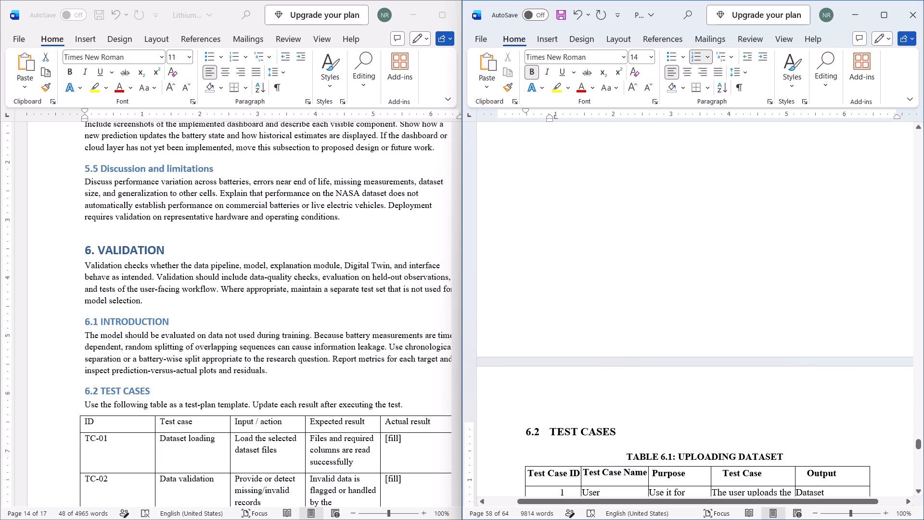
scroll(530, 400, up, 1)
double_click(603, 320)
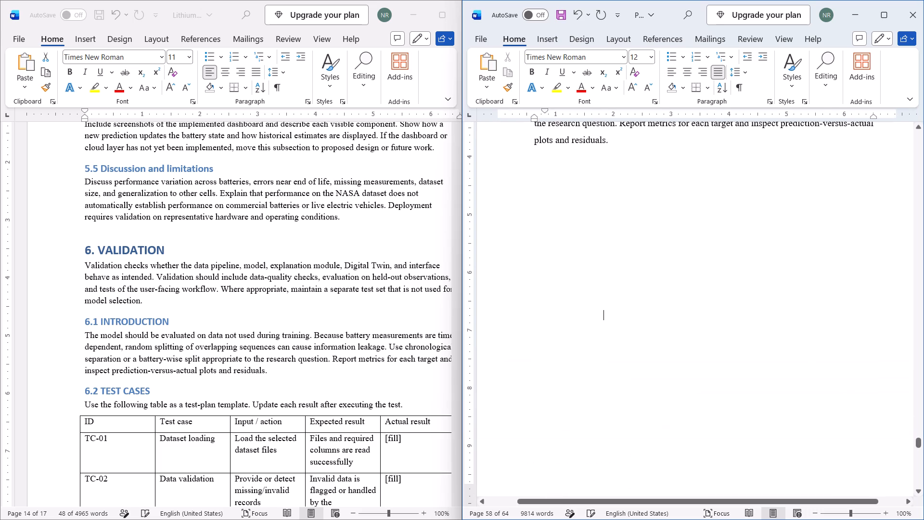
double_click(603, 320)
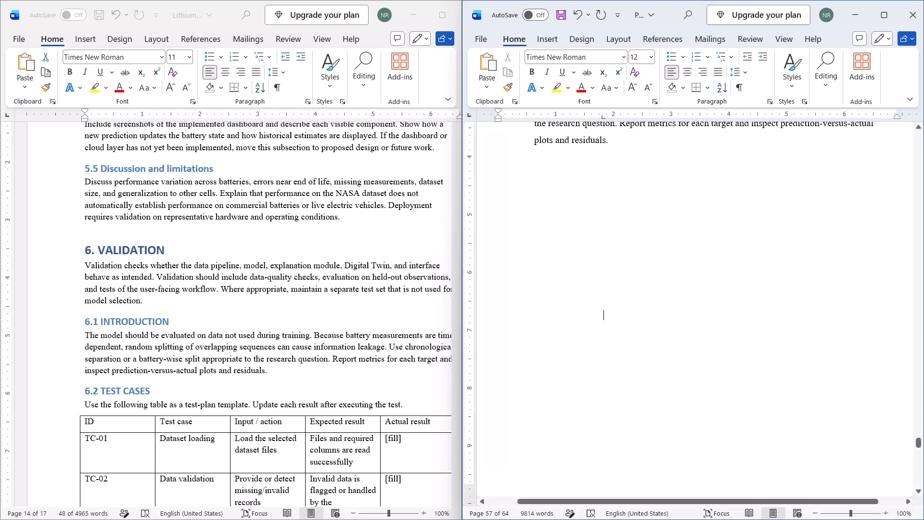
key(ctrl+a)
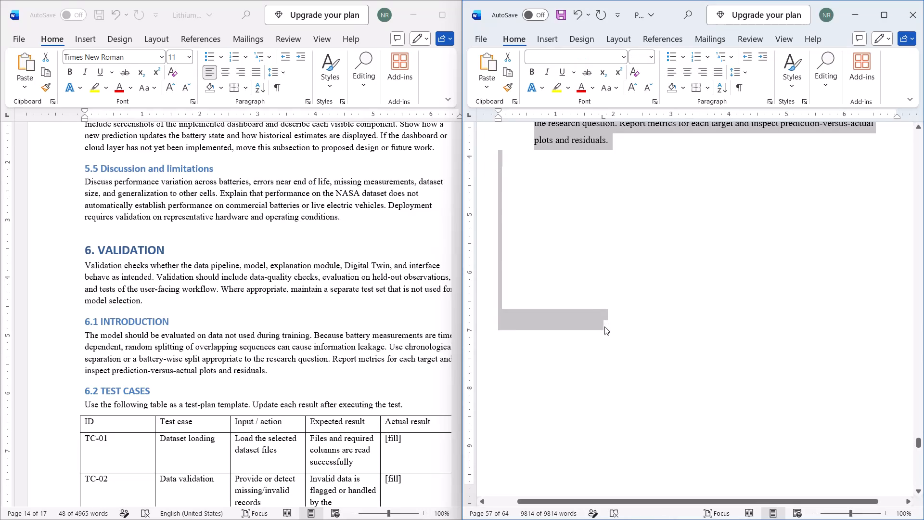
click(604, 326)
drag(603, 326, 510, 238)
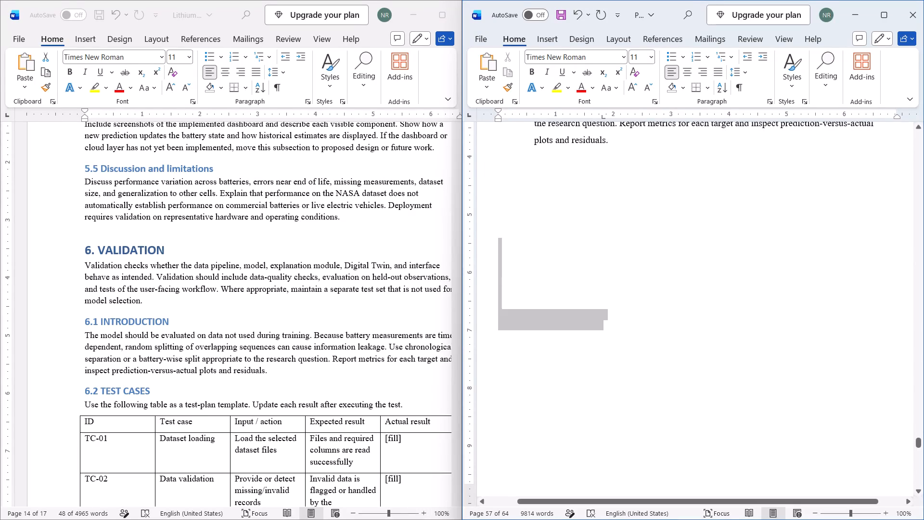
drag(510, 238, 510, 238)
key(BackSpace)
key(BackSpace)
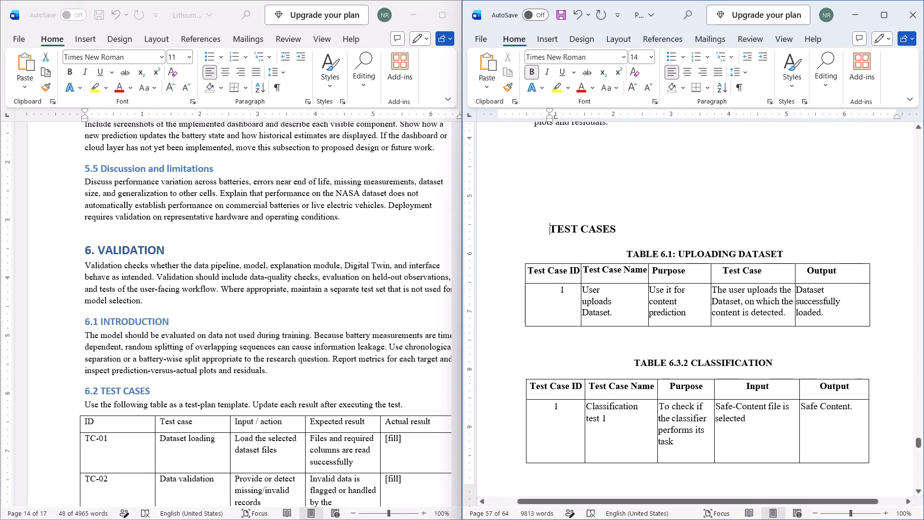
key(ctrl+z)
key(Up)
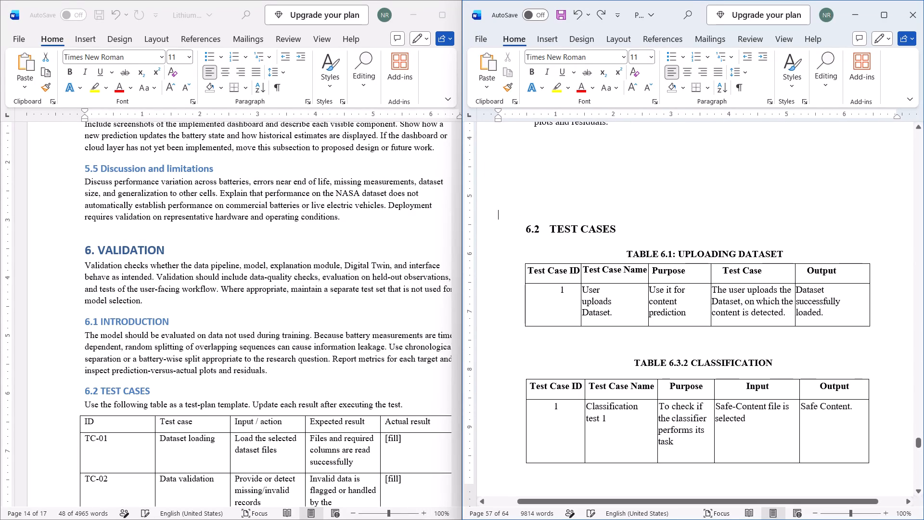
Delete the remaining surplus blank lines so the 6.2 Test Cases heading follows directly after the 6.1 Introduction paragraph.
key(BackSpace)
key(BackSpace)
key(BackSpace)
key(BackSpace)
key(BackSpace)
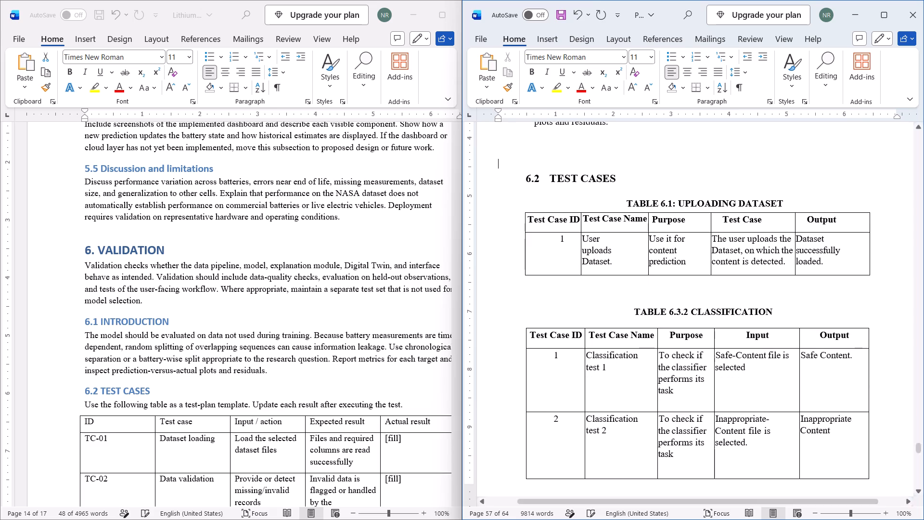
key(BackSpace)
key(BackSpace)
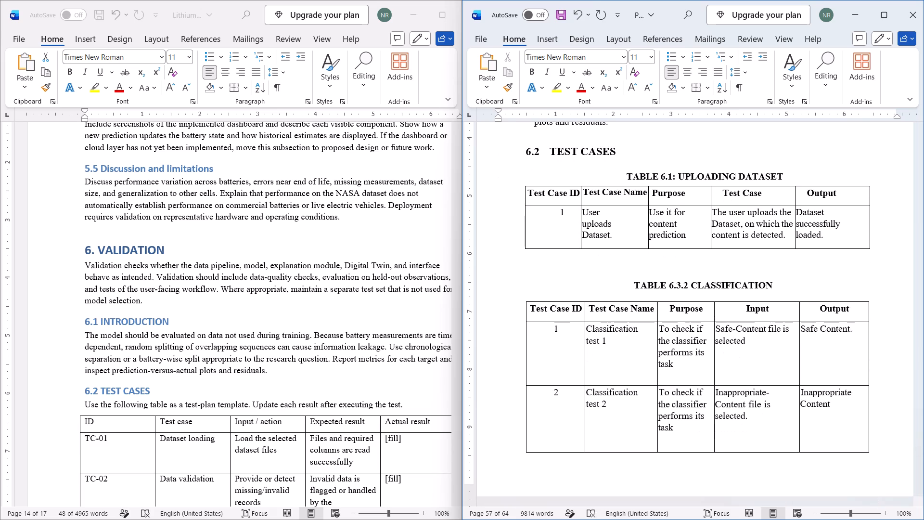
Copy the draft's sentence starting "Use the following table as a test-plan template" beneath the report's 6.2 Test Cases heading, without heading numbering.
scroll(205, 413, down, 2)
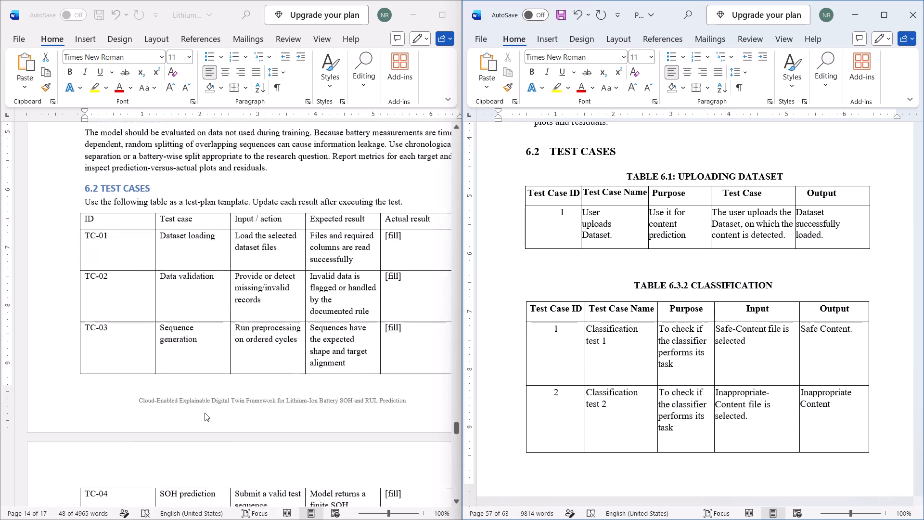
scroll(205, 413, up, 1)
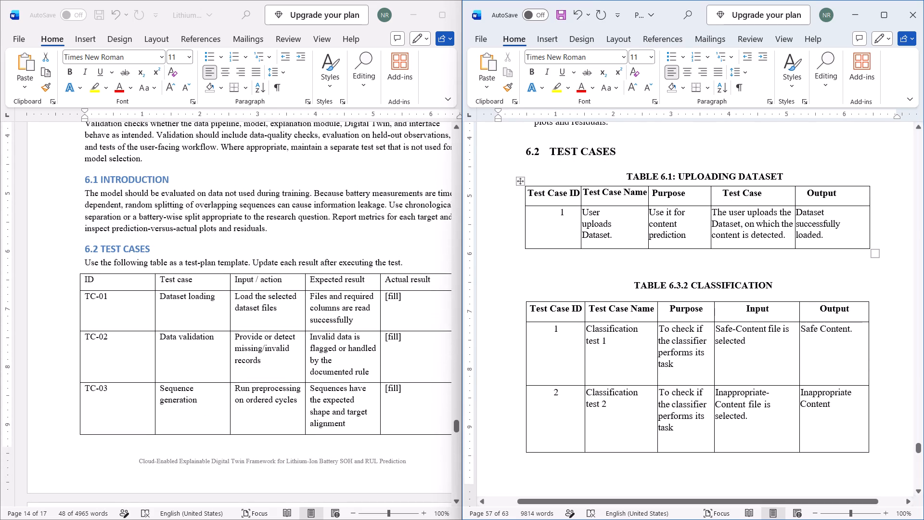
scroll(400, 303, down, 1)
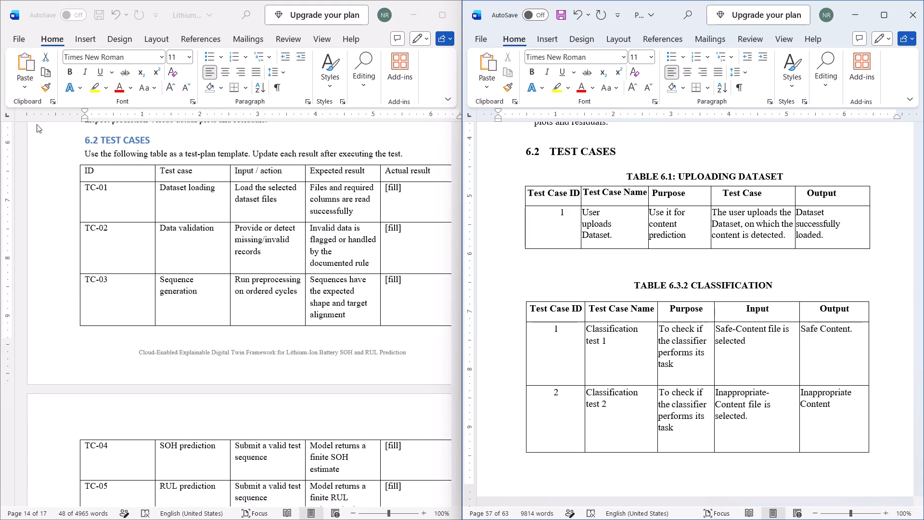
click(85, 152)
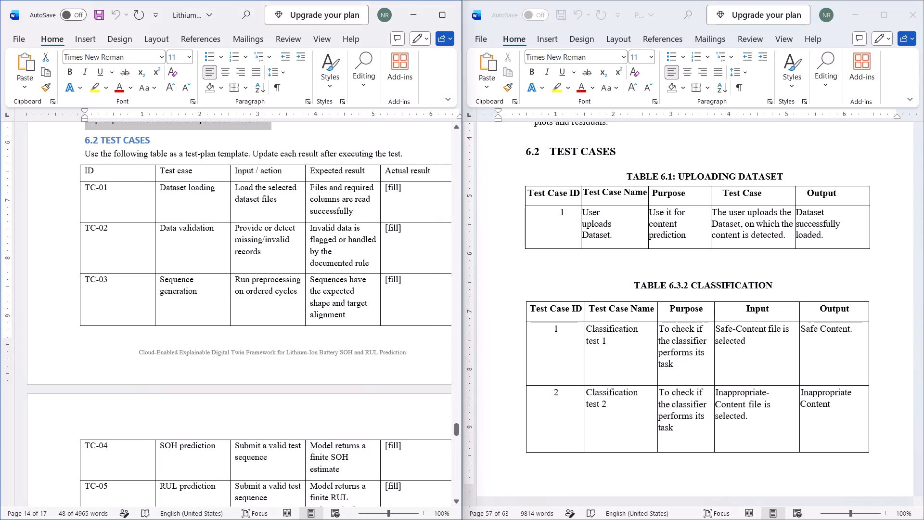
drag(85, 152, 313, 268)
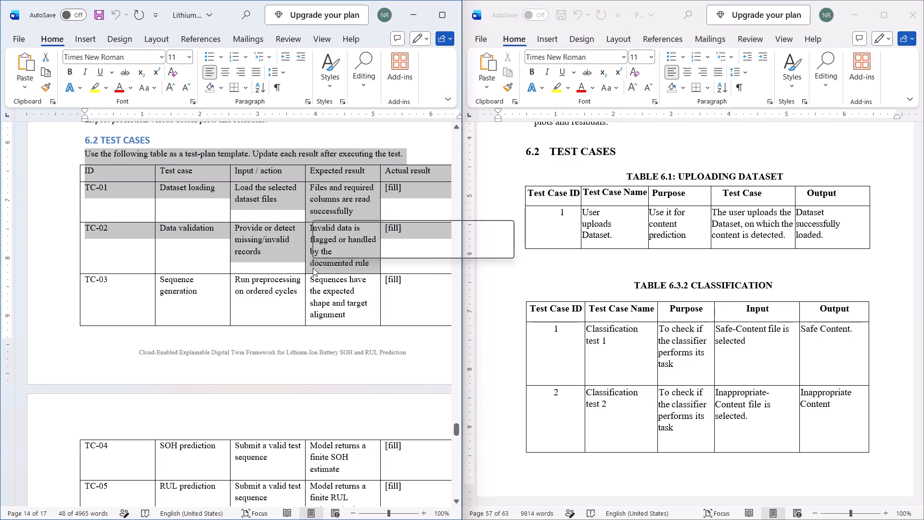
click(87, 397)
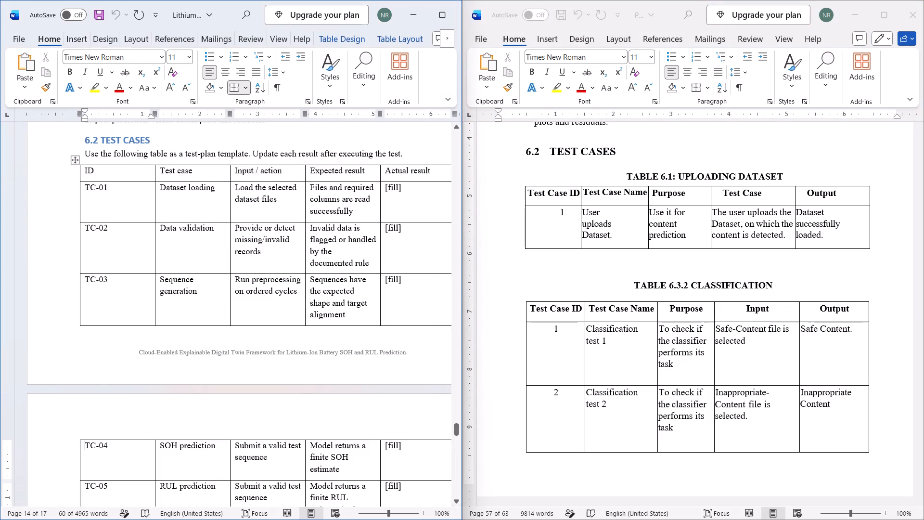
drag(83, 153, 409, 154)
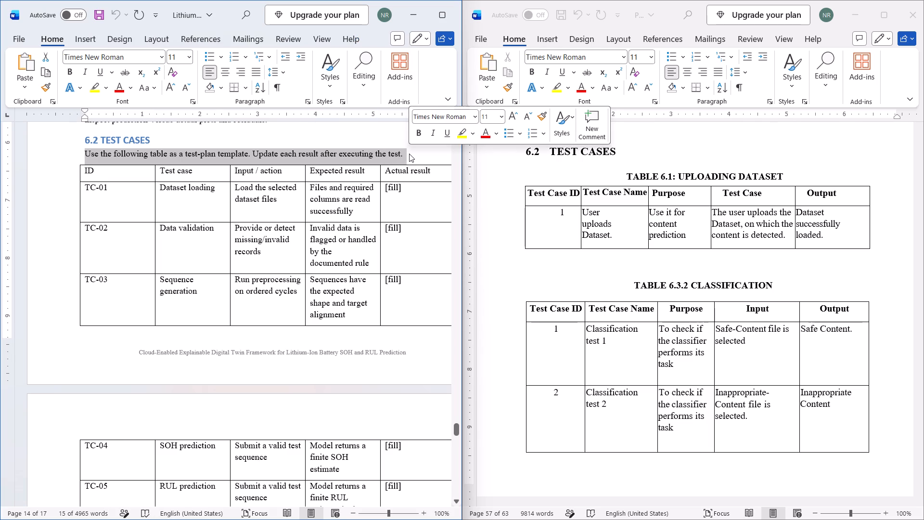
key(ctrl+c)
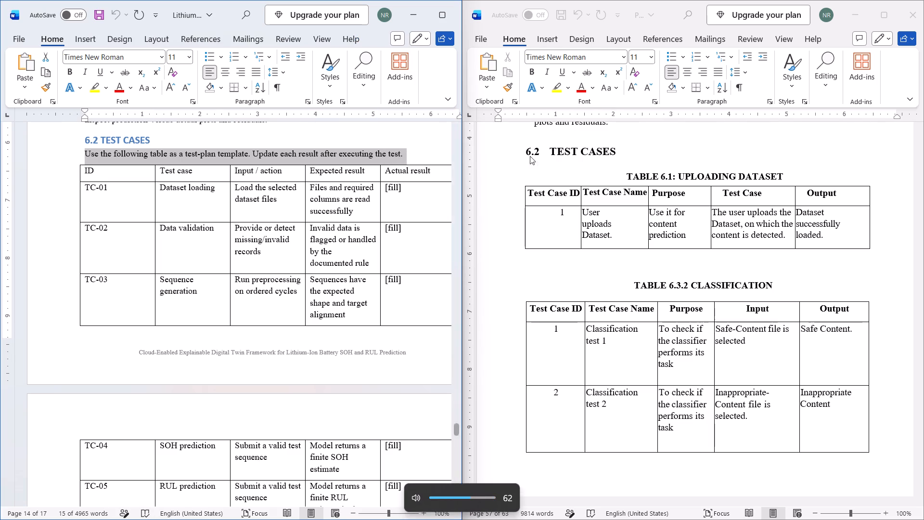
click(653, 159)
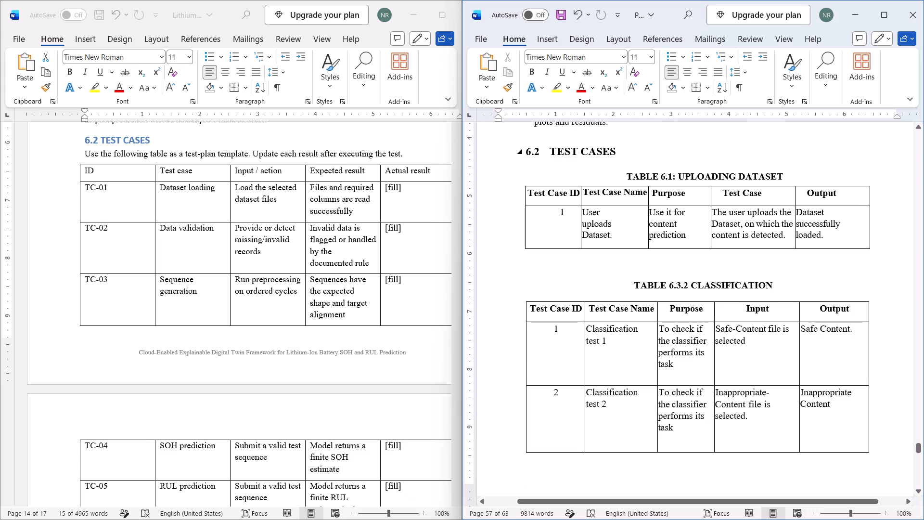
click(641, 157)
key(Return)
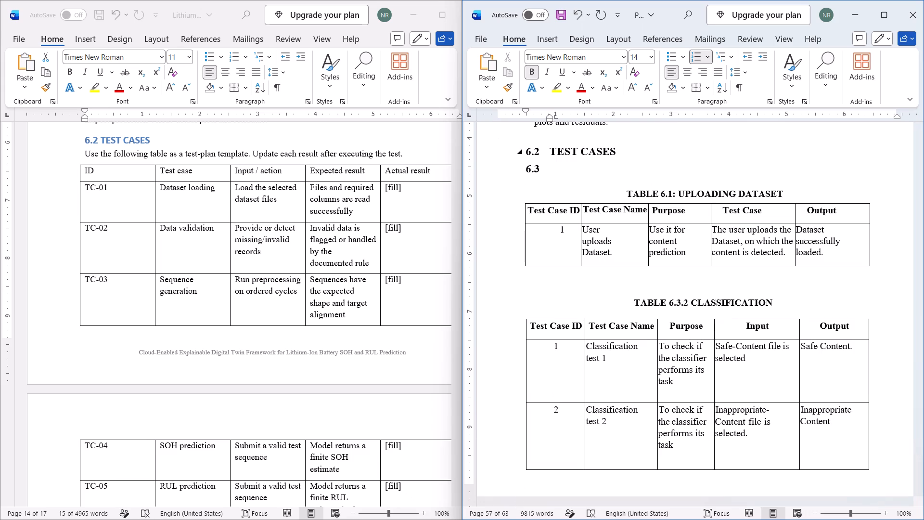
key(BackSpace)
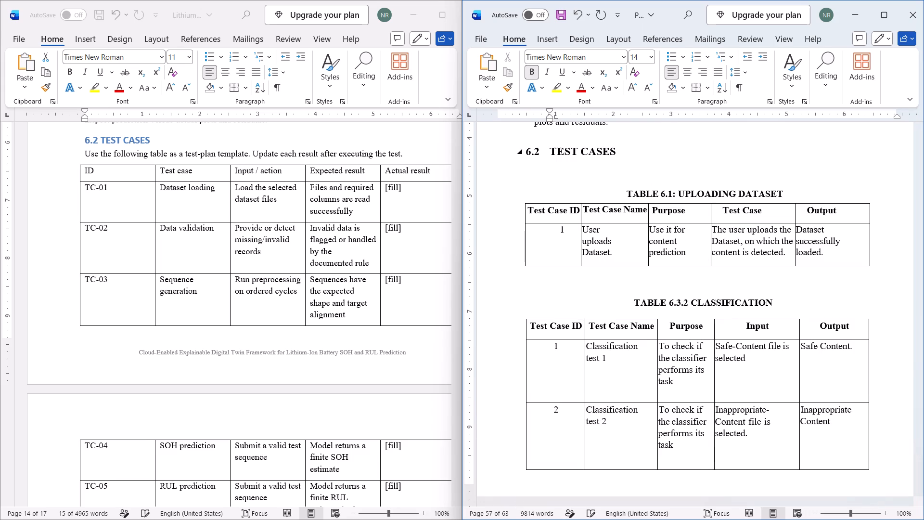
key(ctrl+v)
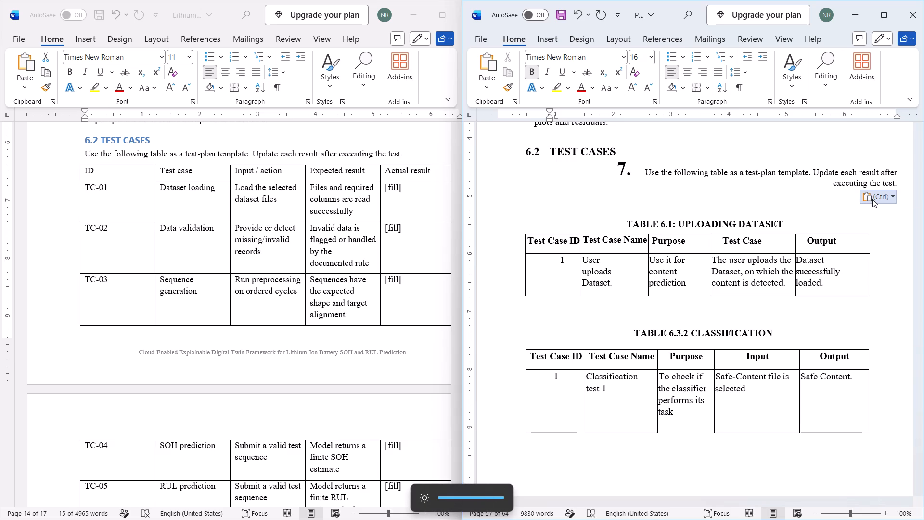
click(872, 199)
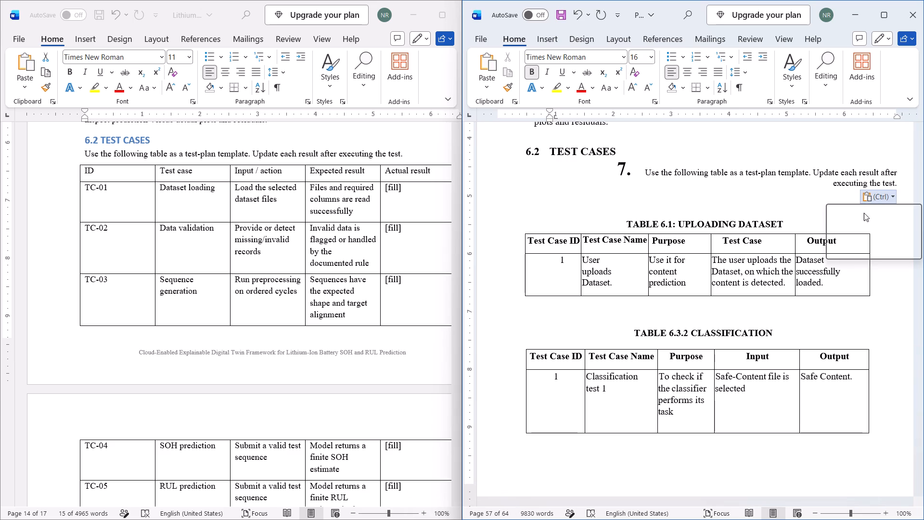
click(856, 235)
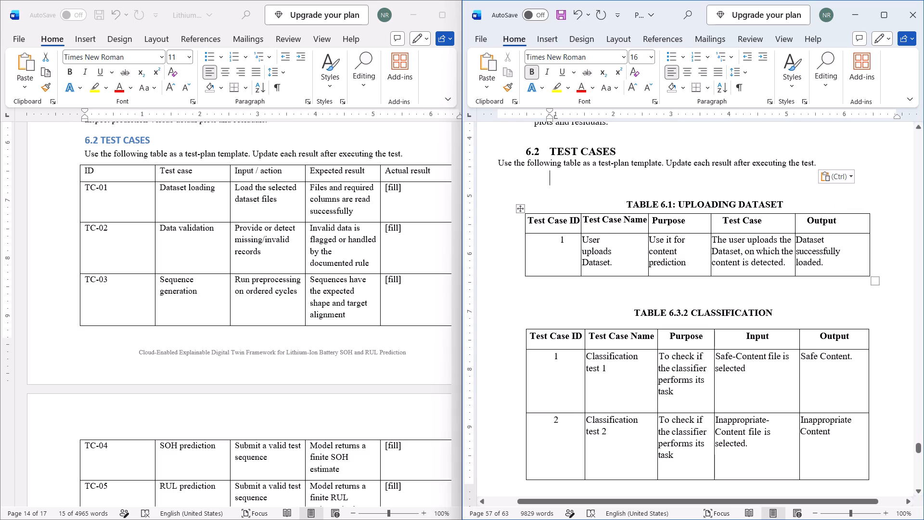
Right-align the pasted test-plan sentence and increase its line spacing.
drag(821, 162, 499, 168)
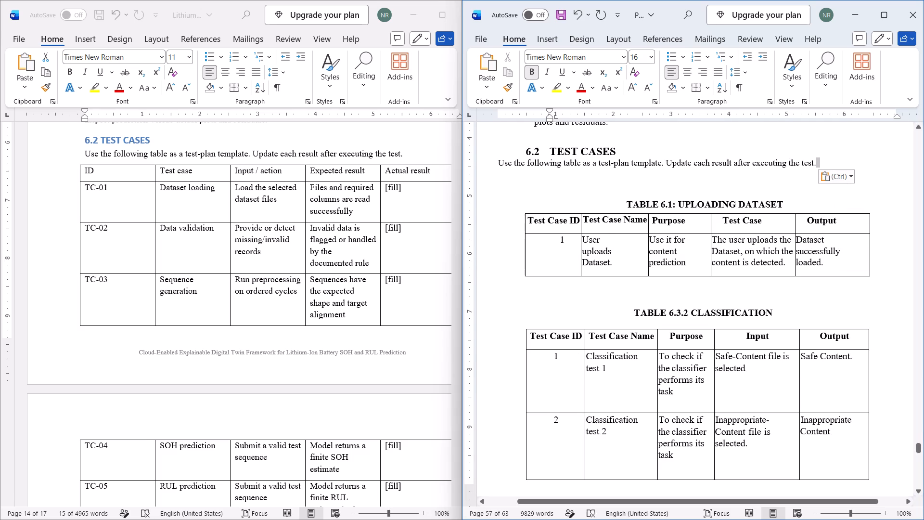
drag(499, 168, 498, 166)
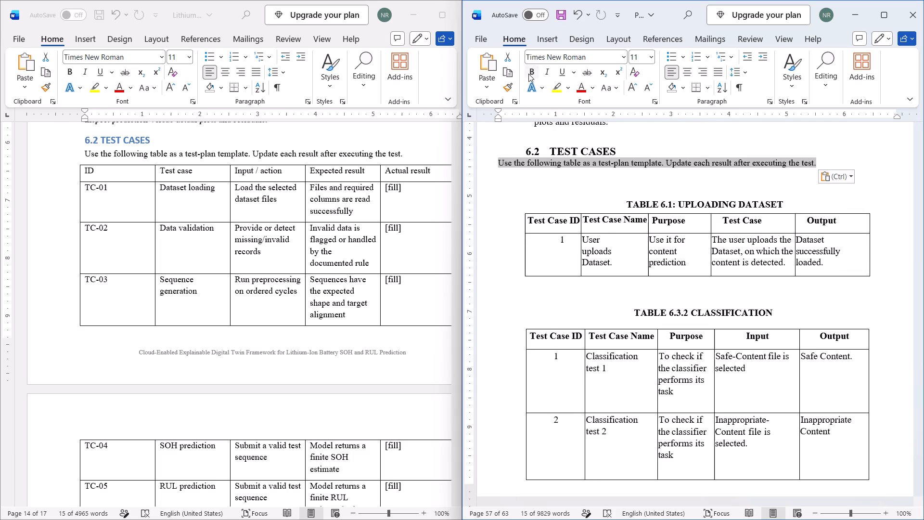
click(706, 74)
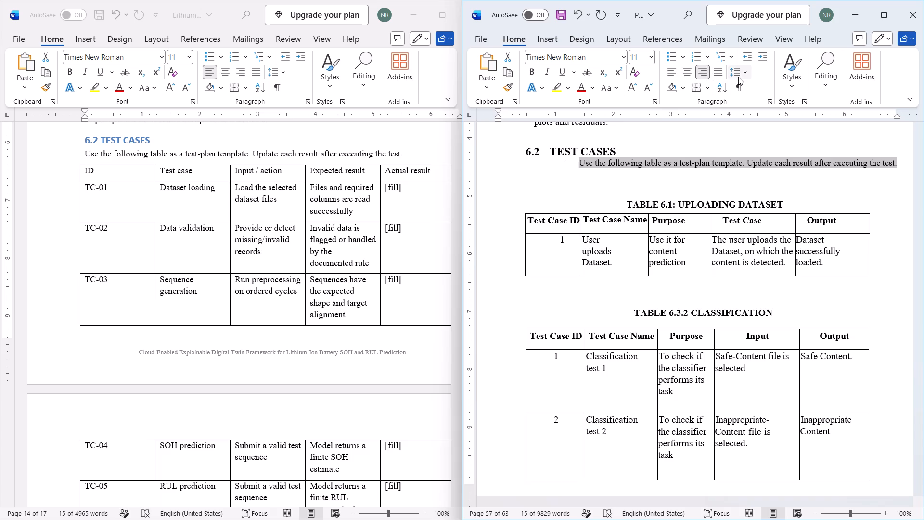
click(738, 76)
click(744, 117)
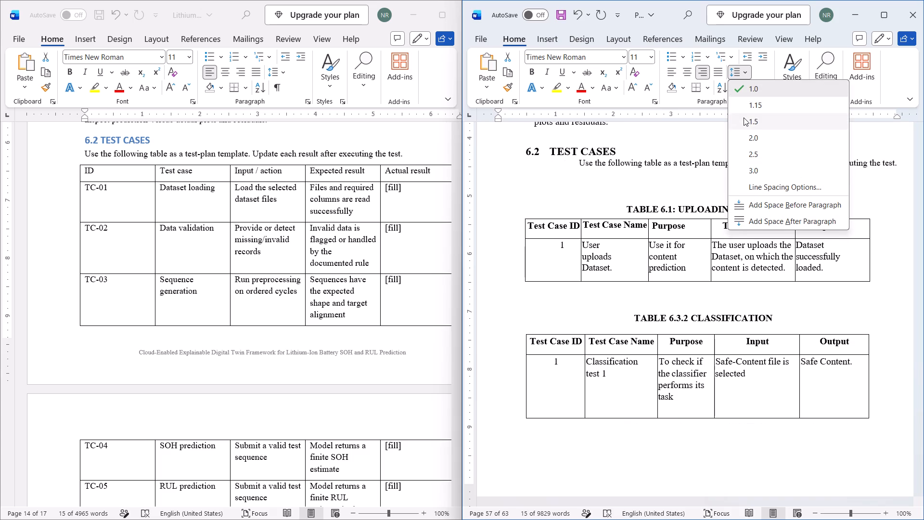
Delete an extra blank line between the test-plan sentence and the Table 6.1 caption.
click(672, 198)
key(BackSpace)
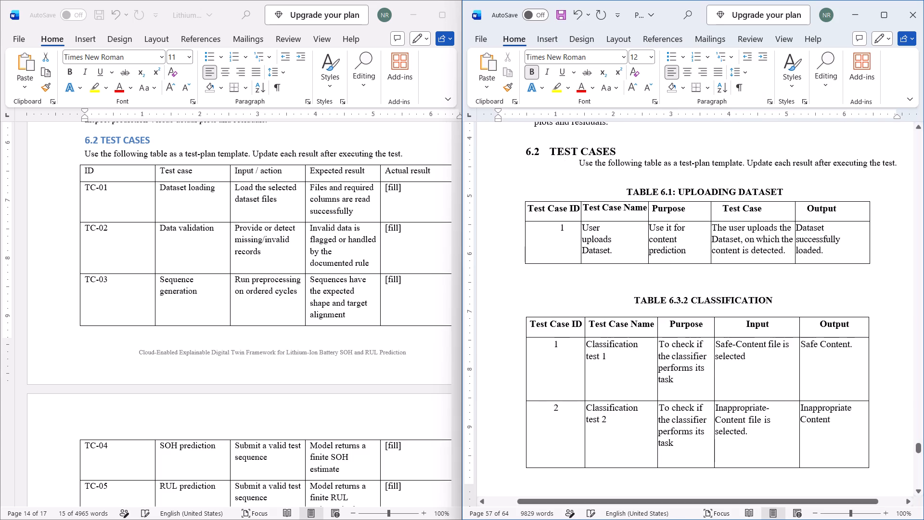
Increase the line spacing of the 6.2 Test Cases heading.
click(619, 157)
click(742, 75)
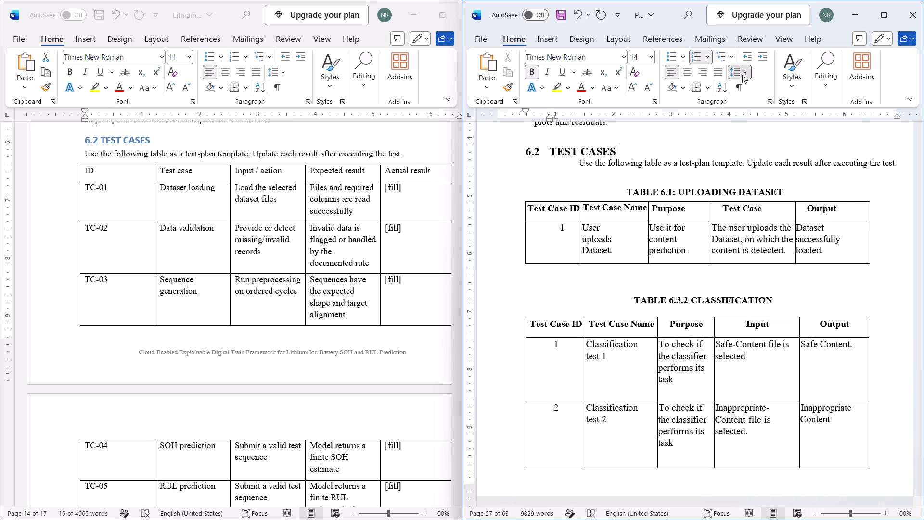
click(748, 117)
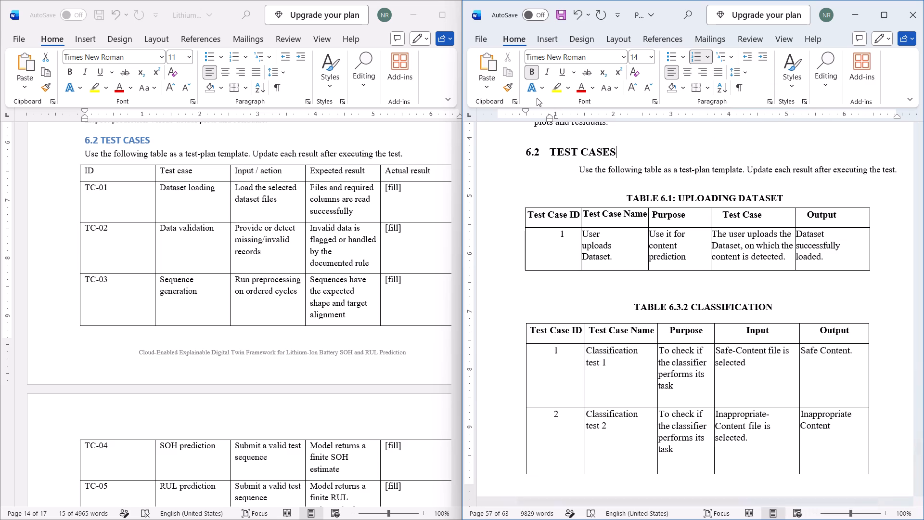
Copy the draft's whole test-case table, TC-01 to TC-10, beneath the report's test-plan sentence in section 6.2.
double_click(631, 168)
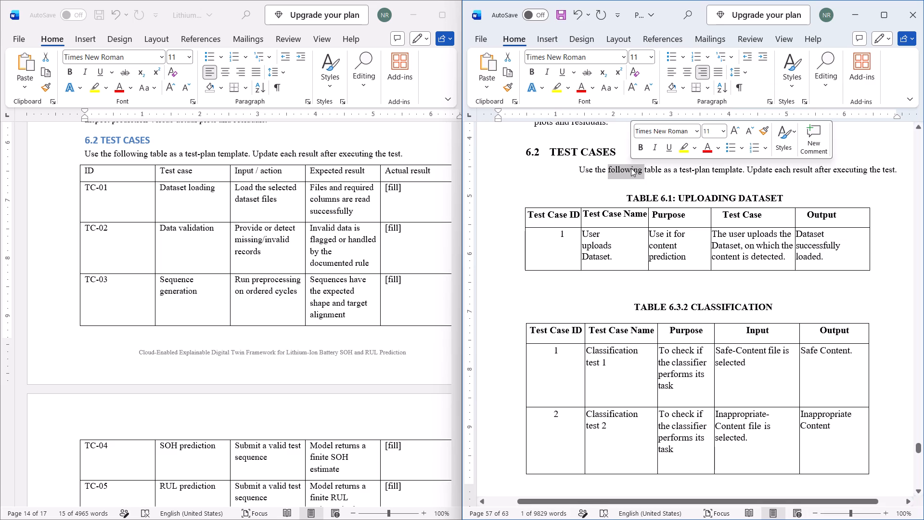
click(563, 182)
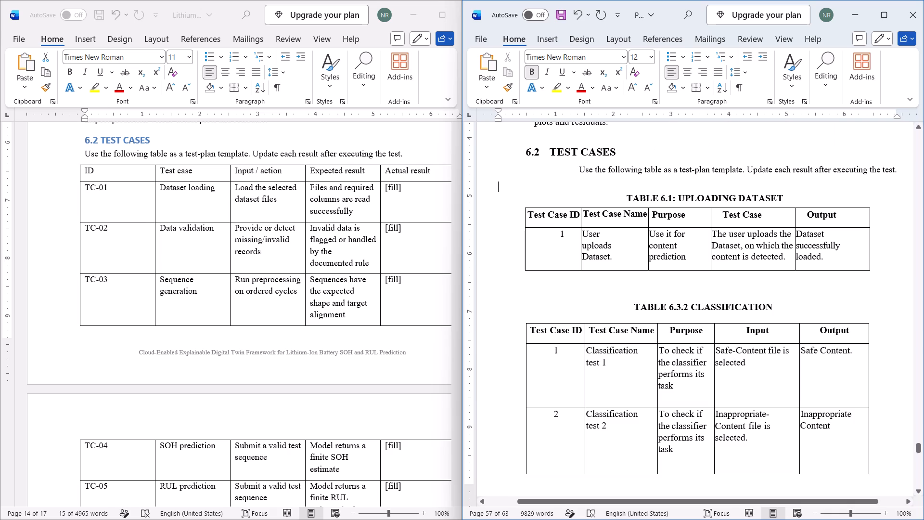
click(82, 164)
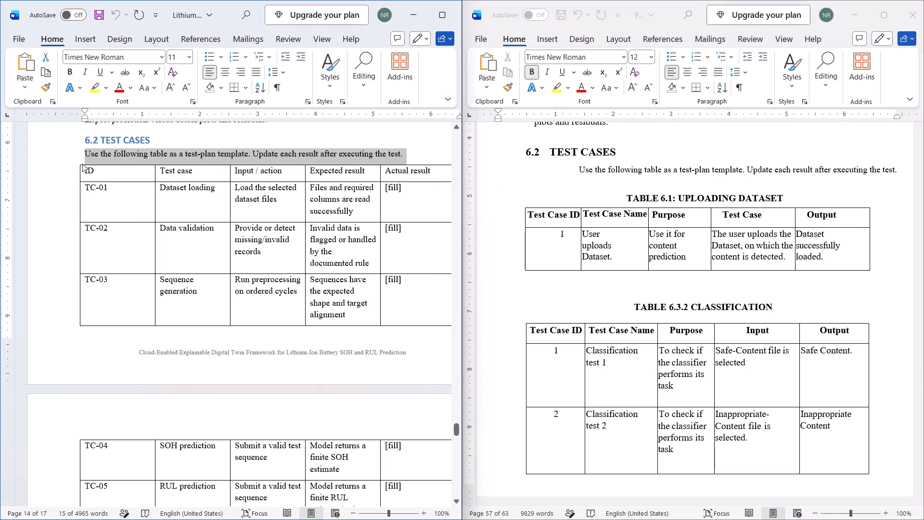
click(91, 192)
click(75, 158)
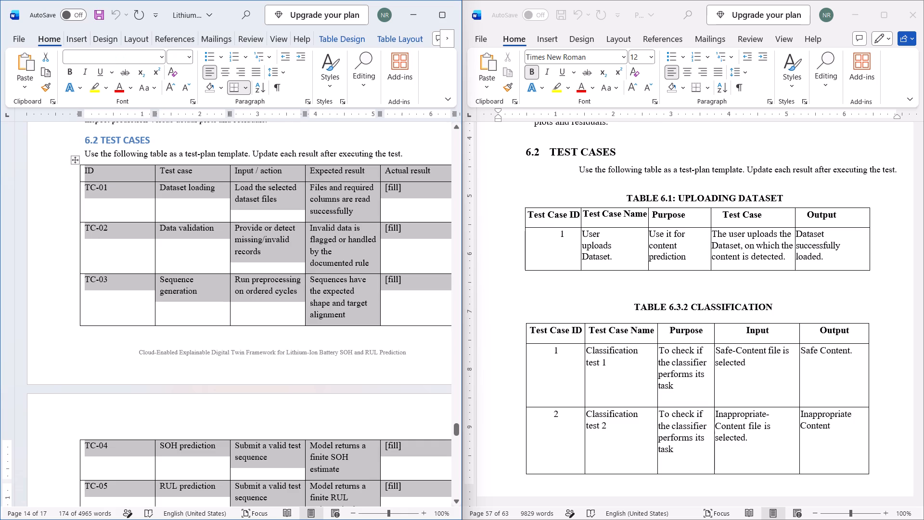
key(ctrl+c)
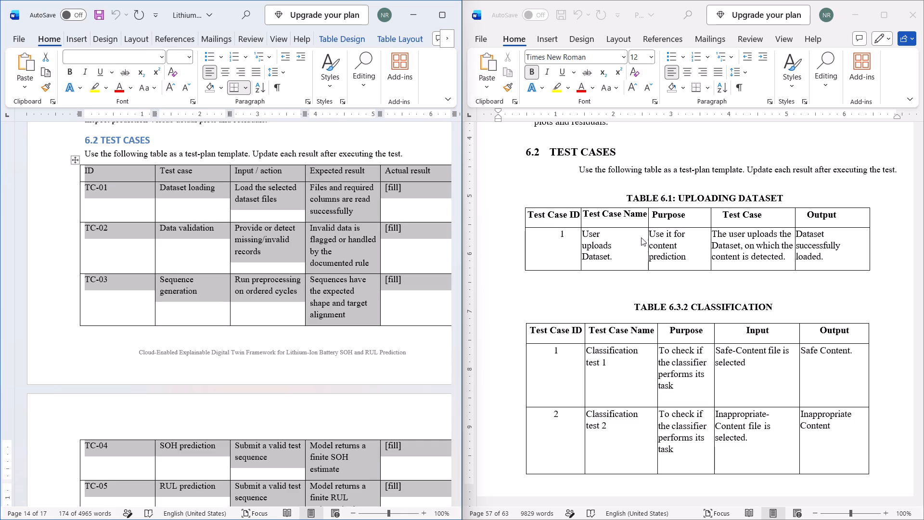
click(609, 185)
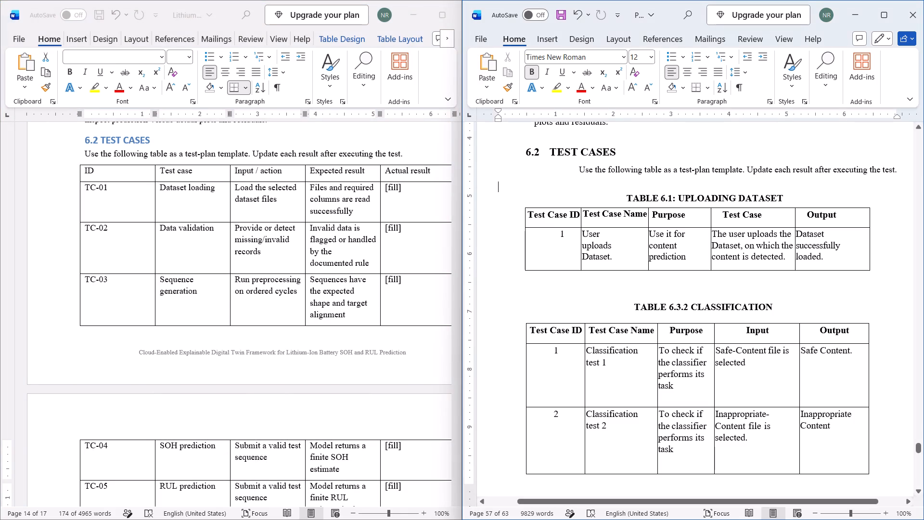
key(ctrl+v)
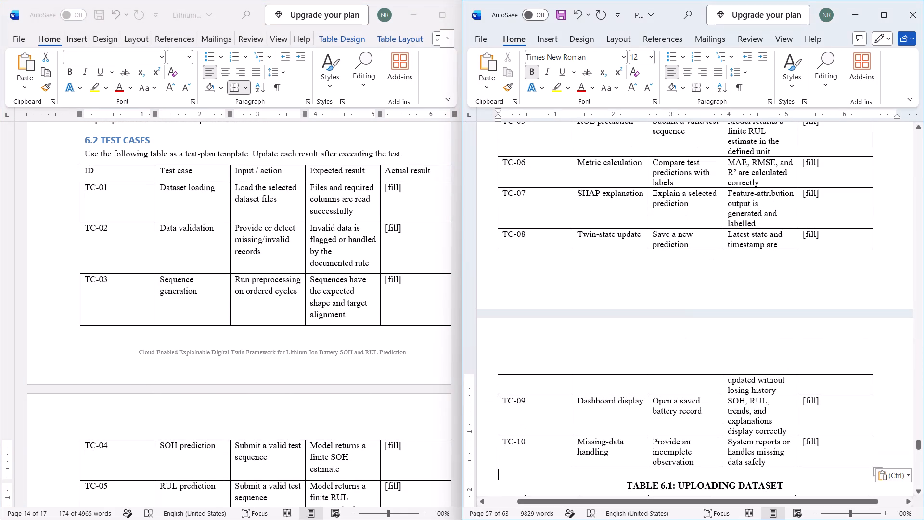
Insert a blank line between the test-plan sentence and the pasted test-case table.
scroll(616, 257, up, 2)
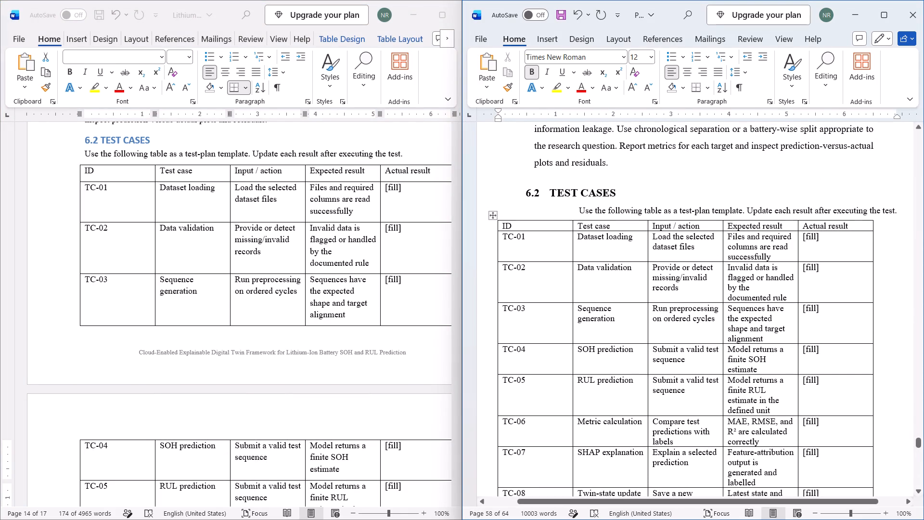
click(899, 211)
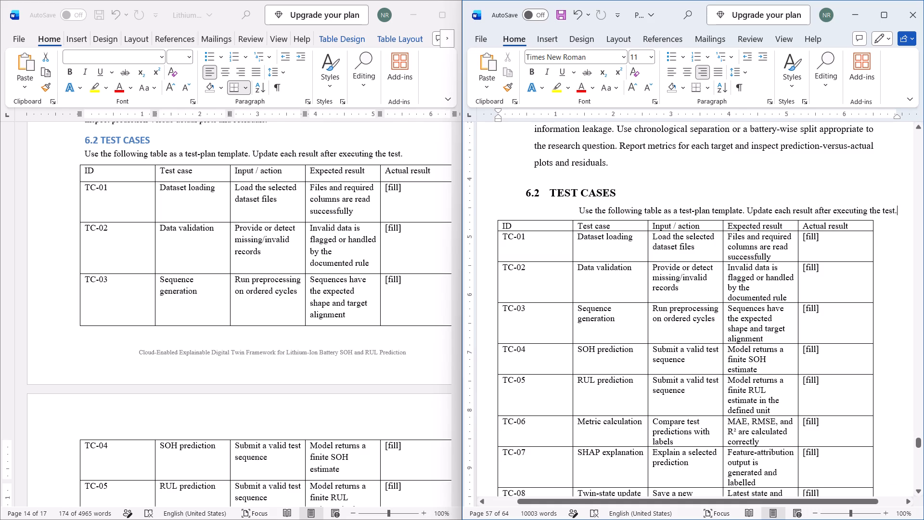
key(Return)
Compare the report's leftover Uploading Dataset and Classification tables with the end of the draft's section 6.2.
scroll(796, 235, down, 3)
scroll(796, 235, up, 1)
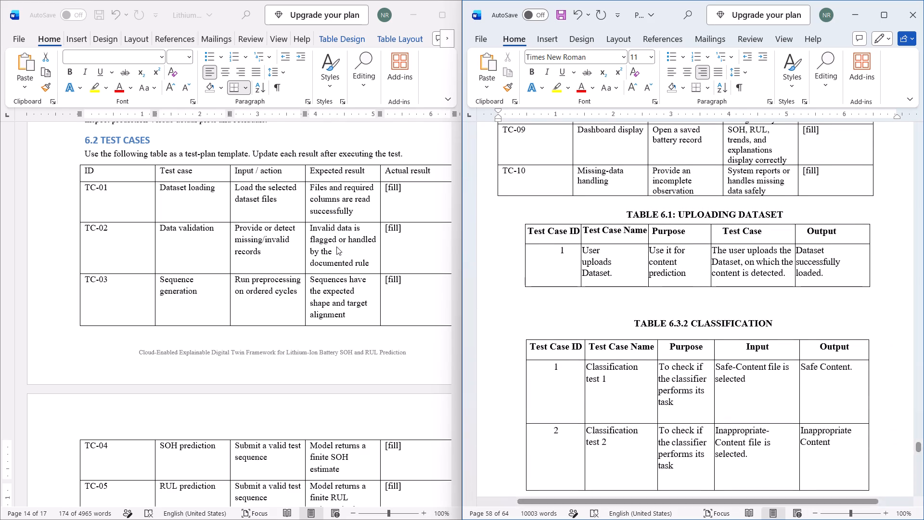
scroll(336, 247, down, 5)
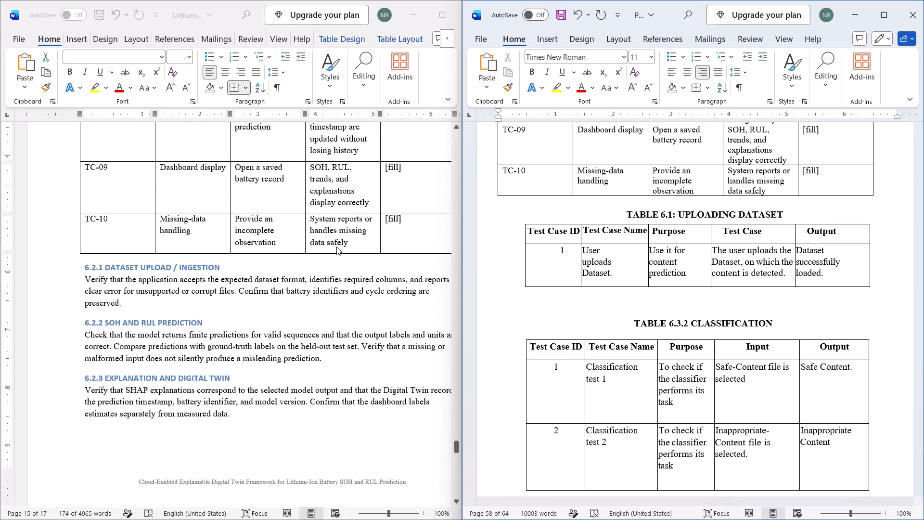
scroll(596, 291, down, 3)
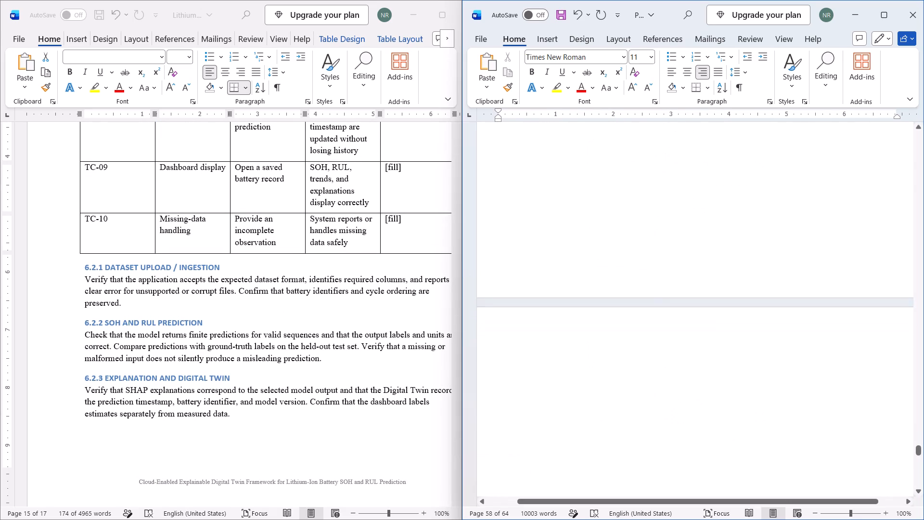
scroll(596, 291, up, 1)
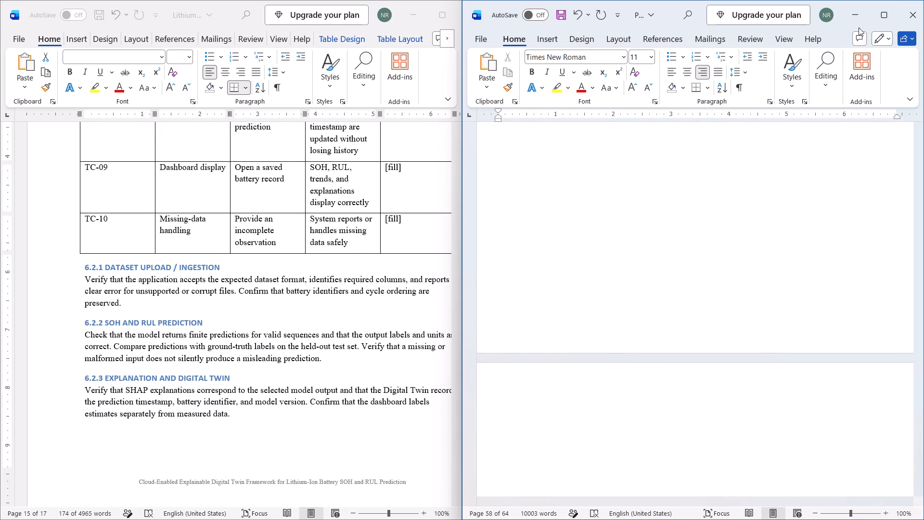
Maximize the report and review its front matter, including the table of contents, list of figures and list of tables.
click(878, 17)
scroll(485, 275, up, 9)
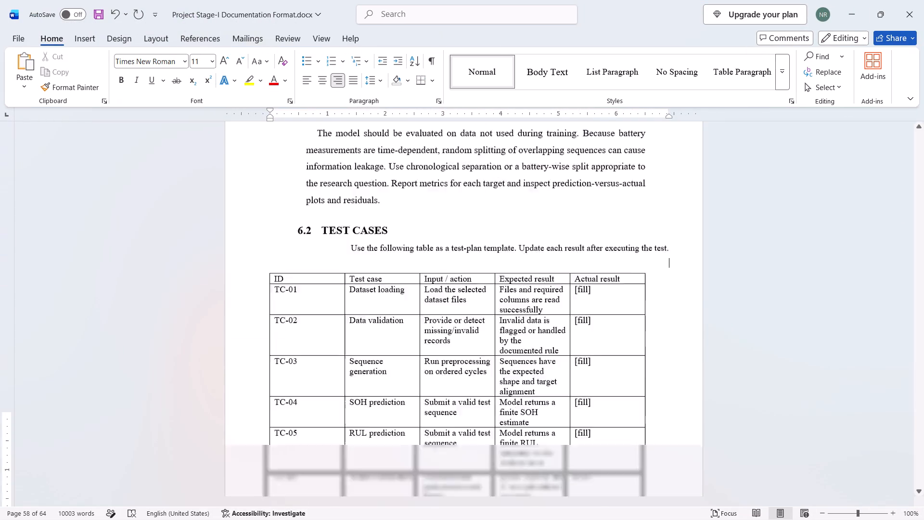
scroll(485, 275, up, 20)
scroll(485, 275, up, 20)
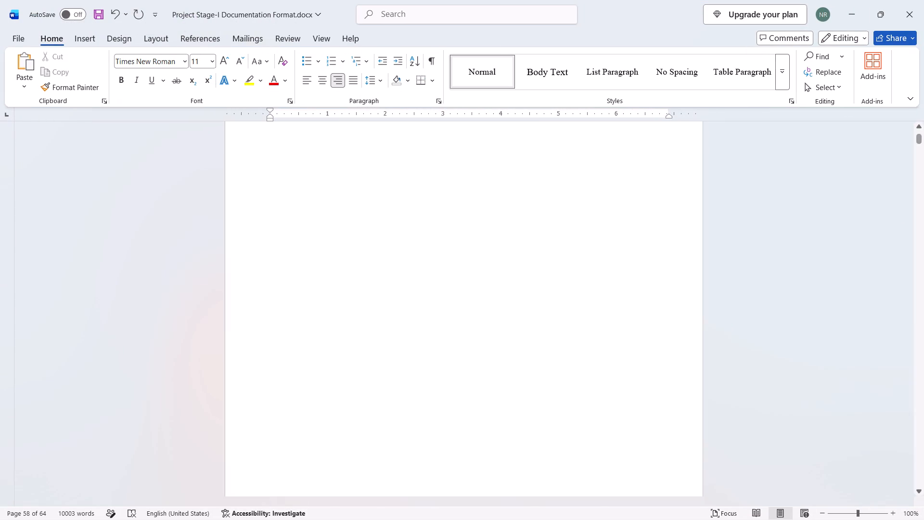
scroll(485, 275, up, 10)
scroll(485, 275, down, 7)
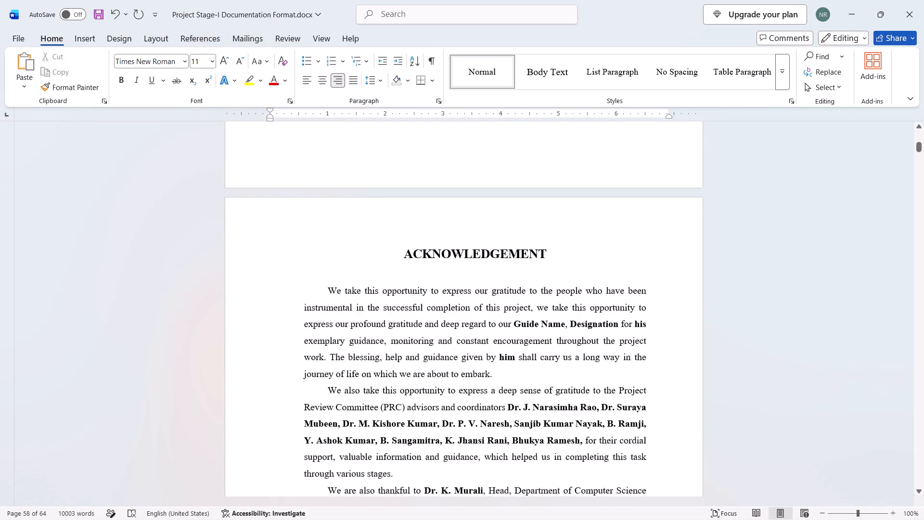
scroll(485, 275, down, 6)
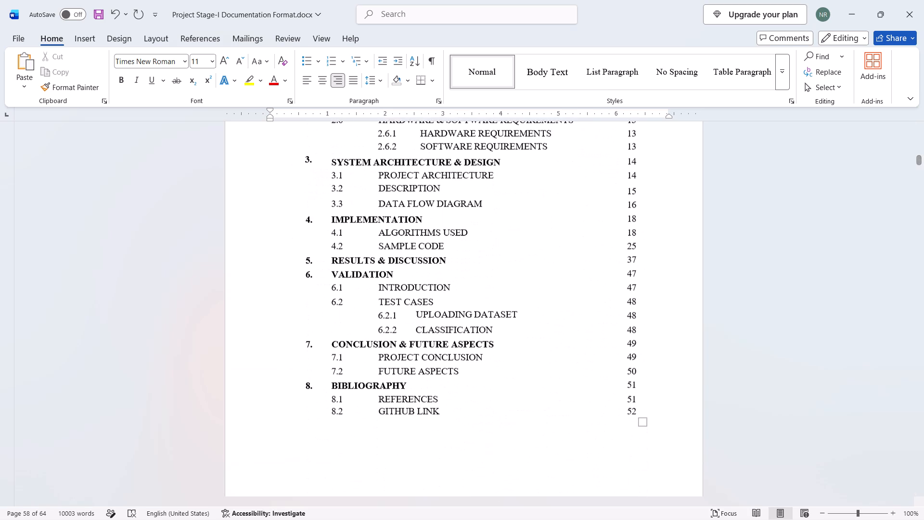
scroll(485, 275, up, 1)
scroll(485, 275, down, 7)
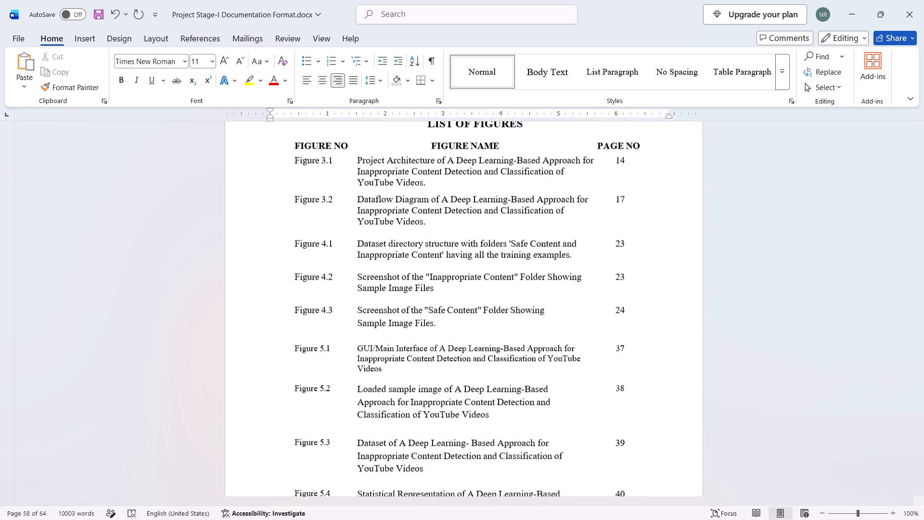
scroll(485, 275, down, 6)
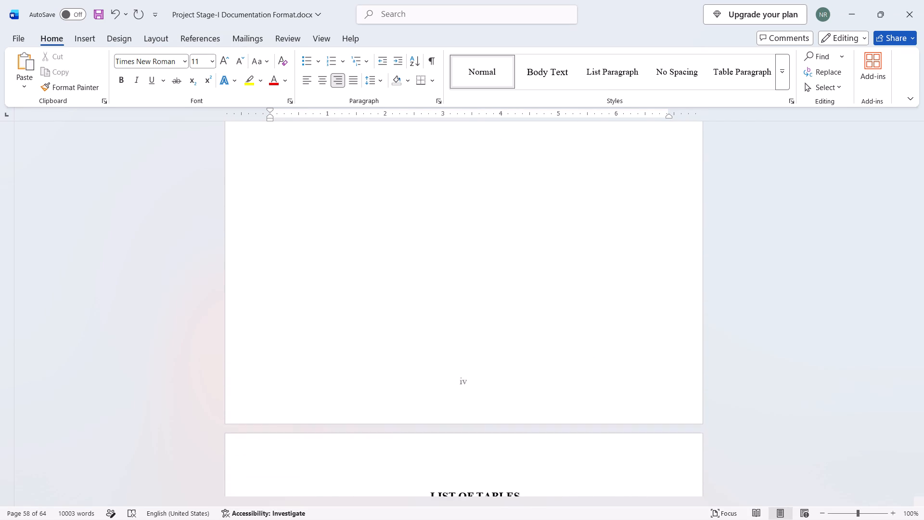
scroll(485, 275, down, 2)
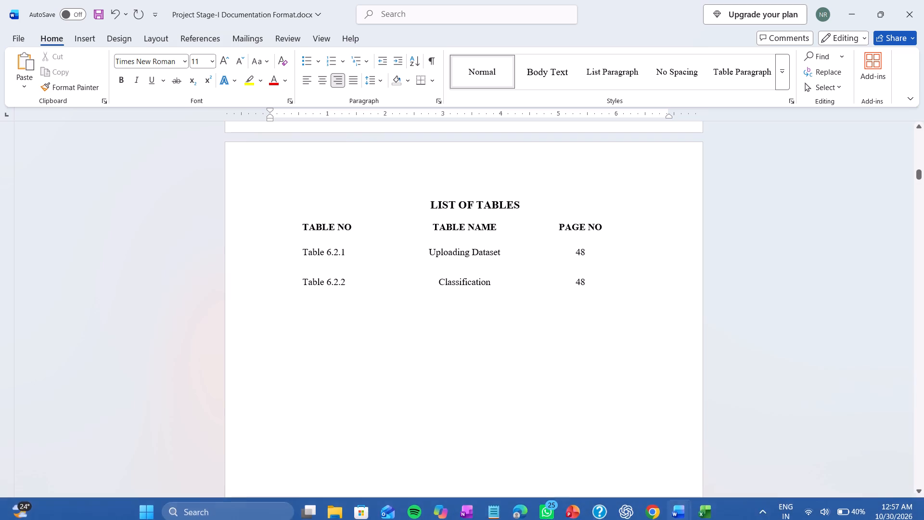
Search the report for "50", view the list of matches, and close the search.
click(35, 512)
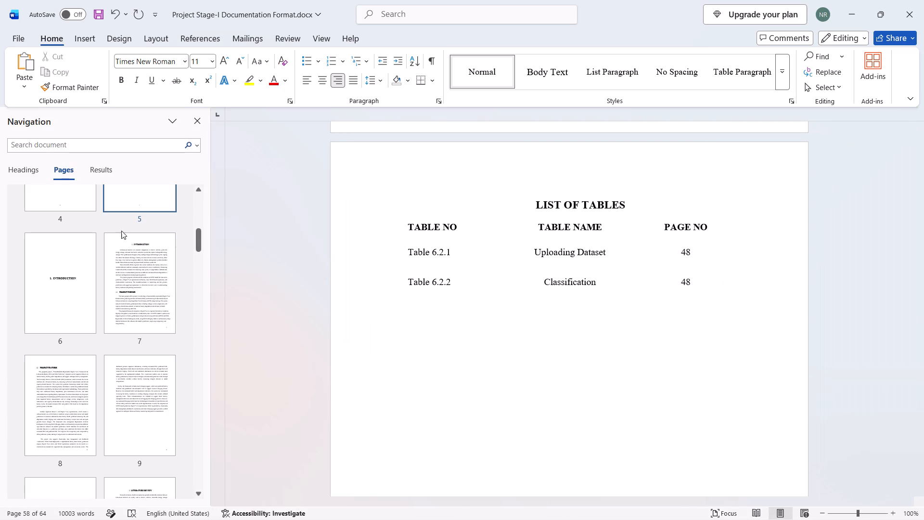
click(111, 139)
click(111, 143)
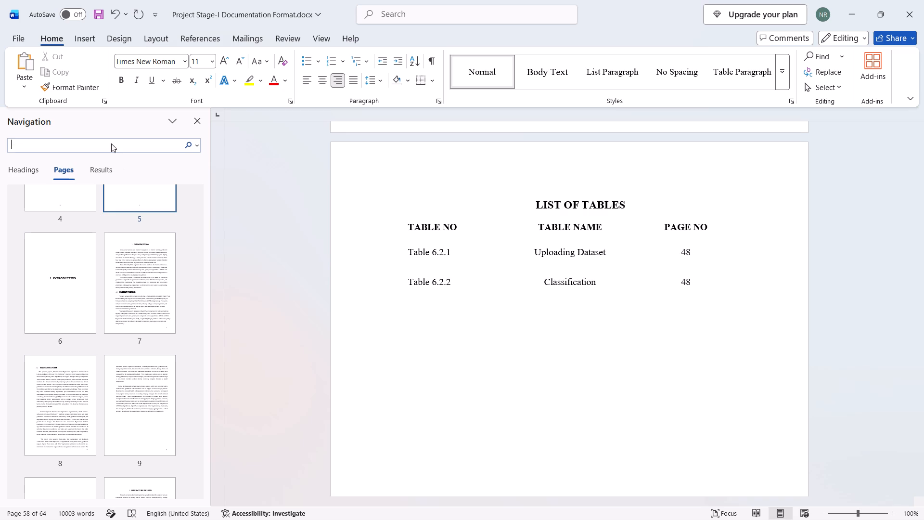
text(50)
key(Return)
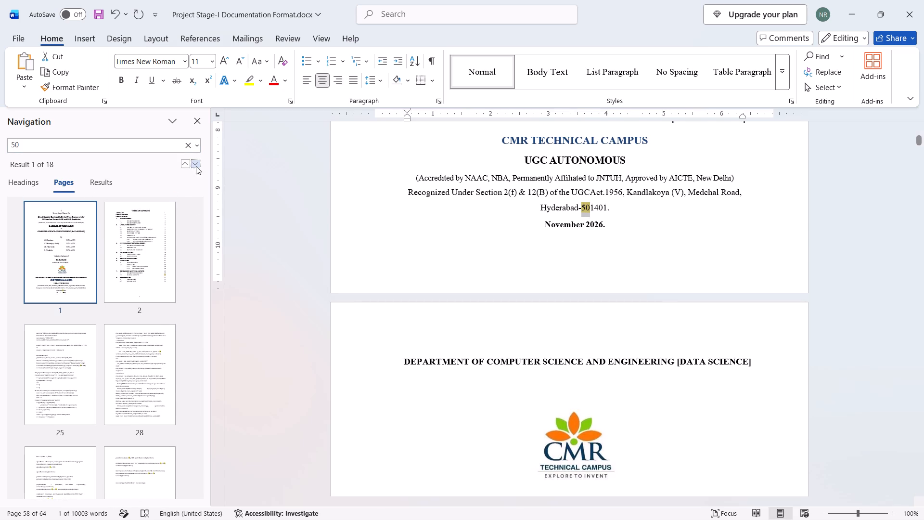
click(92, 184)
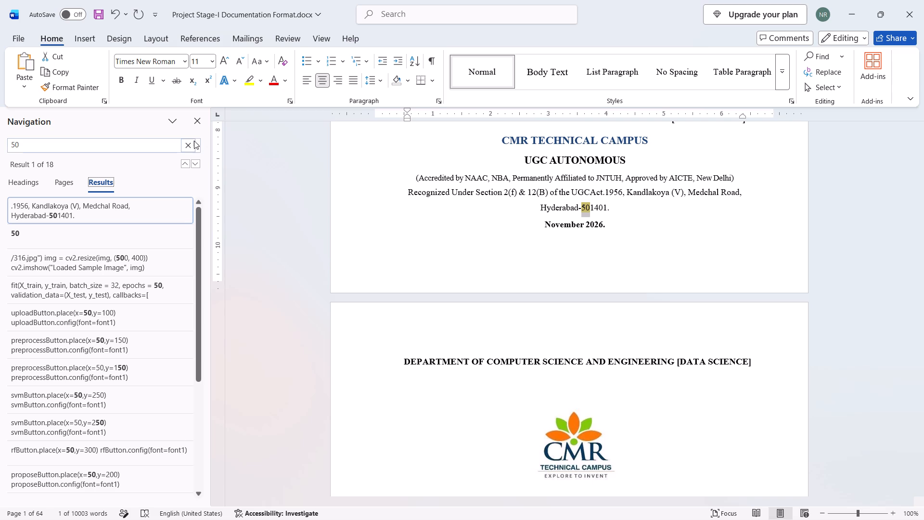
click(189, 143)
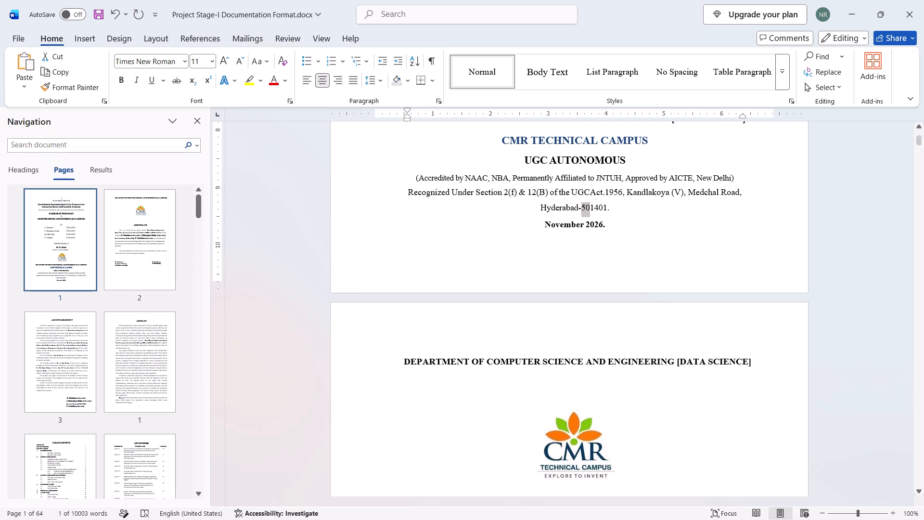
click(202, 123)
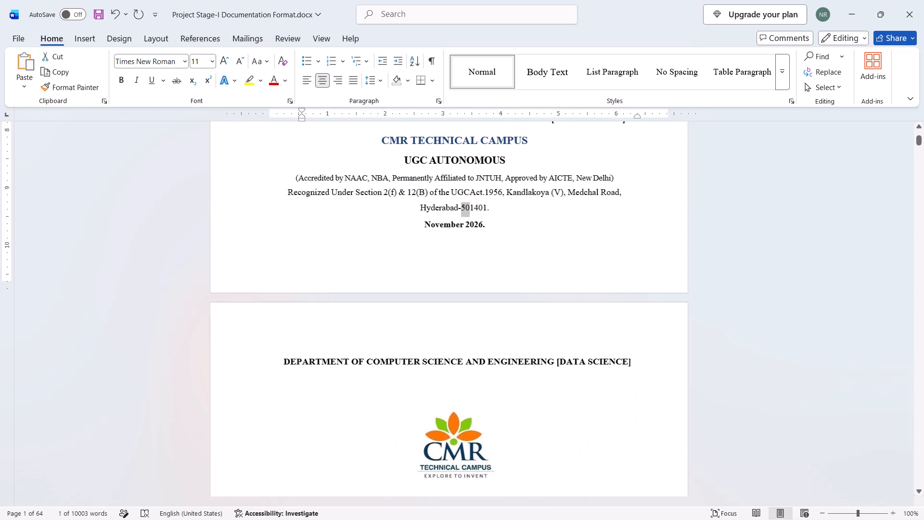
Review the report backwards from the GitHub link through the bibliography and conclusion to Tables 6.1 and 6.3.2.
scroll(324, 240, down, 20)
scroll(324, 240, down, 20)
scroll(324, 240, down, 7)
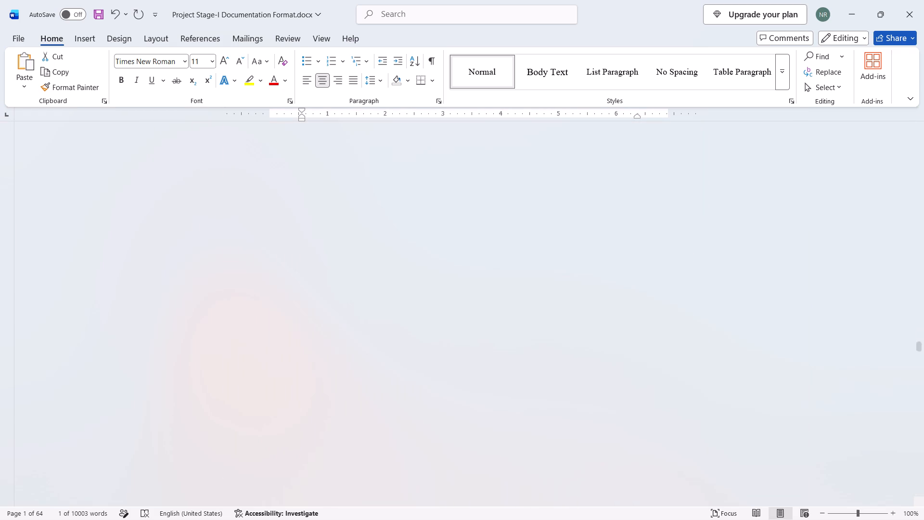
scroll(324, 240, down, 20)
scroll(324, 240, down, 9)
scroll(324, 240, up, 5)
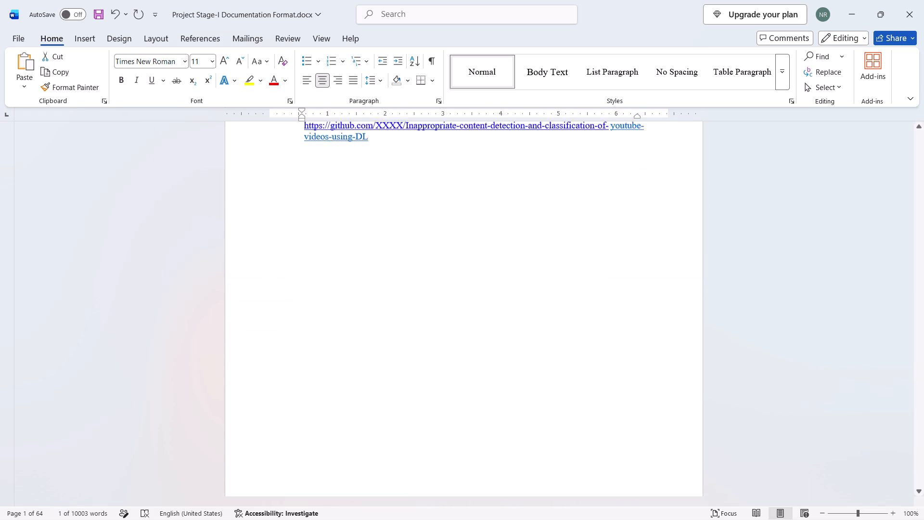
scroll(324, 240, up, 6)
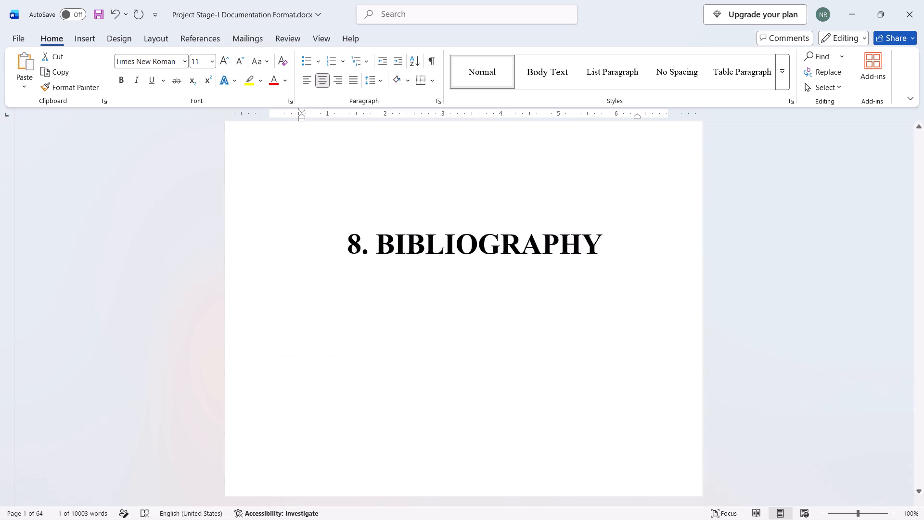
scroll(324, 240, up, 4)
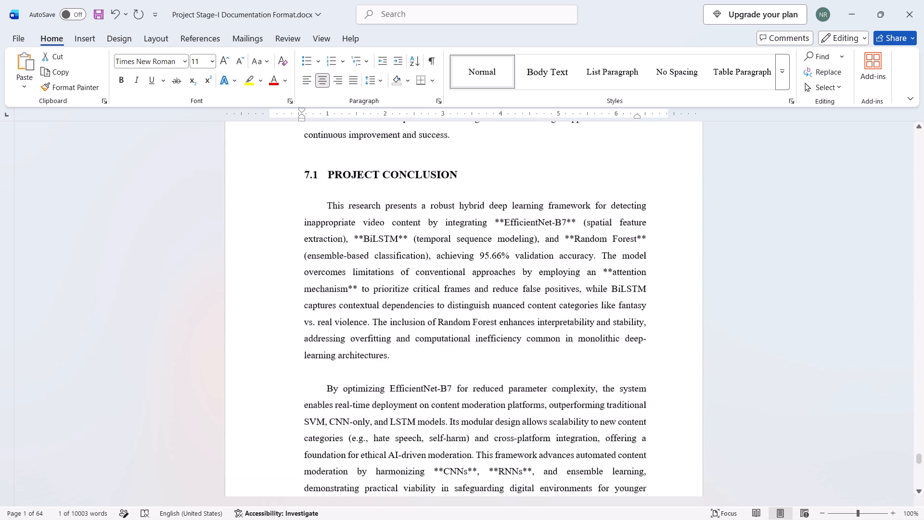
scroll(324, 240, up, 7)
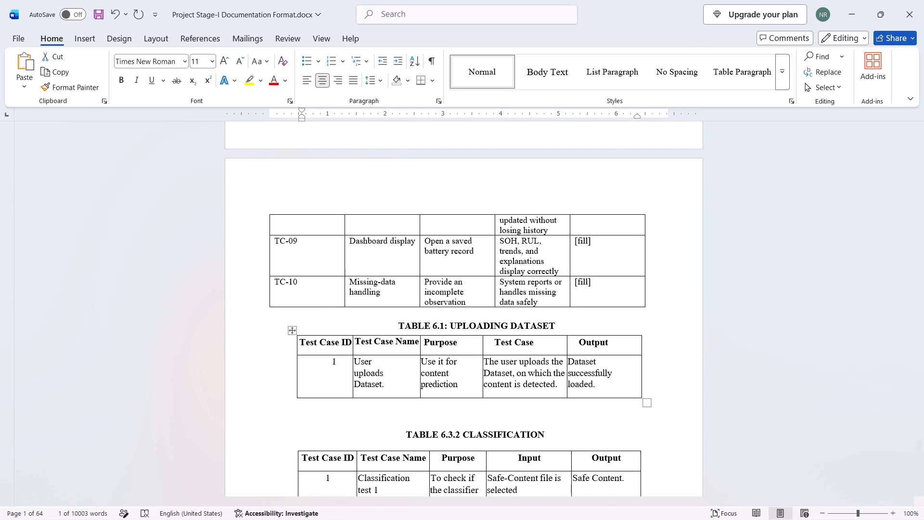
scroll(369, 318, down, 2)
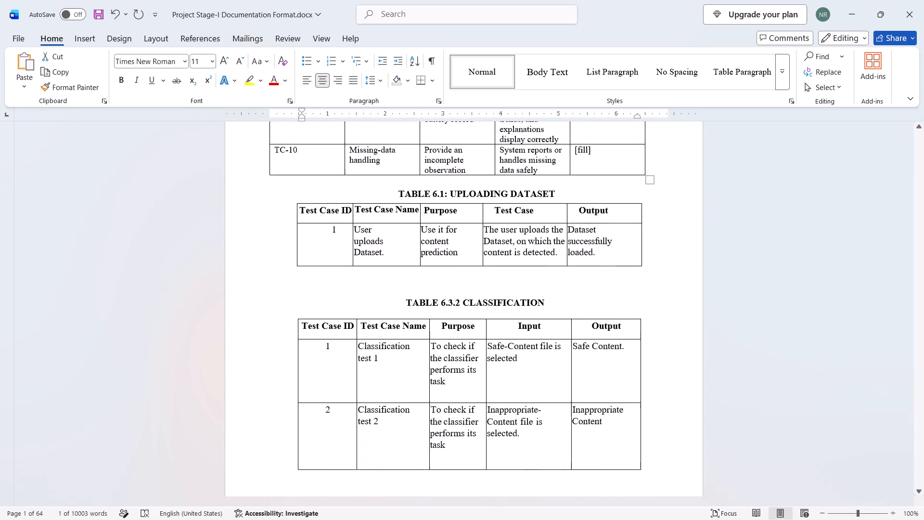
scroll(369, 318, down, 1)
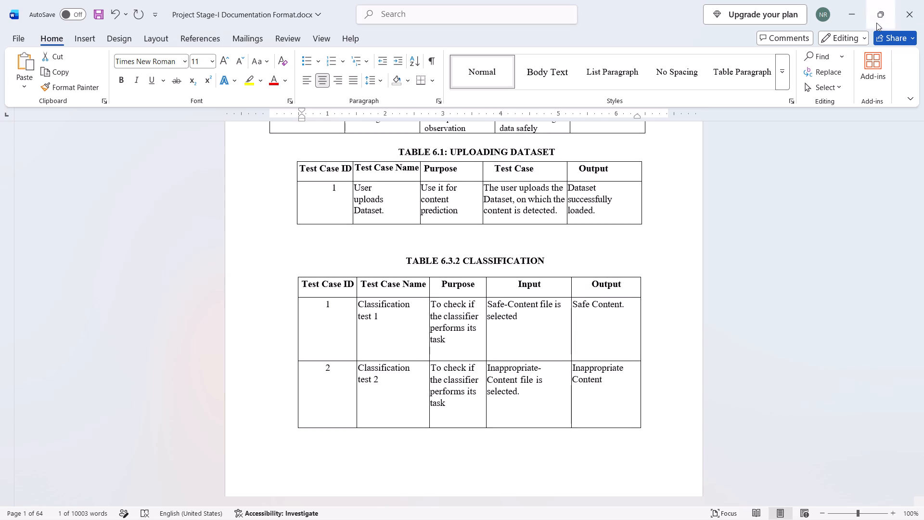
Restore the report and draft side by side and examine the draft's sections 6.2.1 to 6.2.3.
click(810, 54)
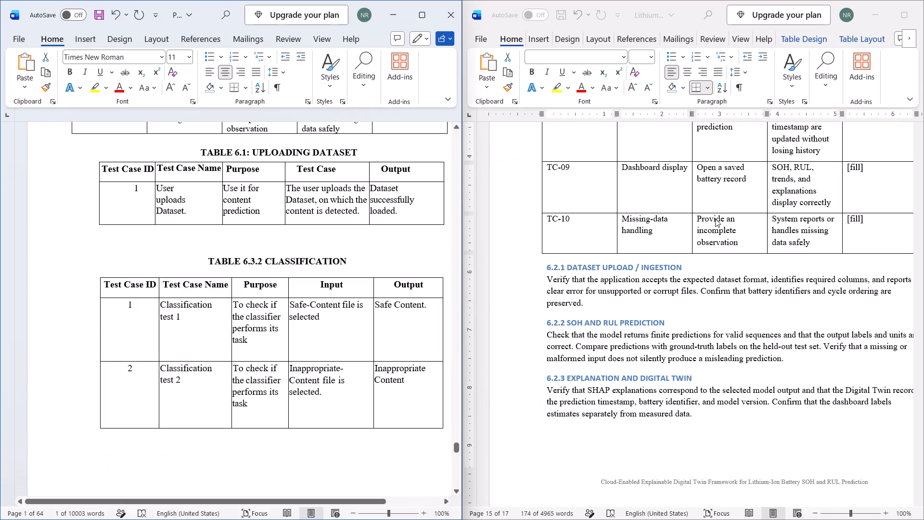
scroll(715, 219, down, 1)
scroll(715, 219, up, 1)
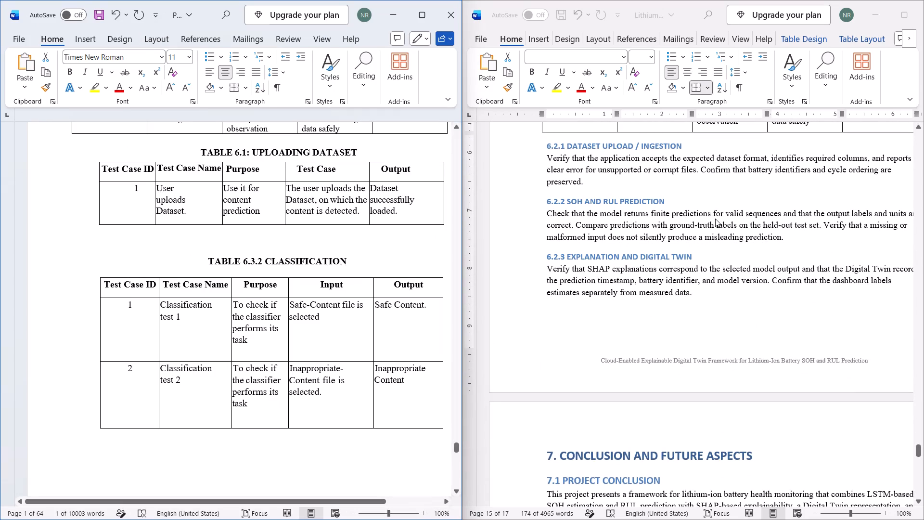
Compare the report's TC-09 and TC-10 rows and Tables 6.1 and 6.3.2 with the draft's testing sections.
scroll(715, 219, up, 1)
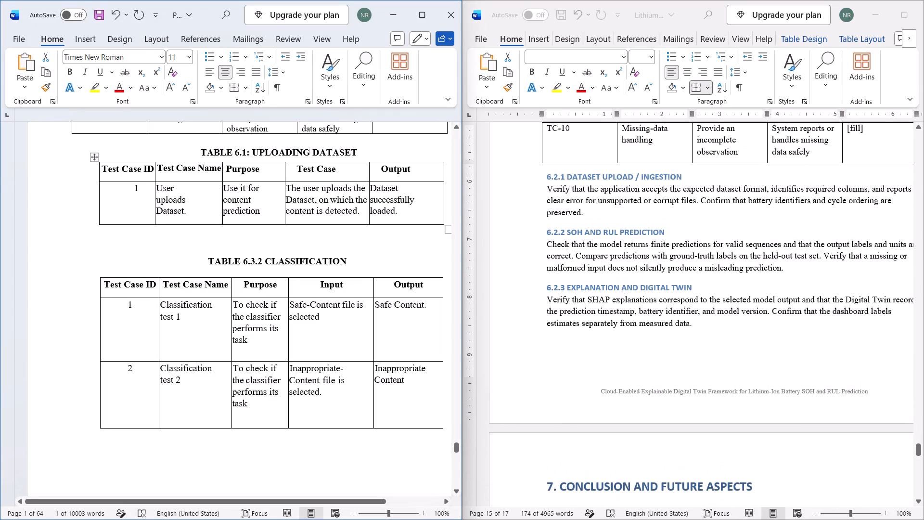
scroll(319, 225, up, 3)
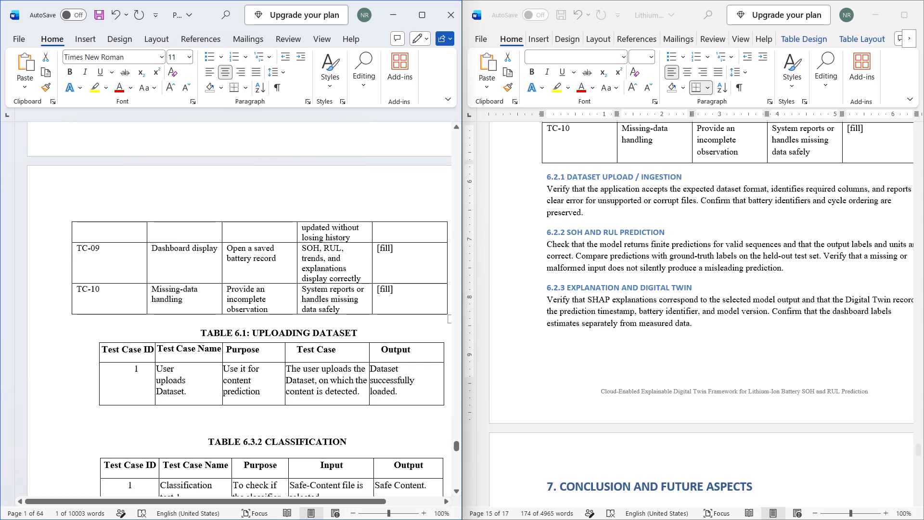
scroll(321, 392, down, 1)
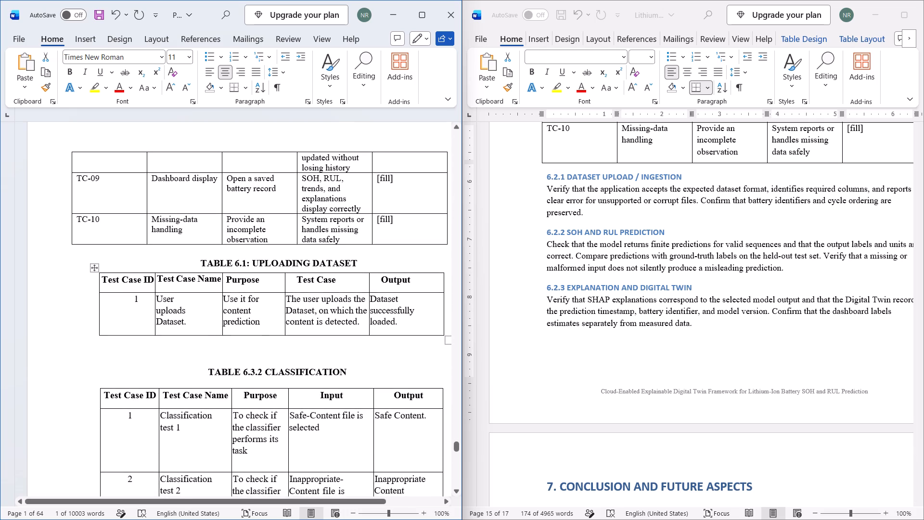
scroll(355, 319, up, 3)
scroll(355, 319, down, 3)
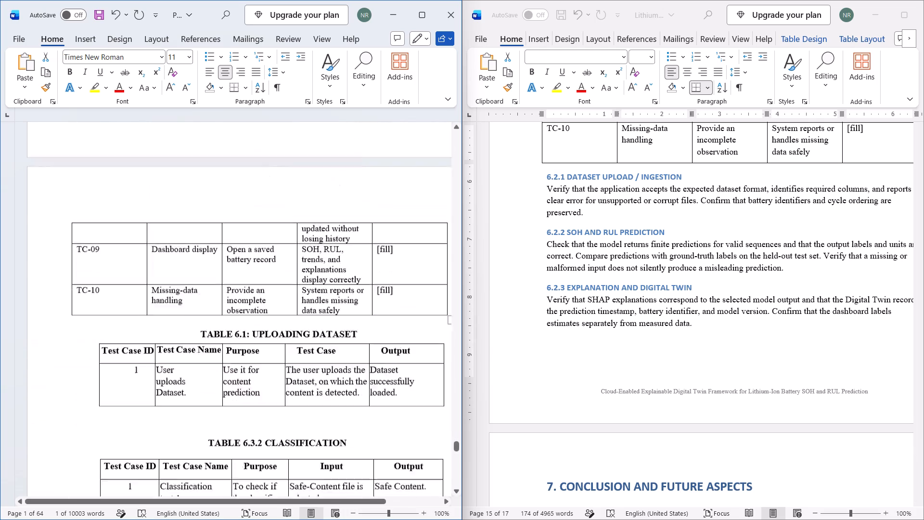
scroll(355, 319, down, 1)
click(269, 187)
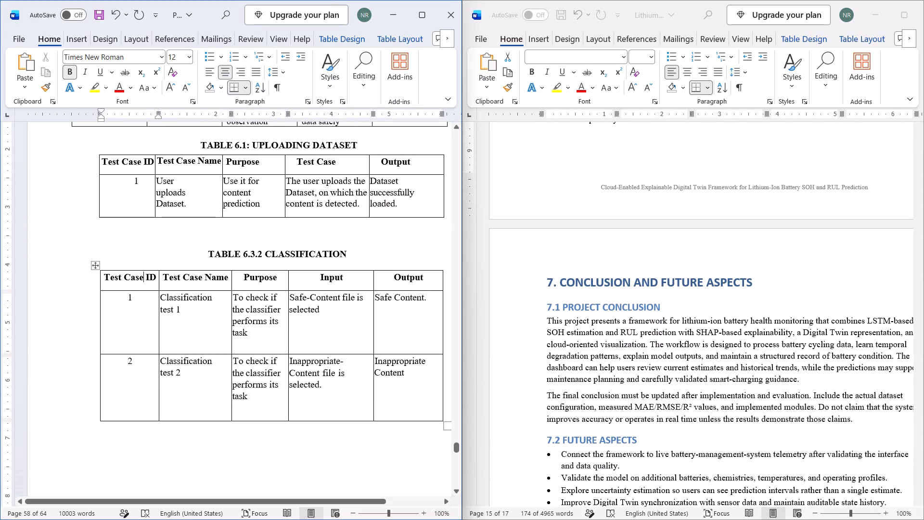
click(98, 270)
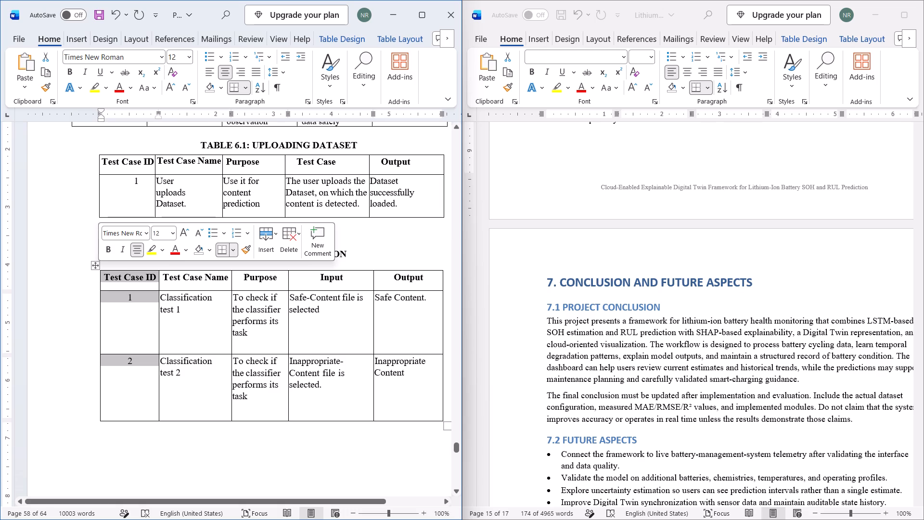
click(95, 266)
key(ctrl+v)
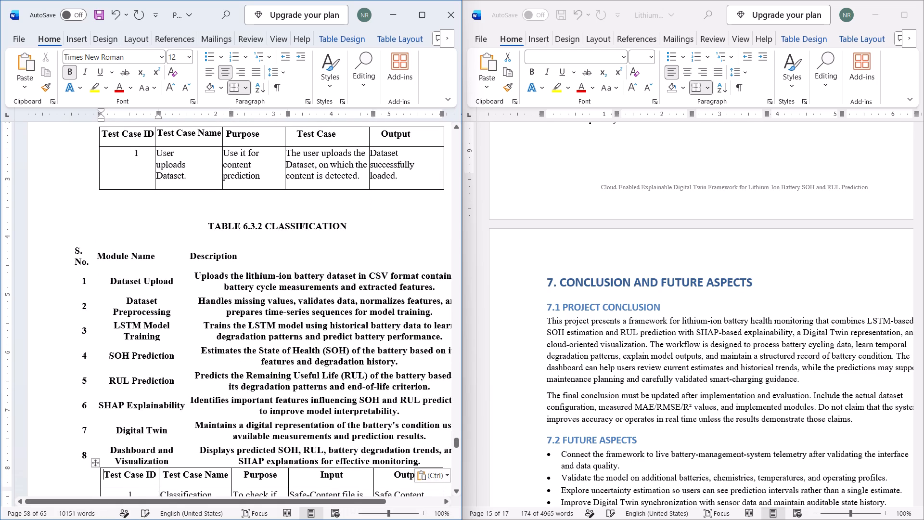
Apply the plain table style with full black gridlines to the pasted modules table.
click(105, 280)
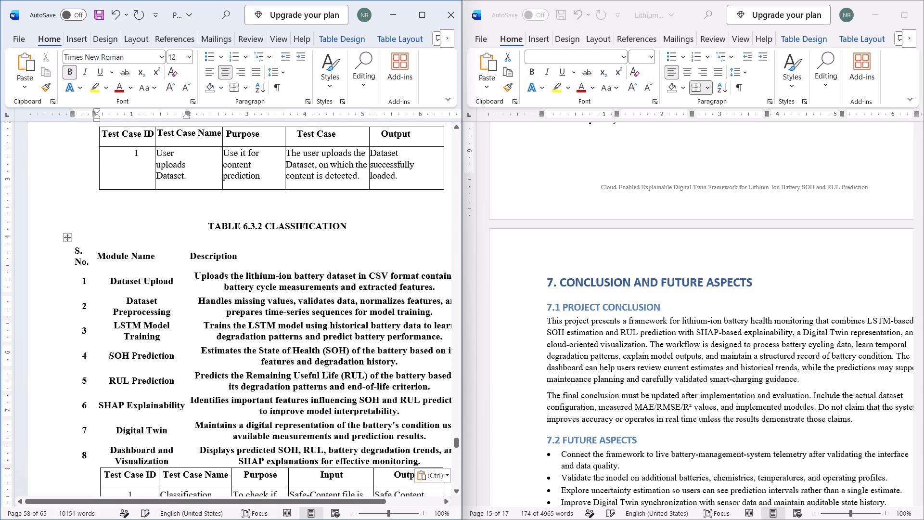
click(66, 237)
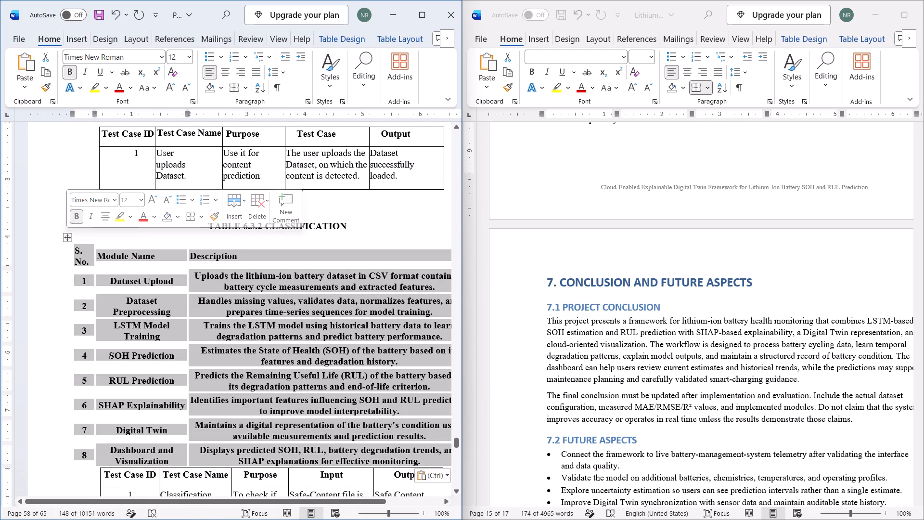
click(356, 45)
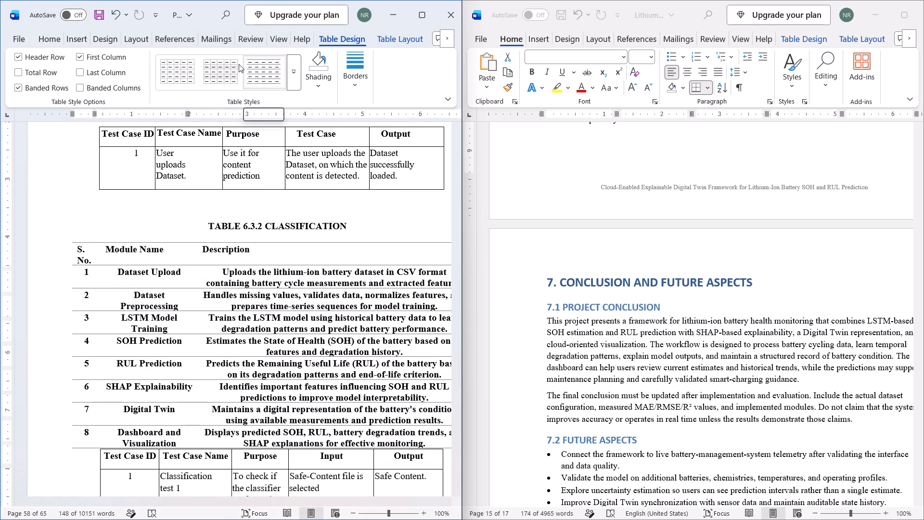
click(298, 74)
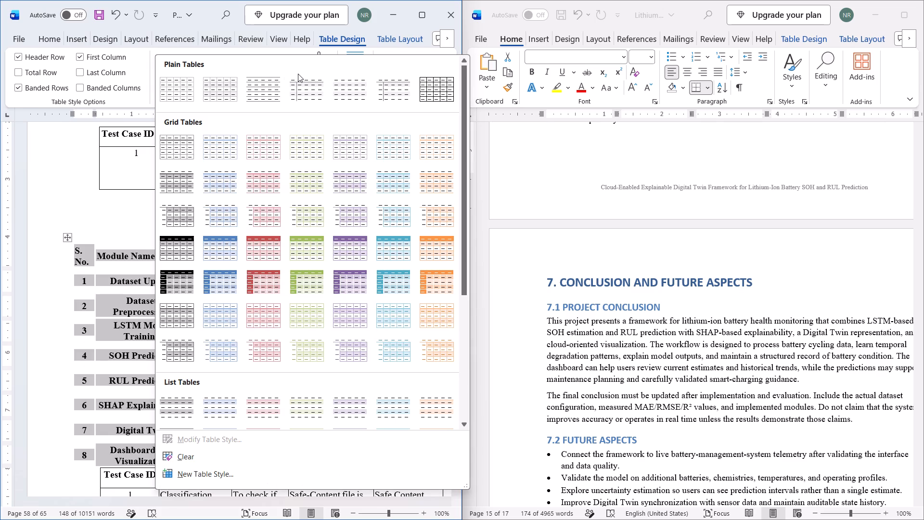
click(445, 87)
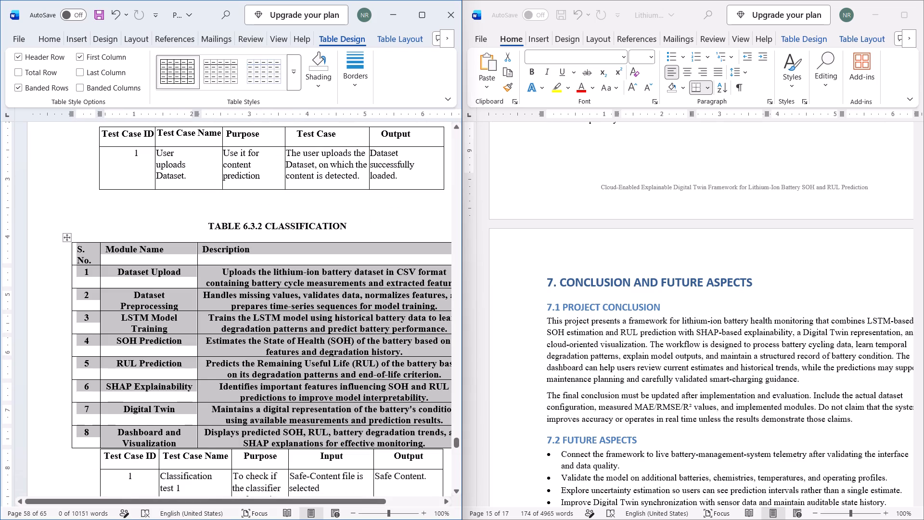
click(354, 222)
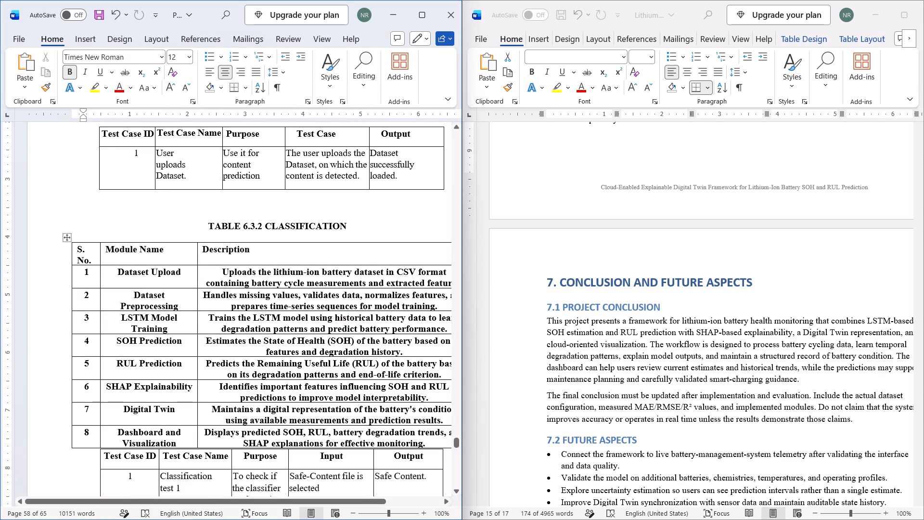
Remove the bold formatting from all text in the pasted modules table.
click(65, 235)
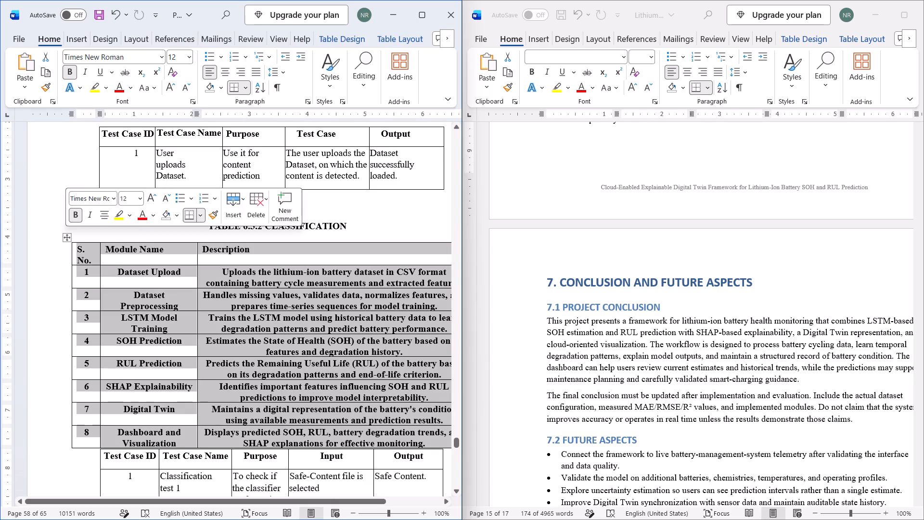
click(73, 72)
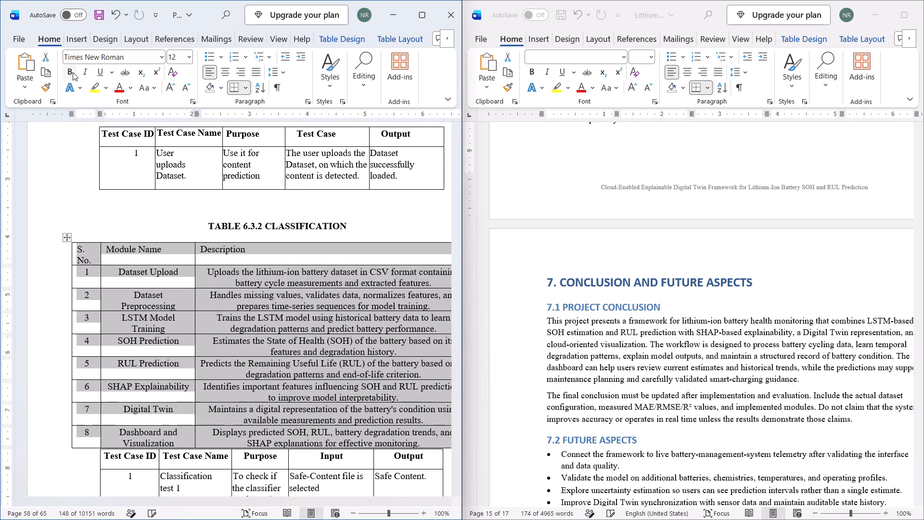
click(399, 222)
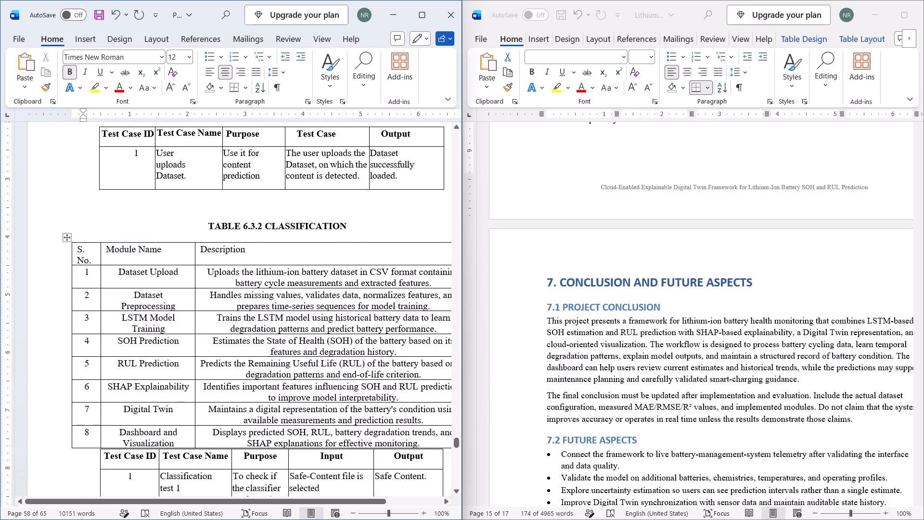
Delete the old test case table directly below the pasted modules table.
scroll(166, 345, down, 1)
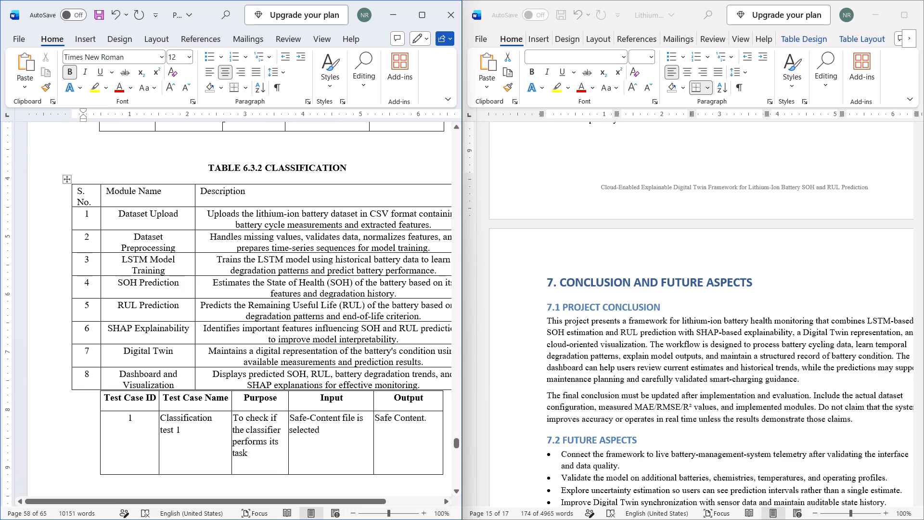
click(94, 414)
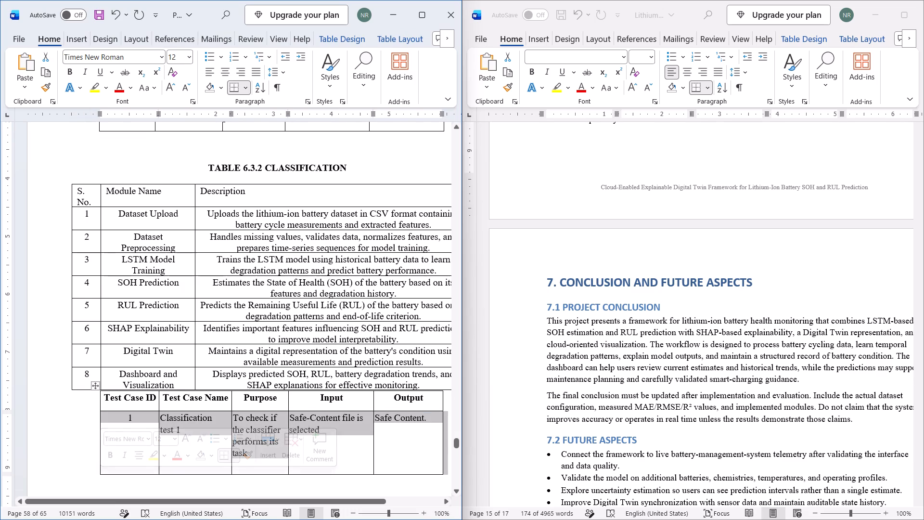
click(97, 384)
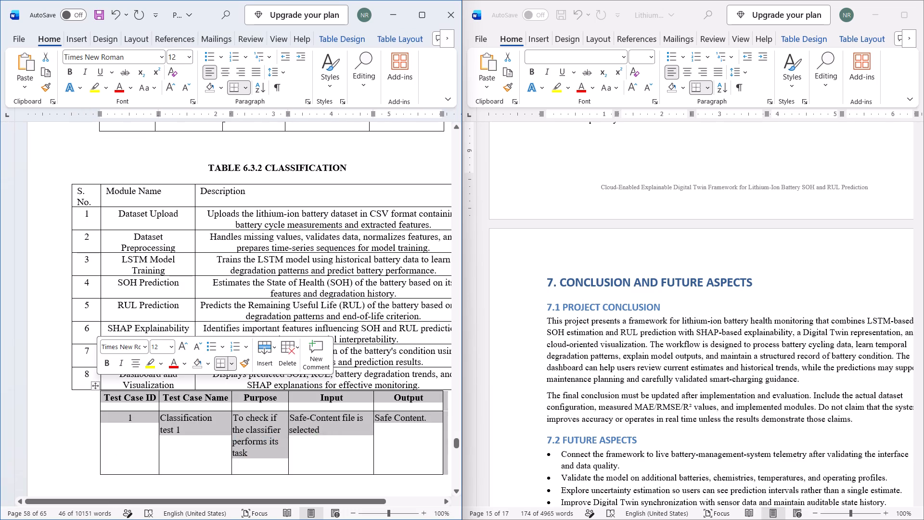
click(74, 205)
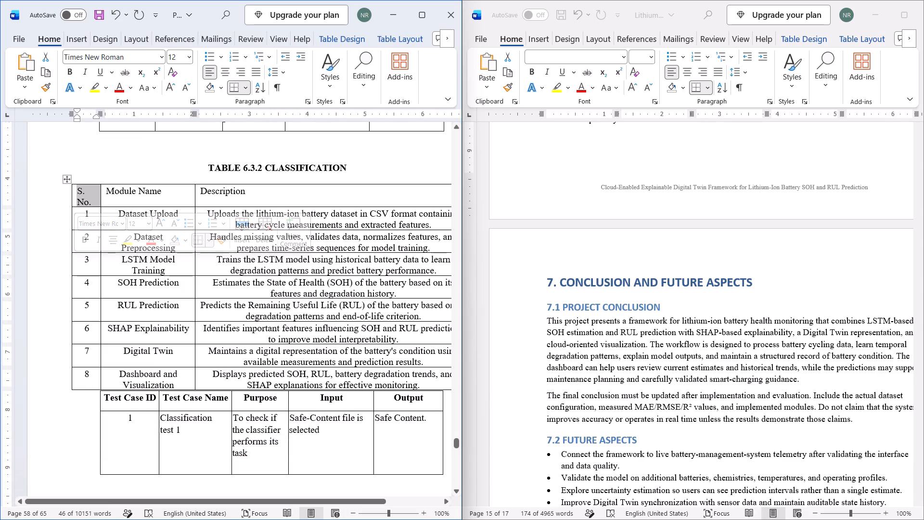
click(69, 178)
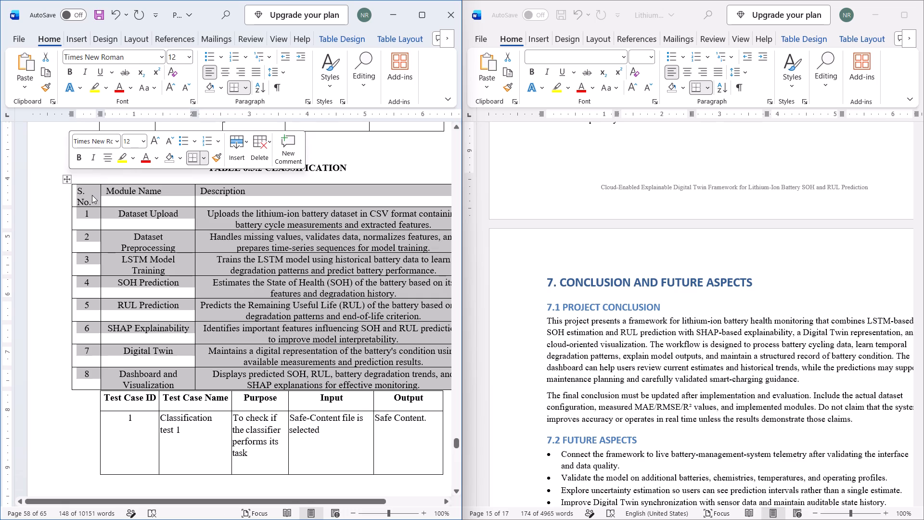
click(64, 236)
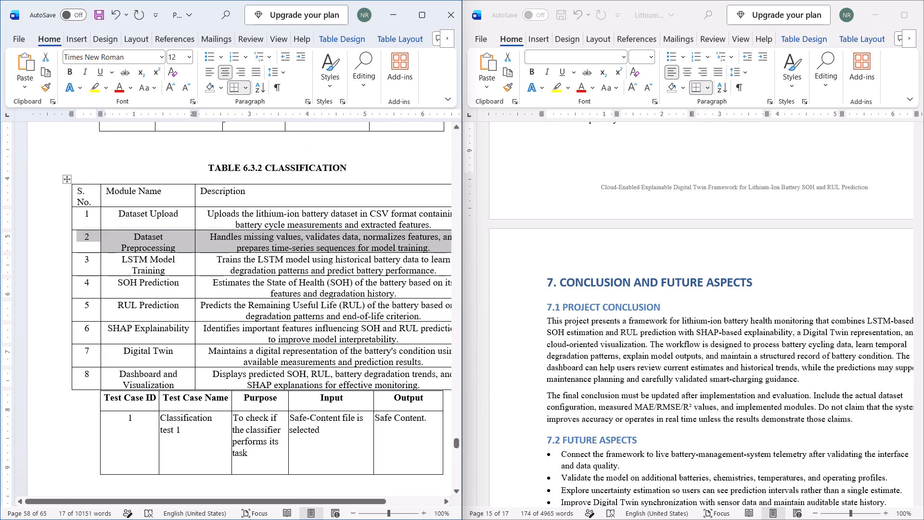
click(129, 417)
click(96, 385)
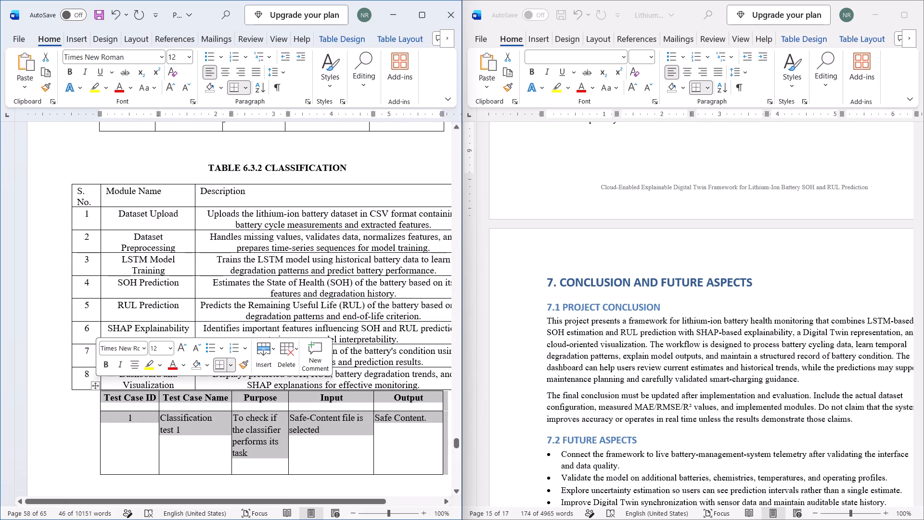
click(289, 359)
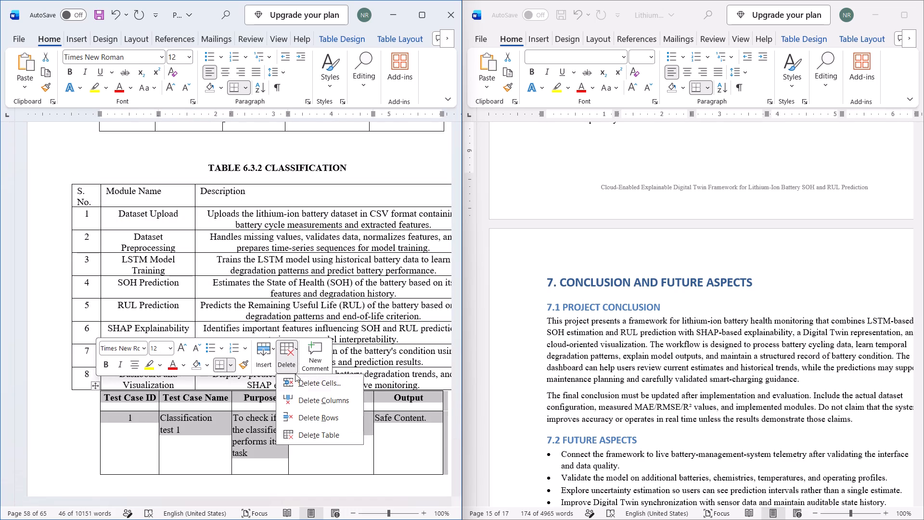
click(306, 437)
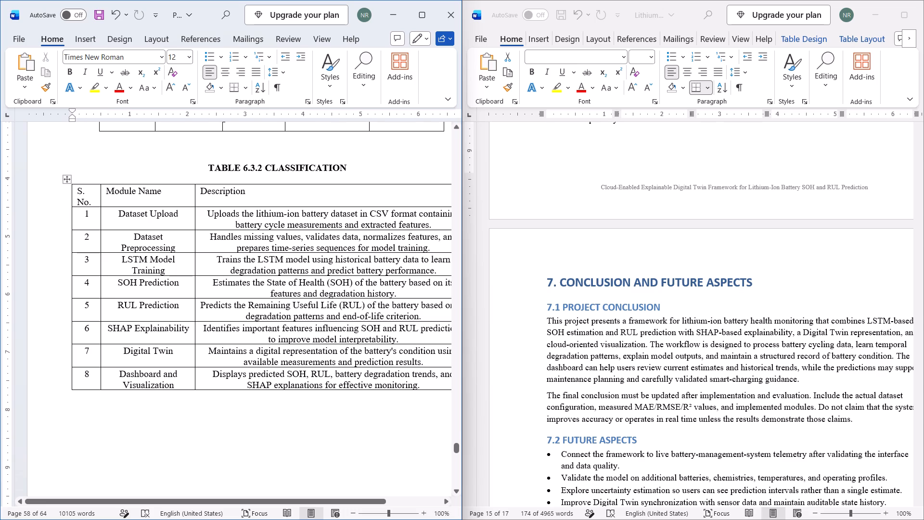
Renumber the classification table heading as TABLE 6.2 CLASSIFICATION.
scroll(273, 371, down, 1)
scroll(273, 371, up, 3)
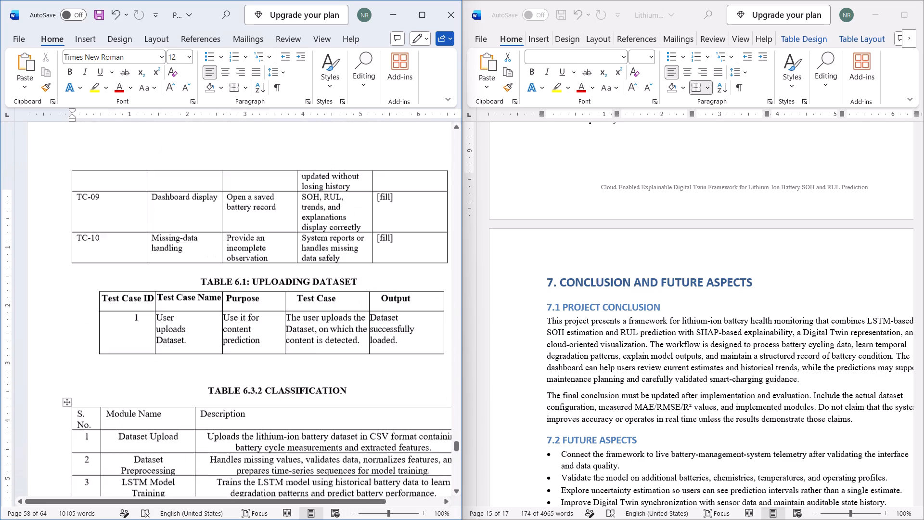
scroll(273, 371, up, 1)
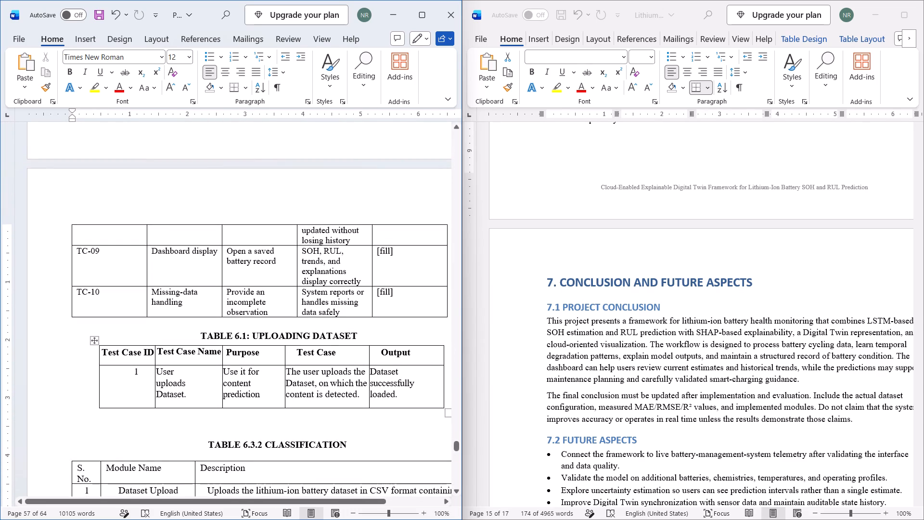
click(255, 443)
key(BackSpace)
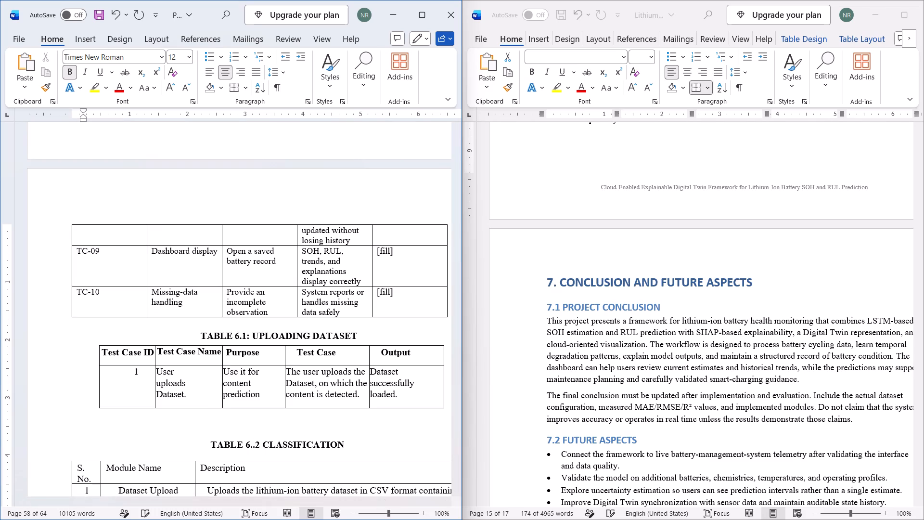
key(BackSpace)
Delete the whole old test case table under the TABLE 6.1: UPLOADING DATASET heading.
scroll(250, 401, up, 1)
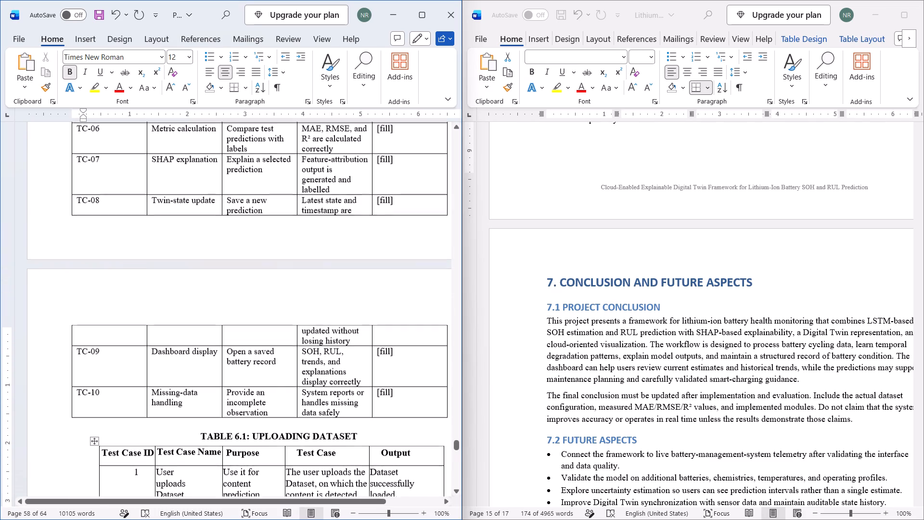
scroll(280, 457, down, 1)
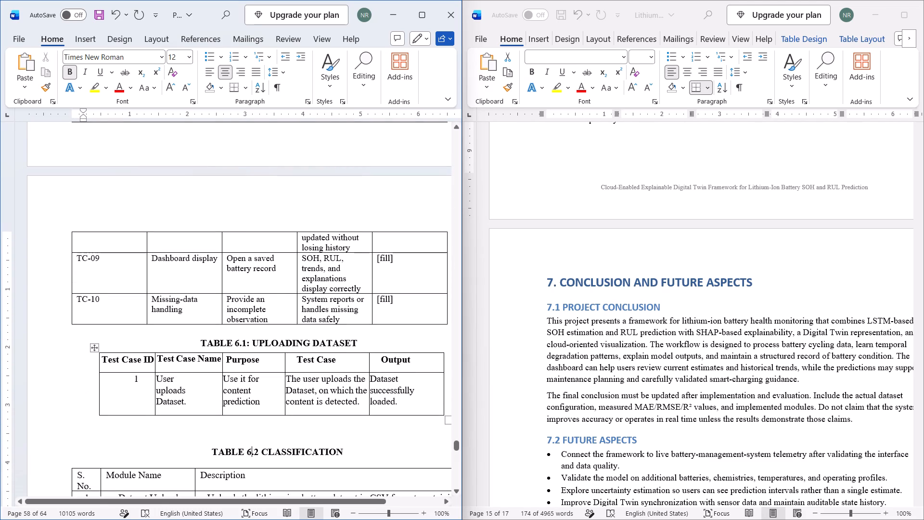
click(97, 352)
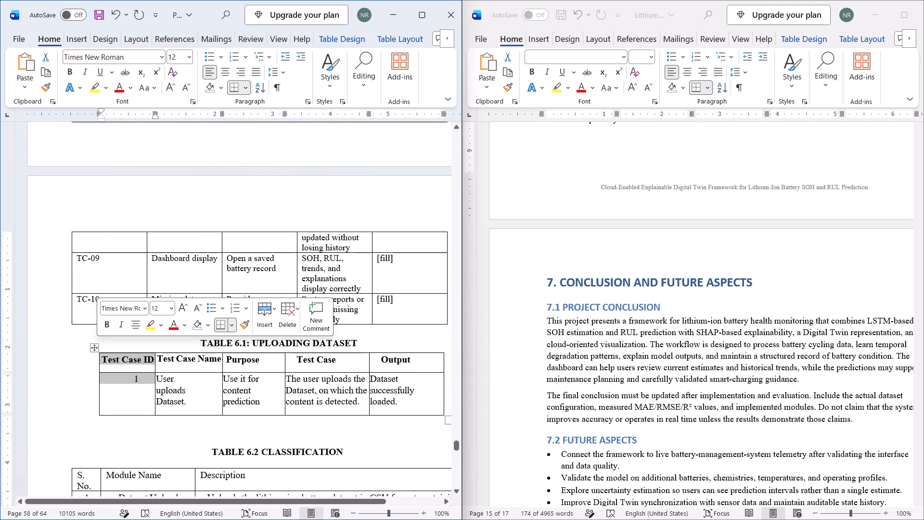
click(93, 346)
key(Delete)
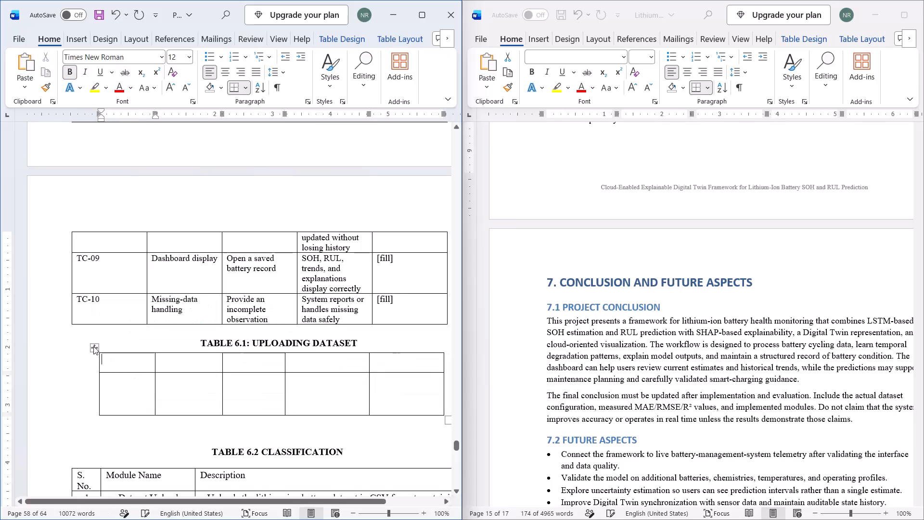
key(ctrl+z)
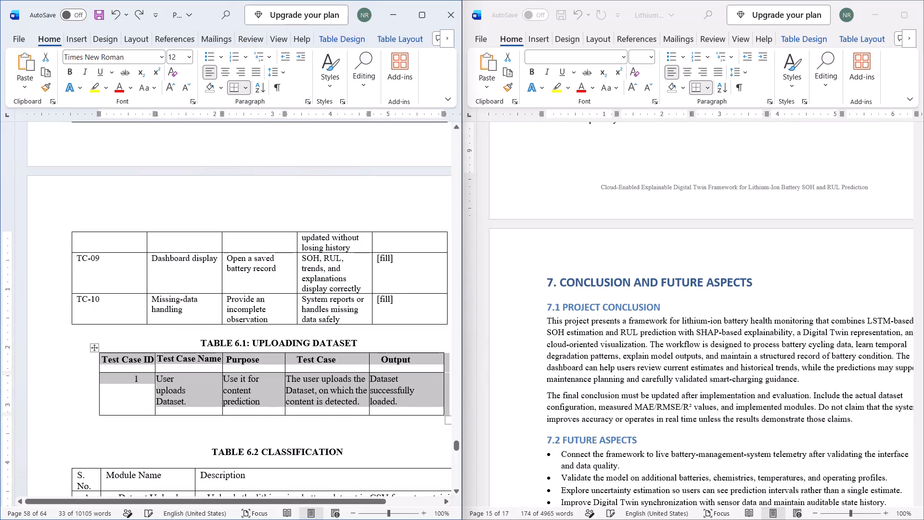
click(93, 346)
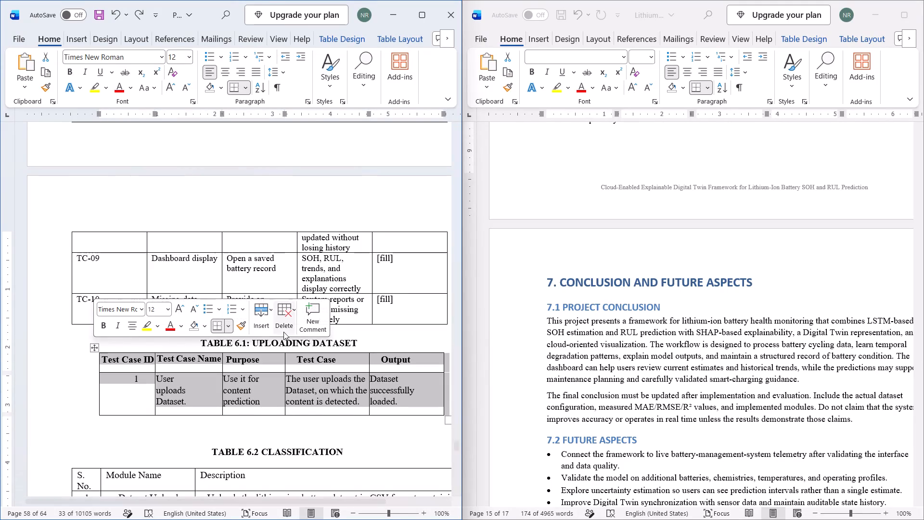
click(283, 332)
click(314, 396)
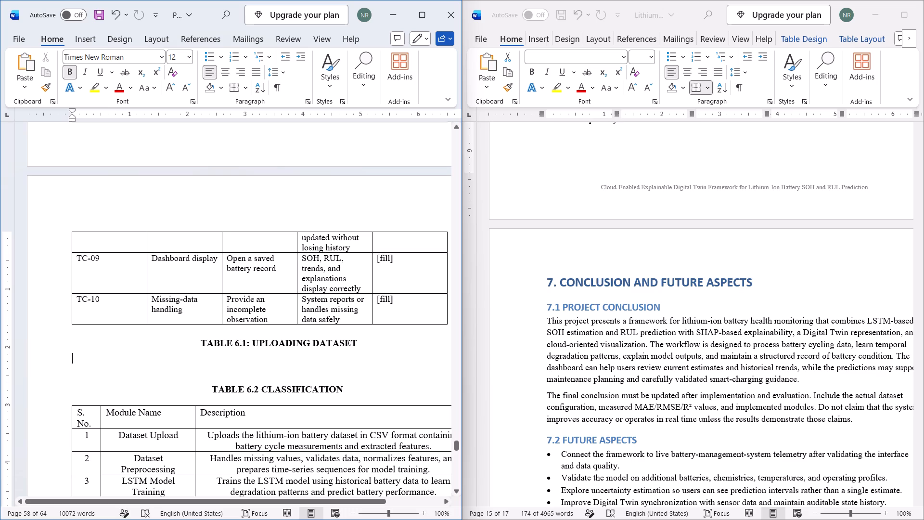
Remove the extra empty space between the TABLE 6.1 and TABLE 6.2 headings, keeping the TABLE 6.1: UPLOADING DATASET text intact.
key(BackSpace)
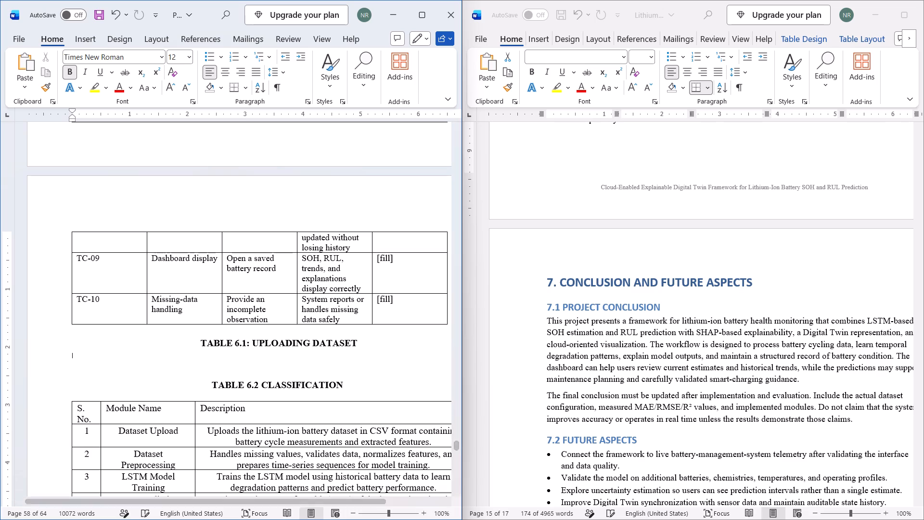
key(BackSpace)
key(BackSpace)
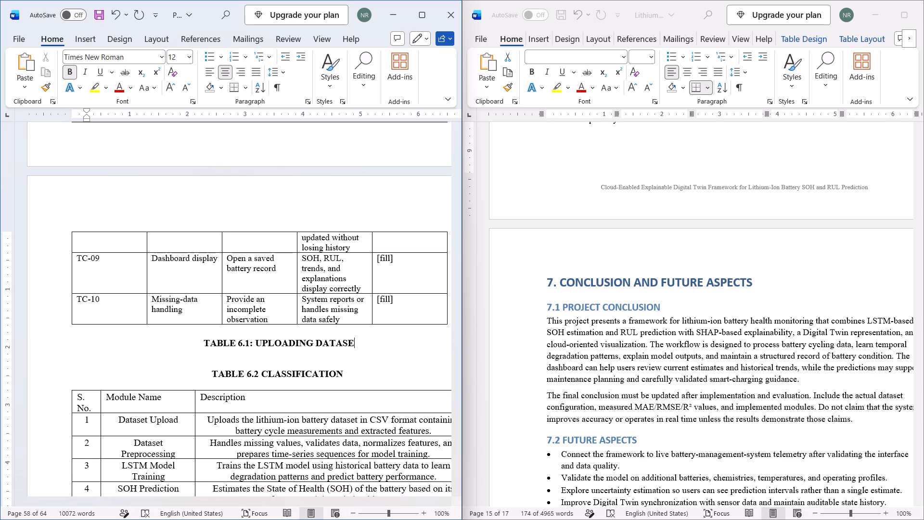
key(ctrl+z)
key(ctrl+z)
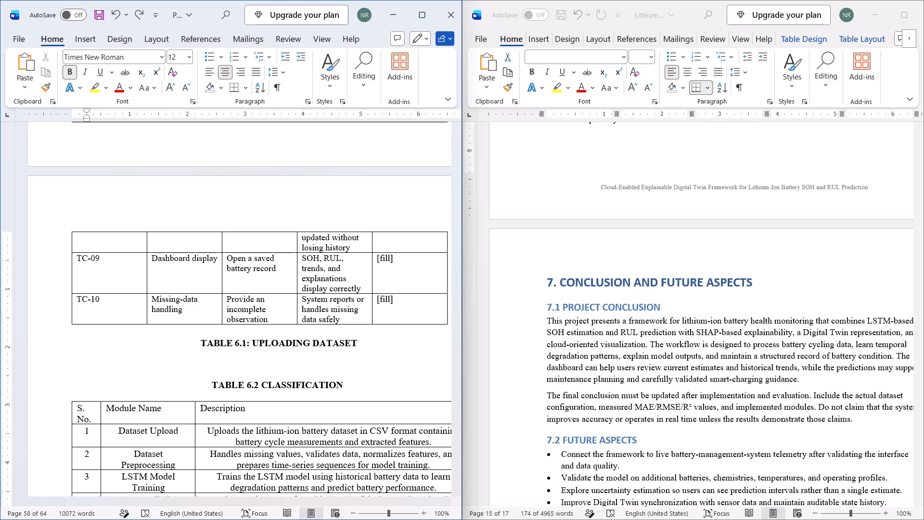
key(Print)
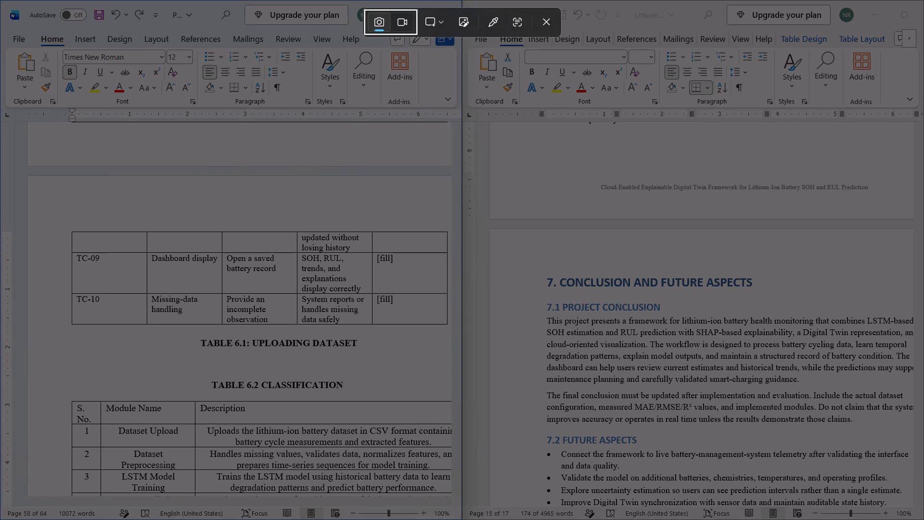
click(545, 29)
key(BackSpace)
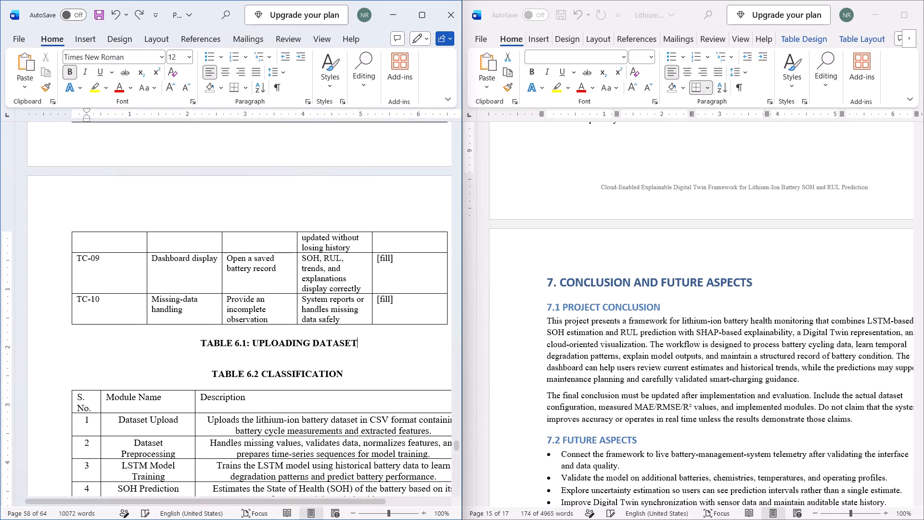
Move the TABLE 6.2 CLASSIFICATION heading to below the modules table, leaving a blank line between the TABLE 6.1 heading and that table.
drag(347, 377, 288, 378)
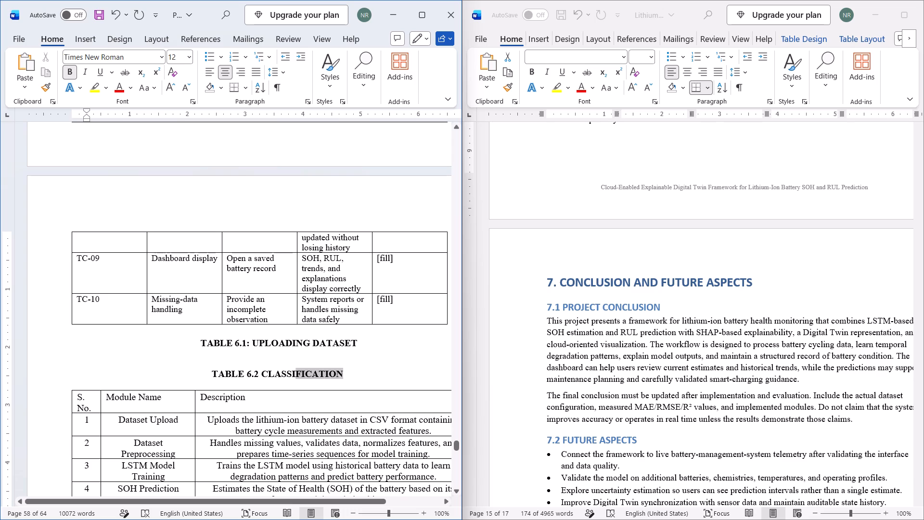
drag(288, 378, 212, 377)
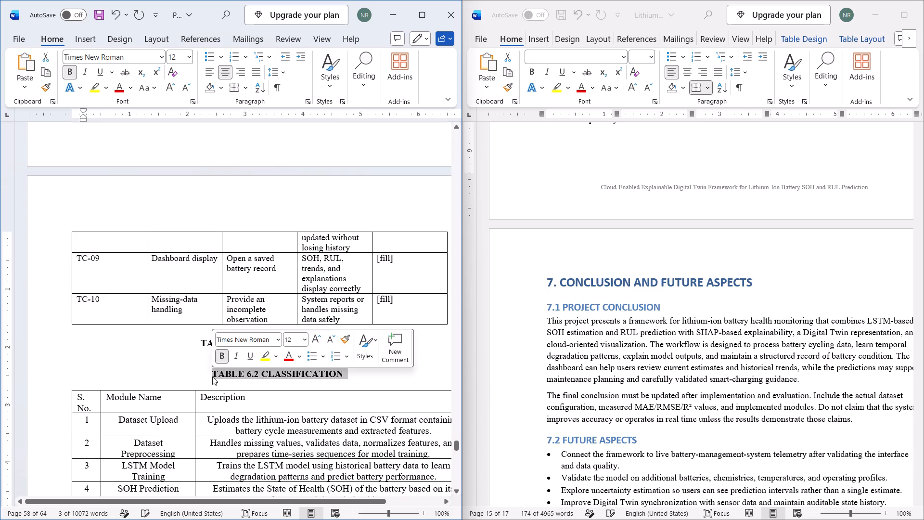
key(ctrl+c)
key(BackSpace)
key(BackSpace)
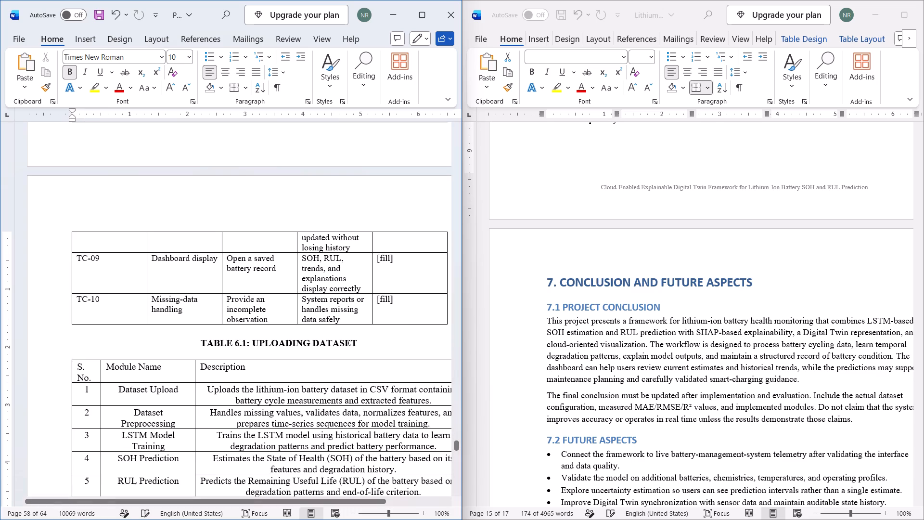
scroll(263, 384, down, 1)
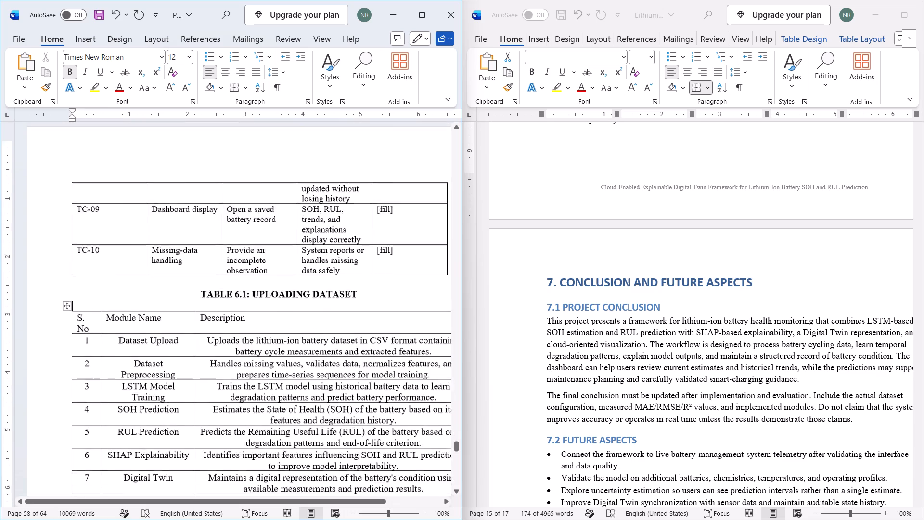
scroll(263, 384, down, 1)
key(Return)
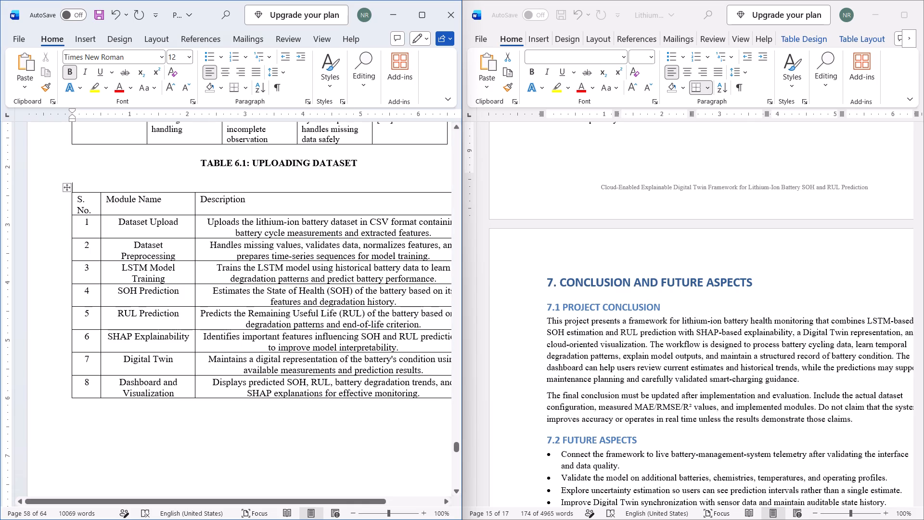
click(287, 415)
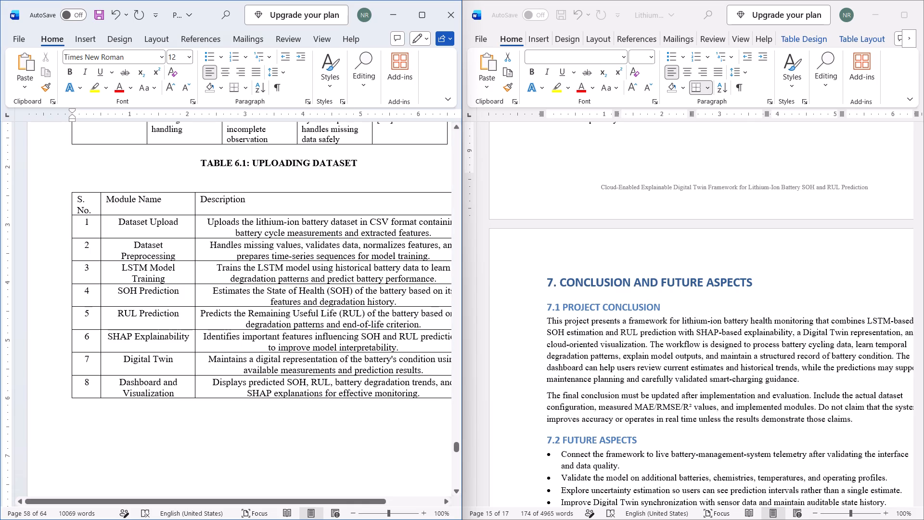
double_click(287, 415)
key(ctrl+v)
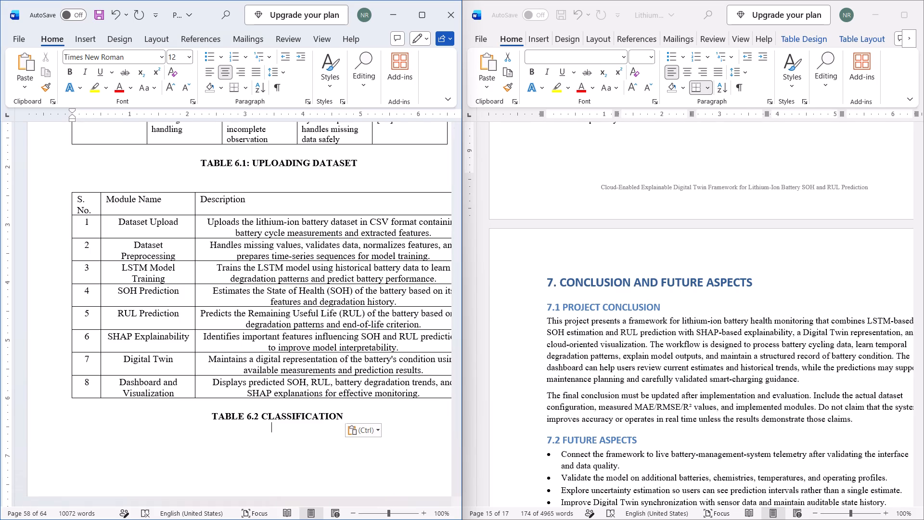
Review the validation chapter from its title page through the test case table to the modules table under TABLE 6.1.
scroll(287, 415, up, 8)
scroll(287, 415, down, 2)
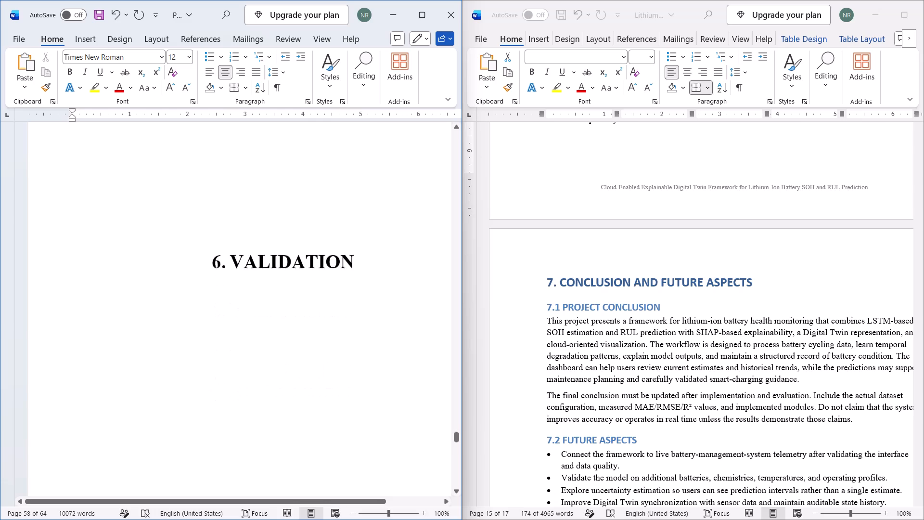
scroll(287, 415, down, 3)
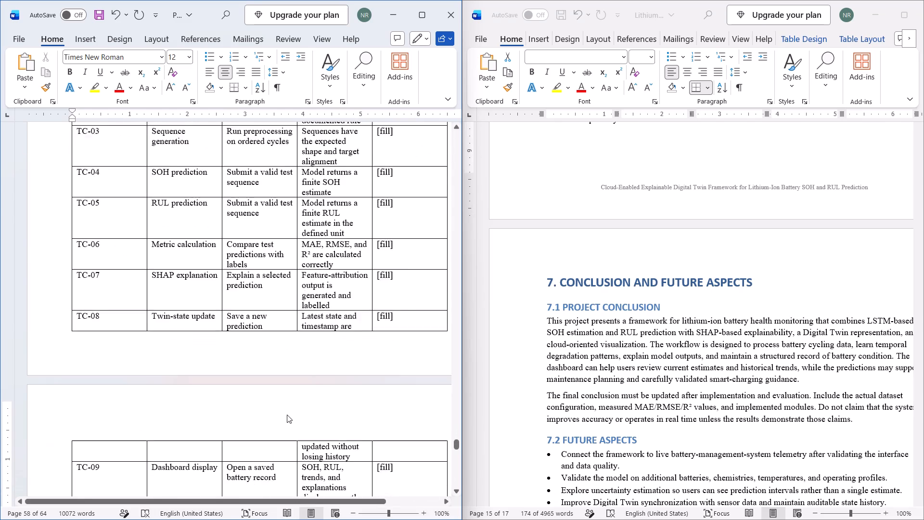
scroll(287, 415, down, 2)
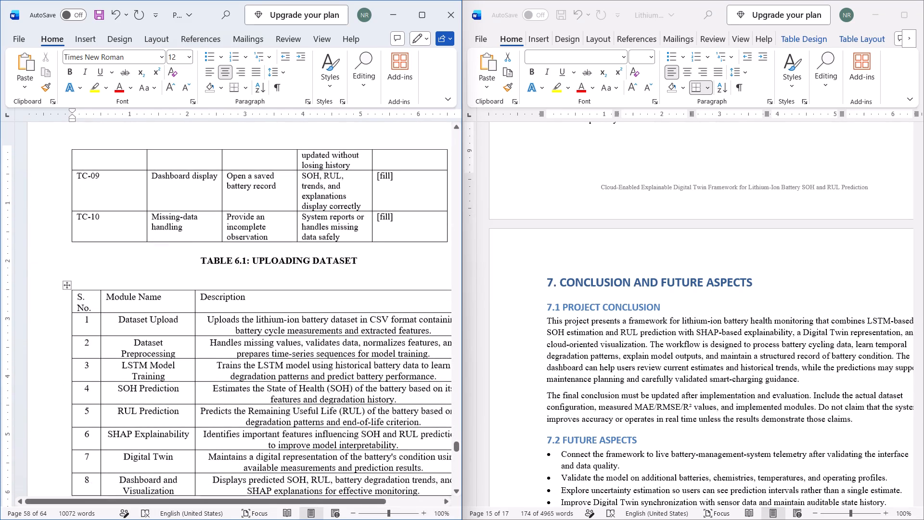
Copy the two paragraphs under 7.1 PROJECT CONCLUSION in the draft, for use in the report's conclusion chapter.
scroll(285, 409, down, 1)
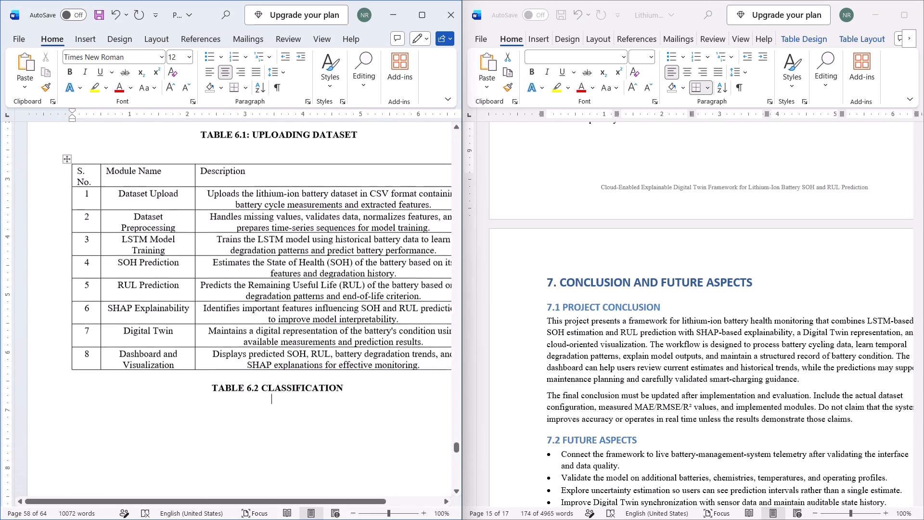
scroll(285, 409, down, 4)
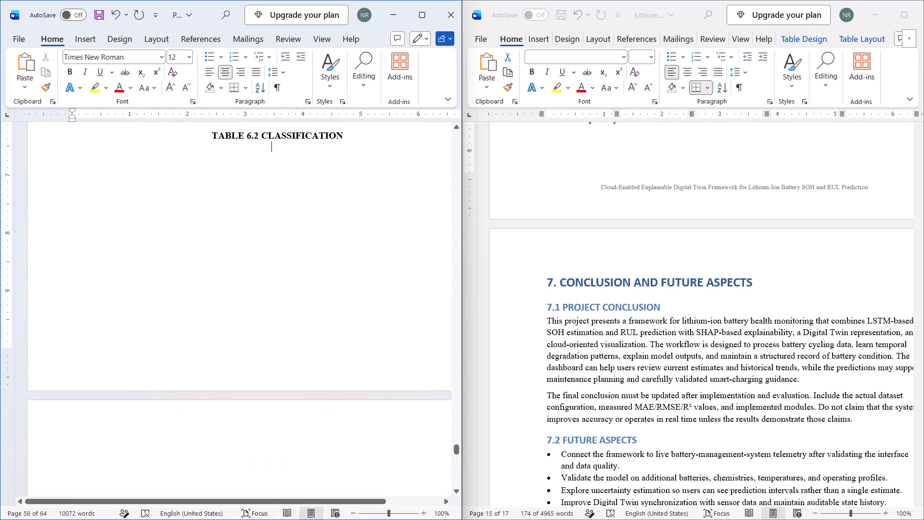
scroll(278, 390, down, 4)
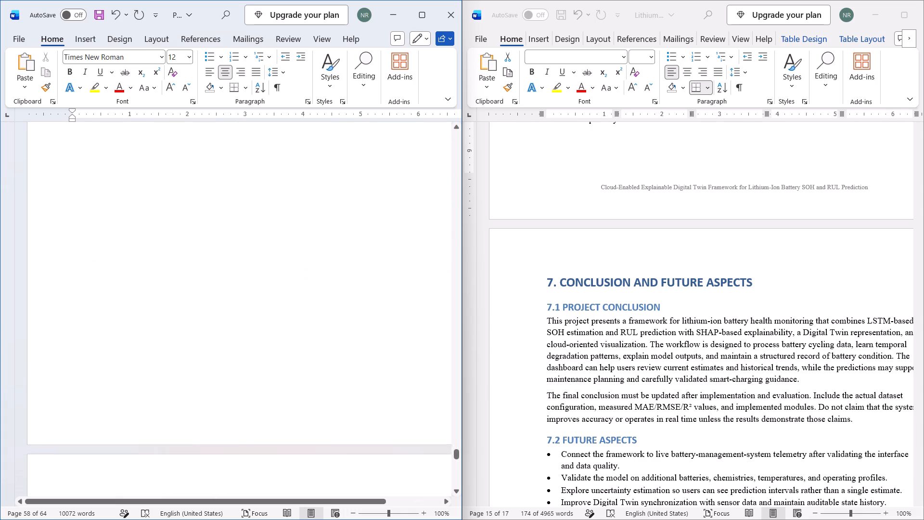
scroll(278, 390, down, 1)
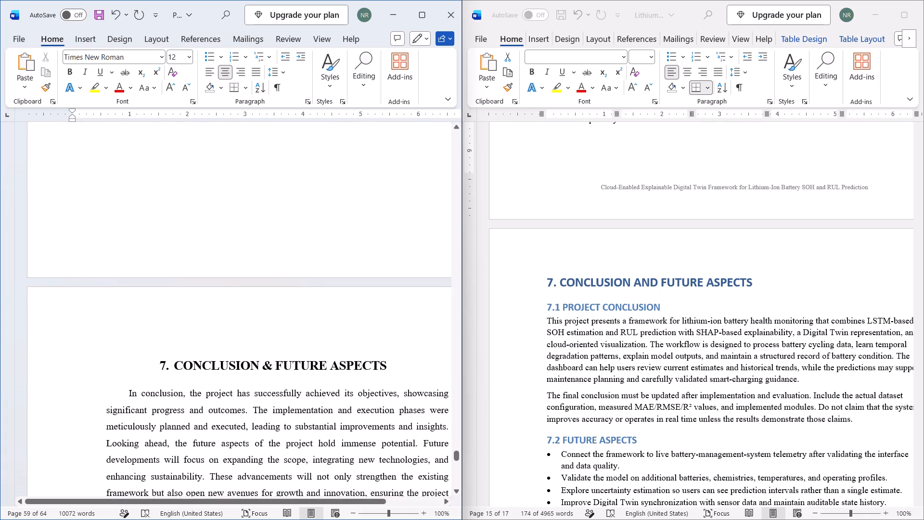
scroll(333, 298, down, 2)
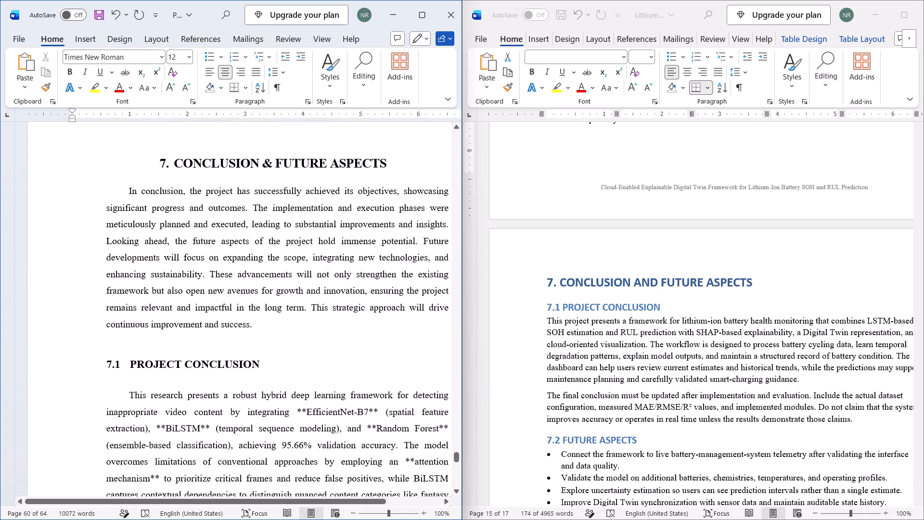
scroll(296, 323, left, 1)
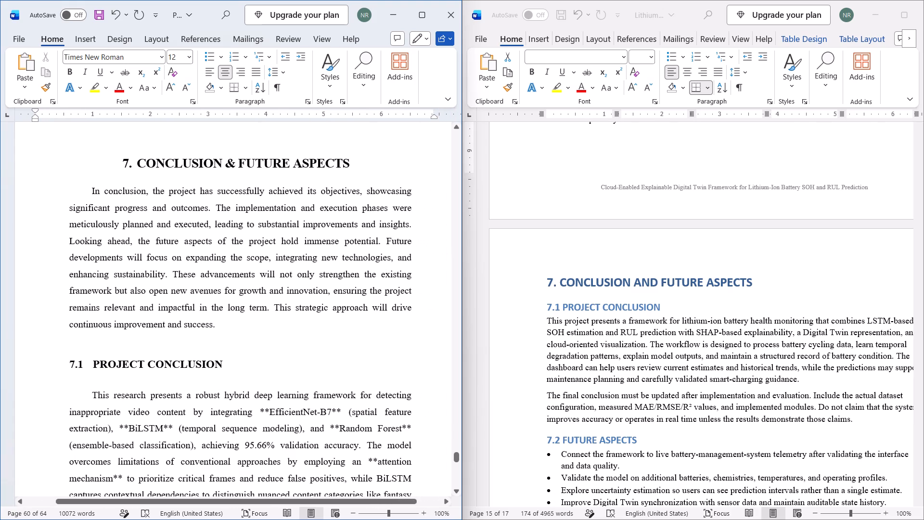
click(855, 419)
drag(853, 419, 661, 378)
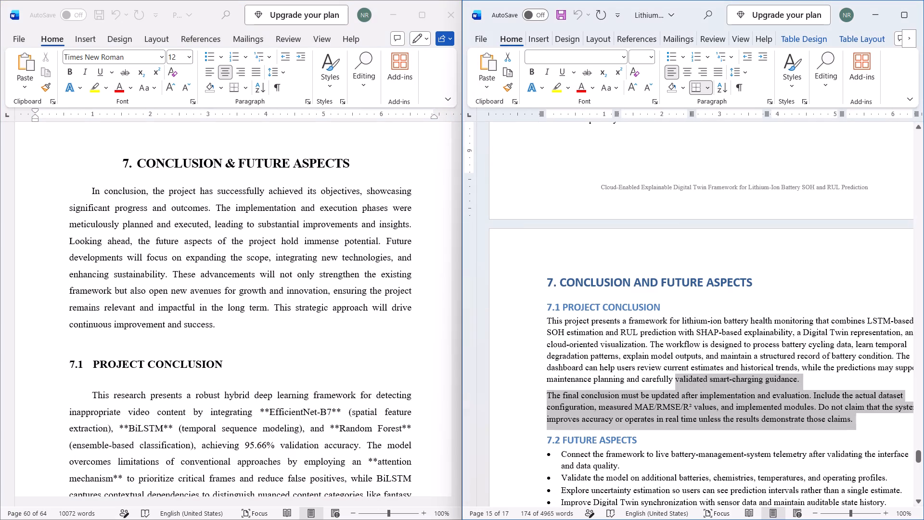
drag(661, 378, 547, 327)
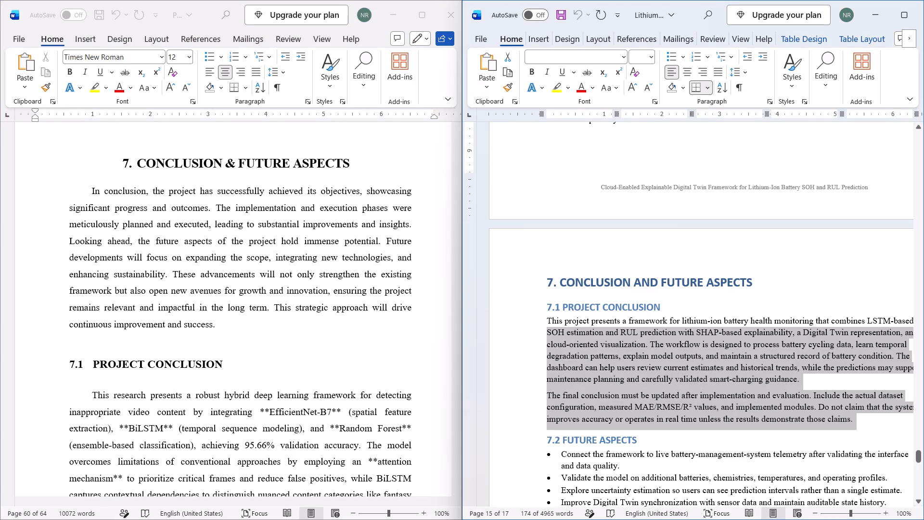
drag(547, 327, 547, 322)
key(ctrl+c)
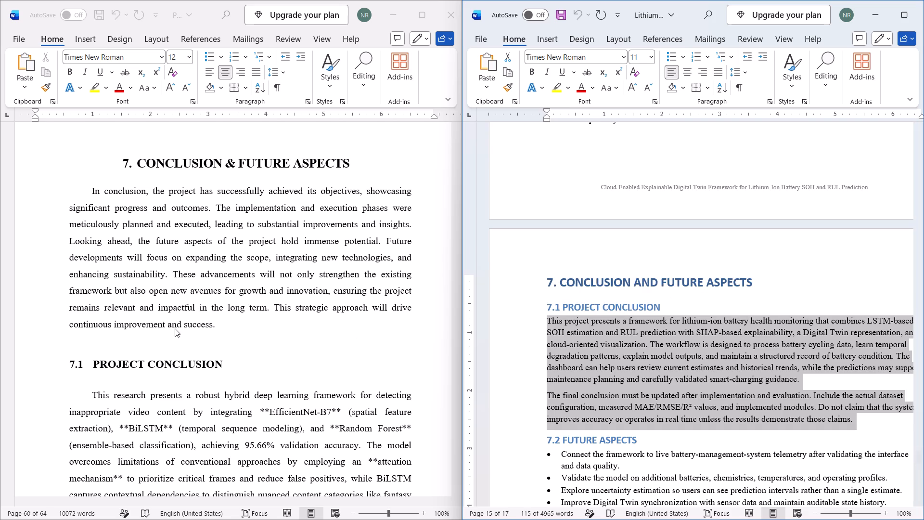
Replace the old video-content paragraphs under 7.1 PROJECT CONCLUSION in the report with the copied battery text, pasted as plain text.
scroll(251, 382, down, 3)
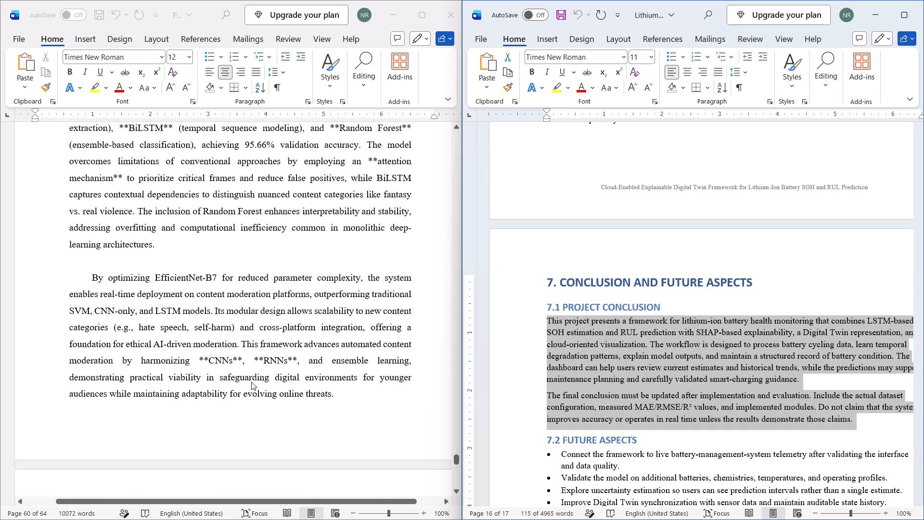
scroll(251, 382, up, 1)
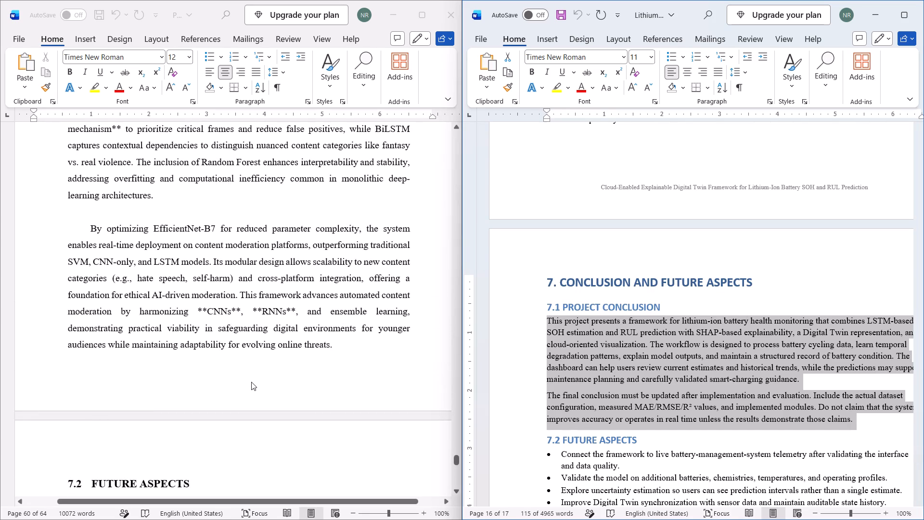
scroll(251, 382, up, 2)
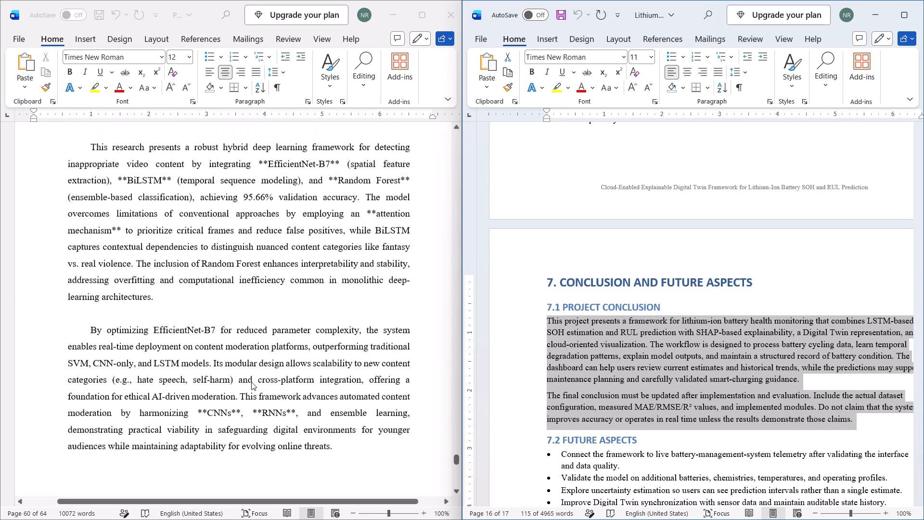
click(330, 455)
drag(334, 450, 309, 424)
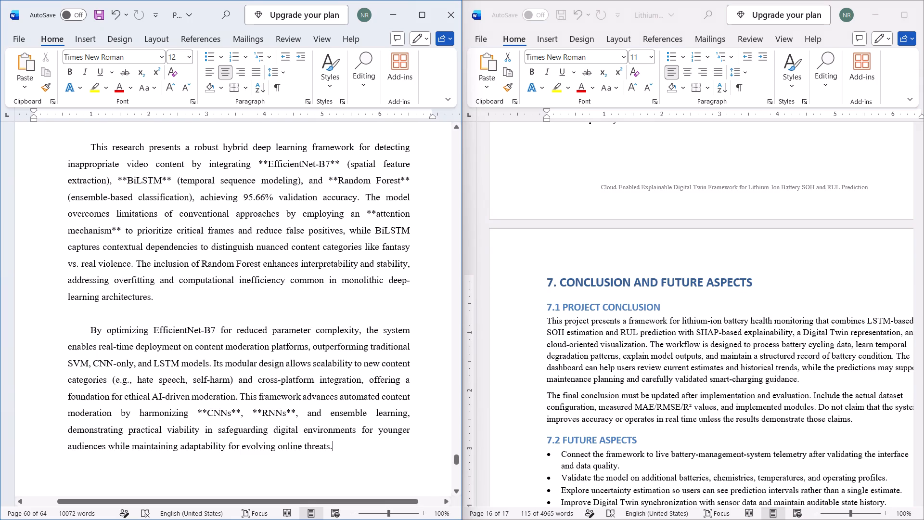
drag(309, 424, 94, 148)
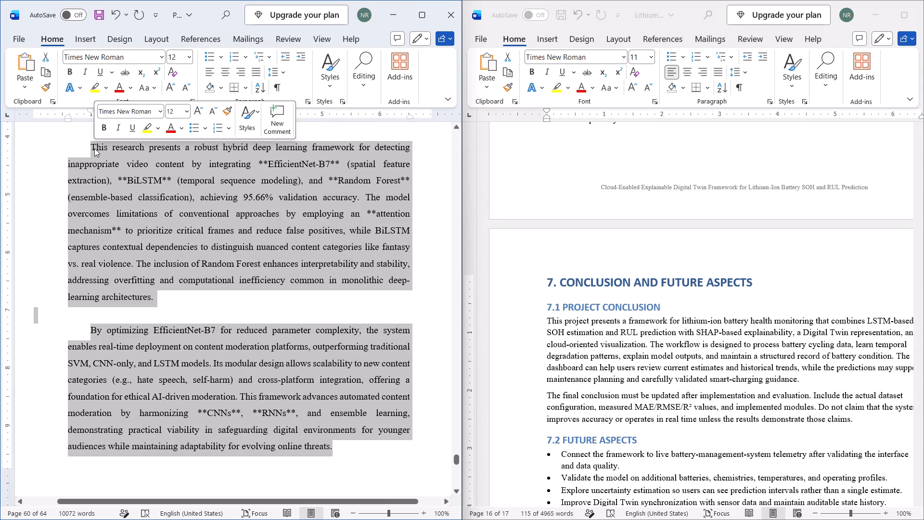
key(ctrl+shift+v)
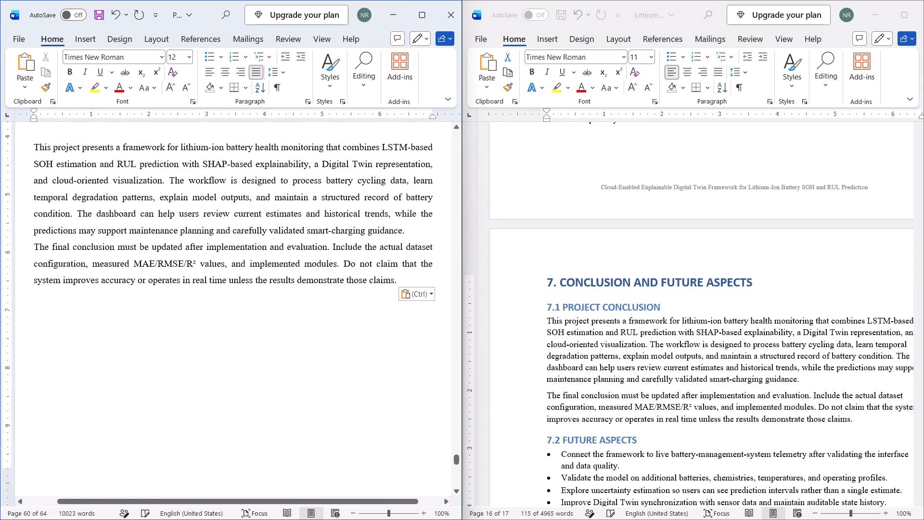
scroll(198, 300, up, 1)
scroll(198, 300, down, 2)
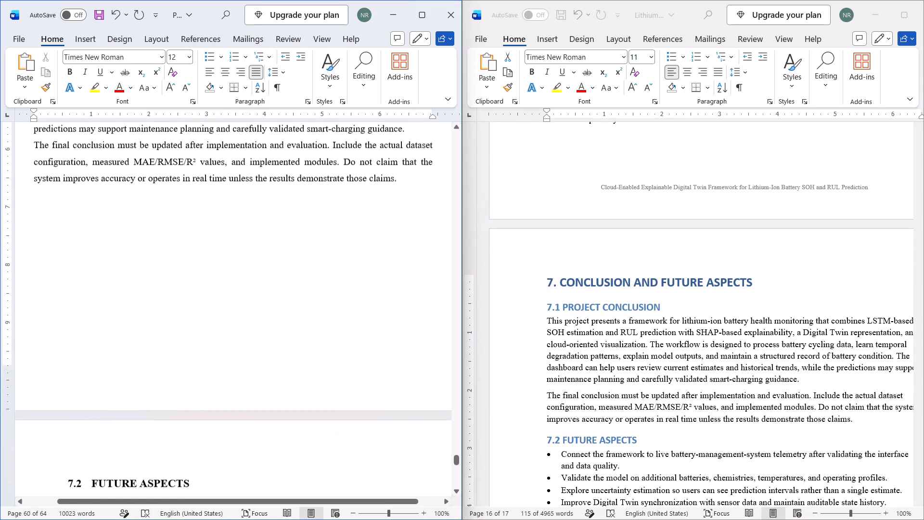
scroll(198, 300, down, 1)
scroll(198, 300, up, 3)
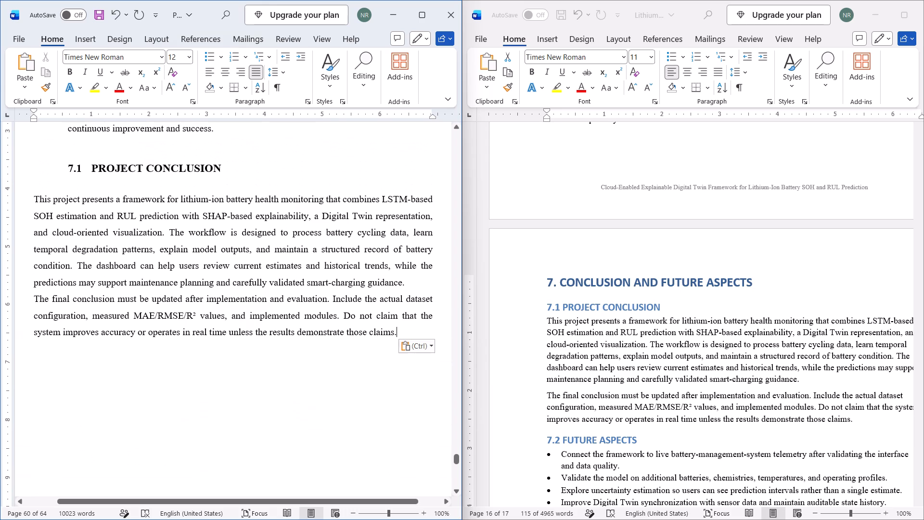
Set the line spacing of the two new 7.1 PROJECT CONCLUSION paragraphs to 1.5 lines.
click(320, 368)
drag(396, 335, 20, 215)
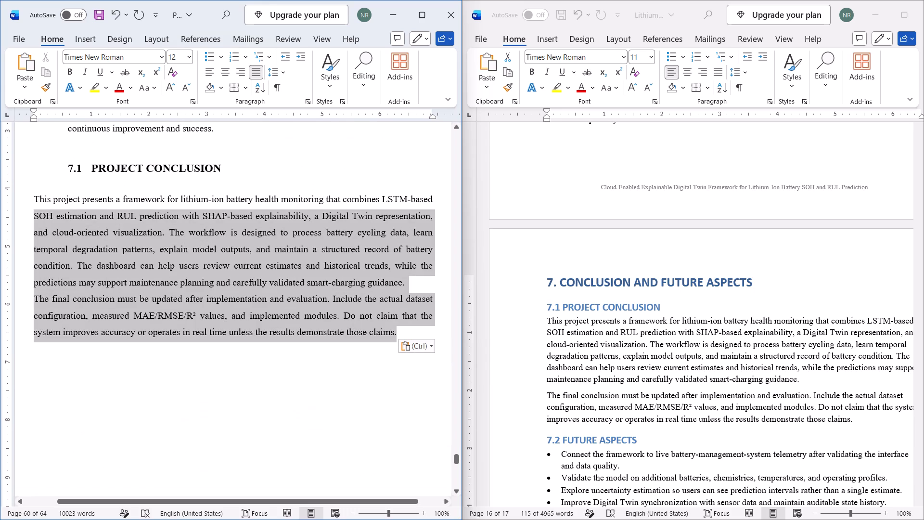
drag(20, 215, 0, 207)
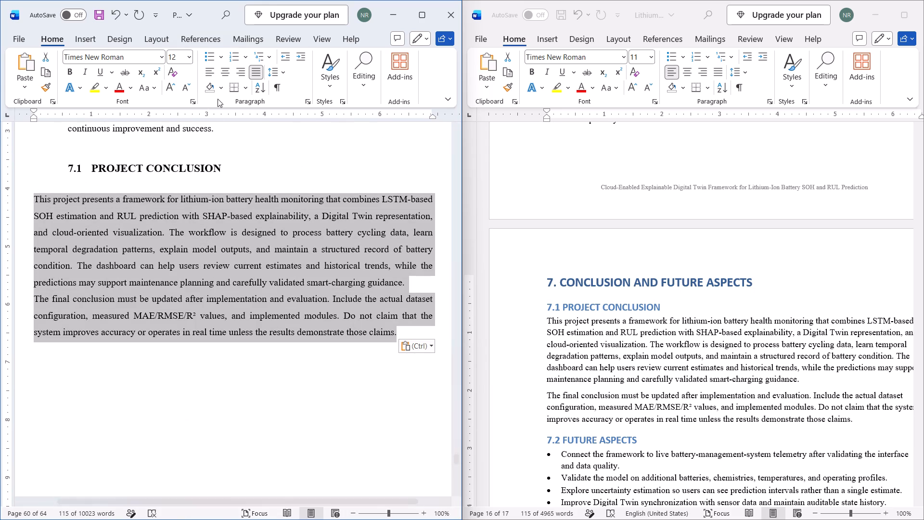
click(282, 75)
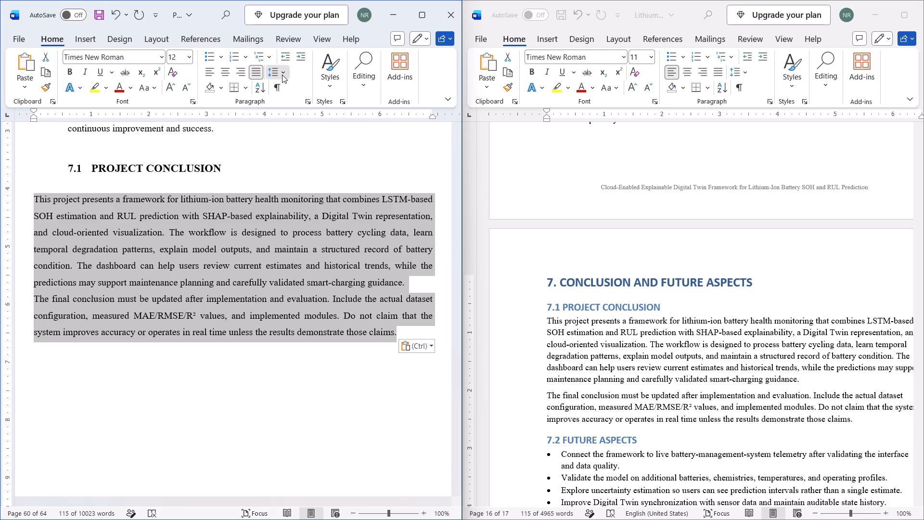
click(305, 123)
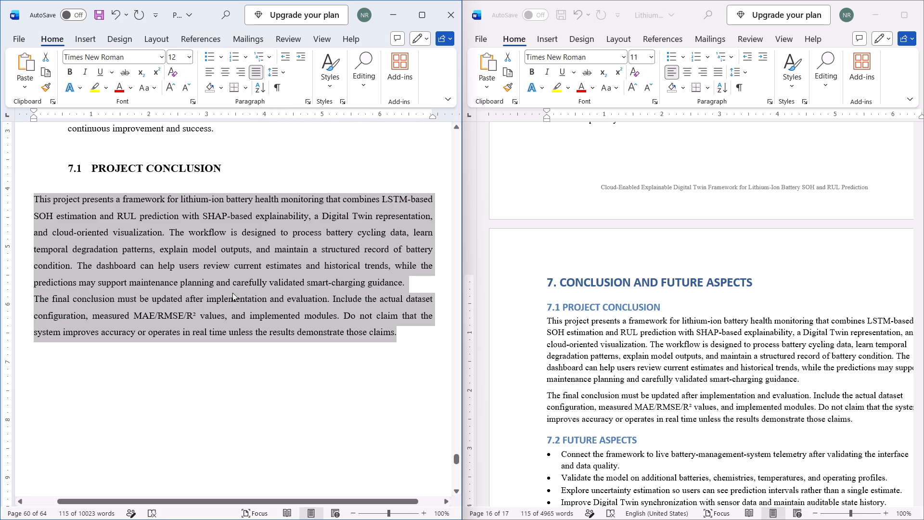
Set the right indent of both 7.1 PROJECT CONCLUSION paragraphs to about 0.28 inch, in line with the surrounding body text.
click(249, 372)
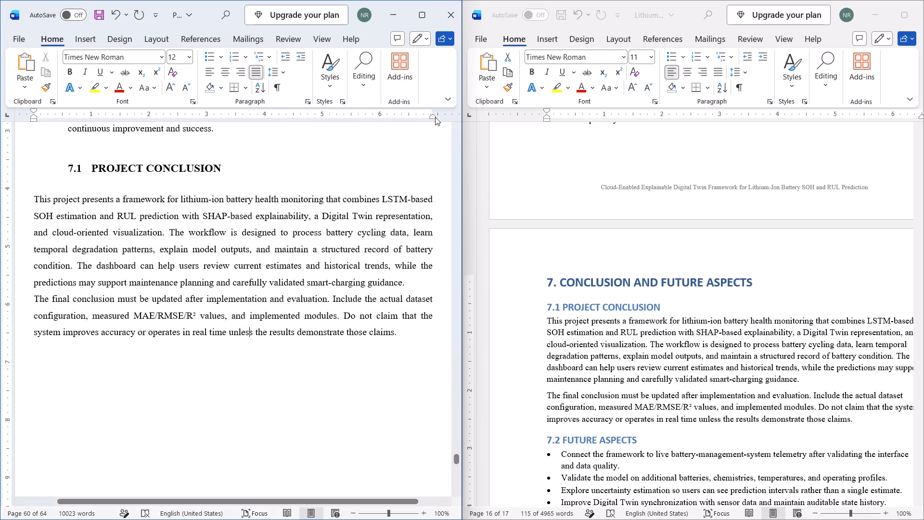
drag(435, 119, 413, 119)
click(155, 361)
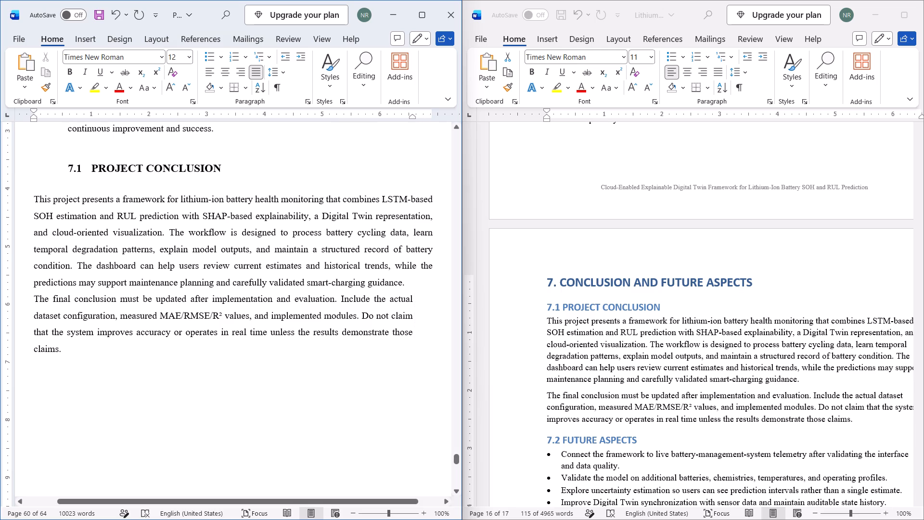
drag(77, 352, 37, 227)
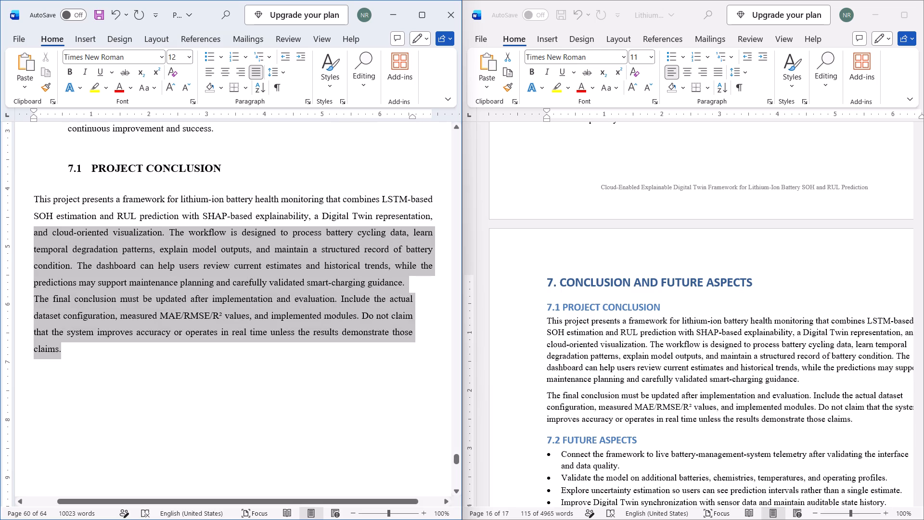
drag(37, 227, 35, 209)
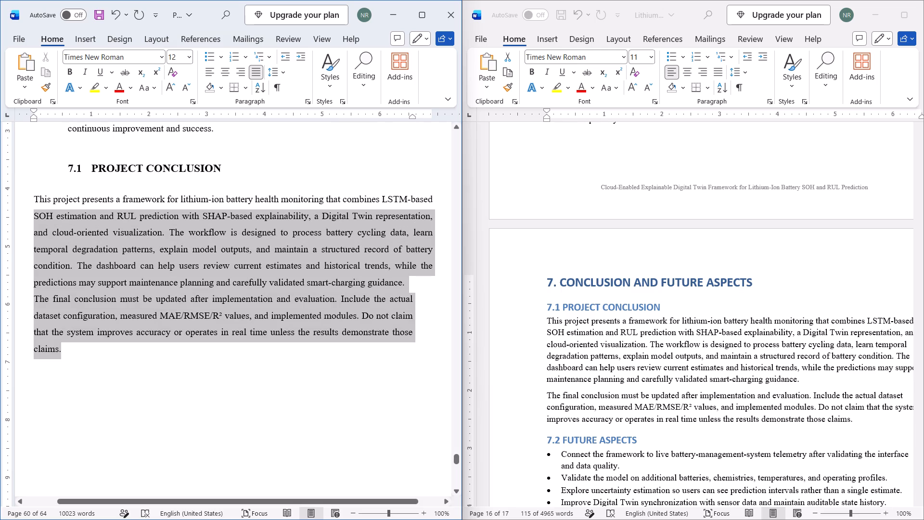
drag(35, 209, 34, 207)
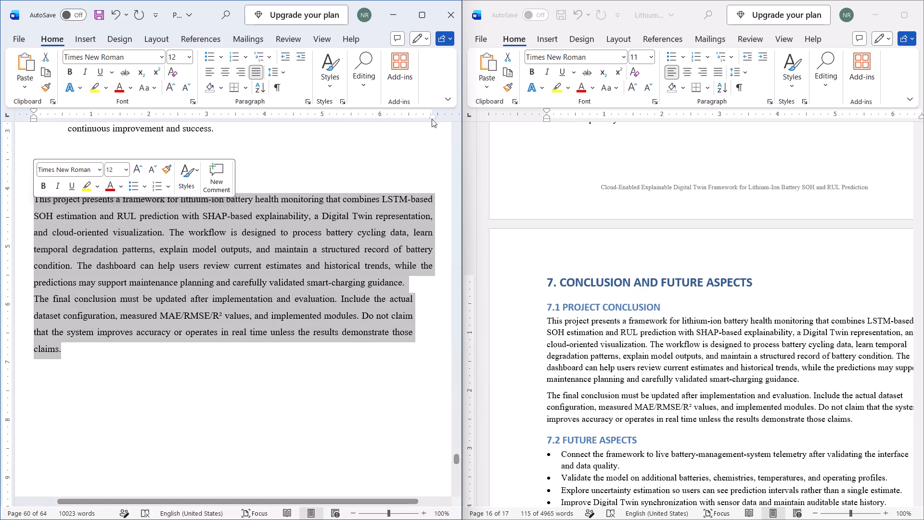
drag(430, 117, 421, 117)
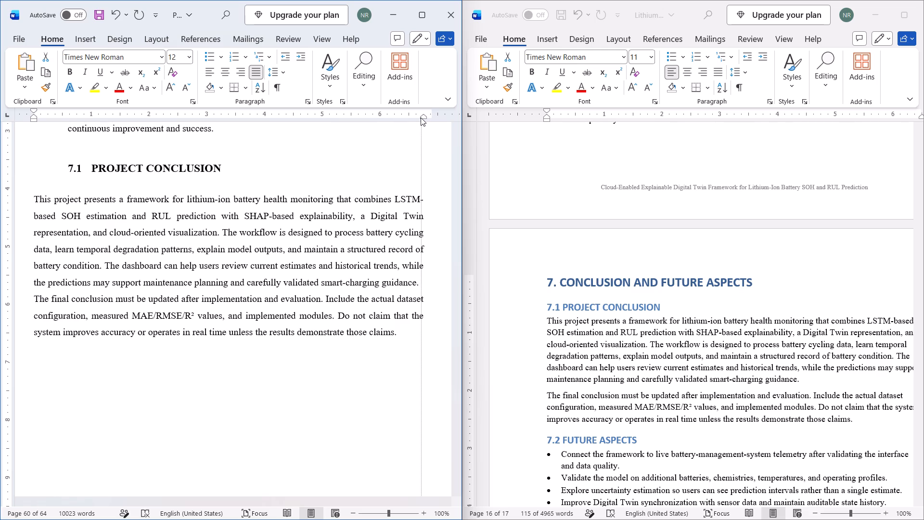
drag(421, 117, 414, 117)
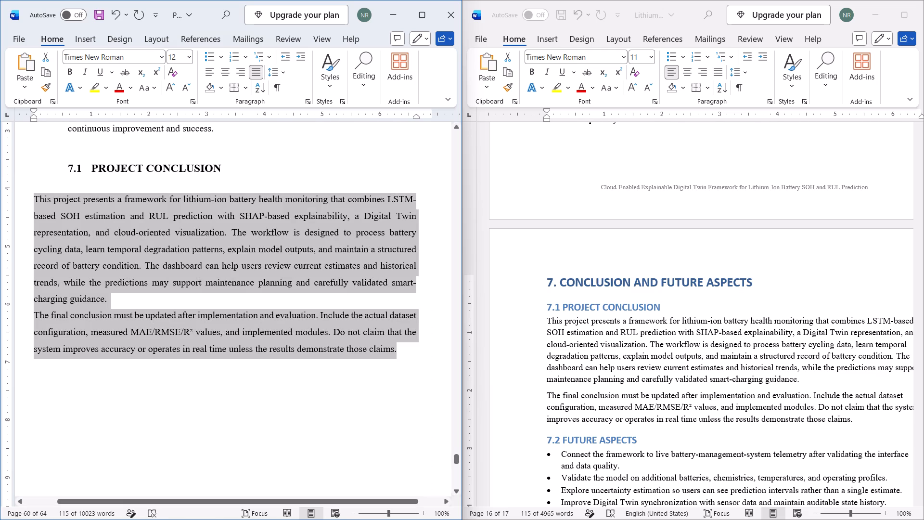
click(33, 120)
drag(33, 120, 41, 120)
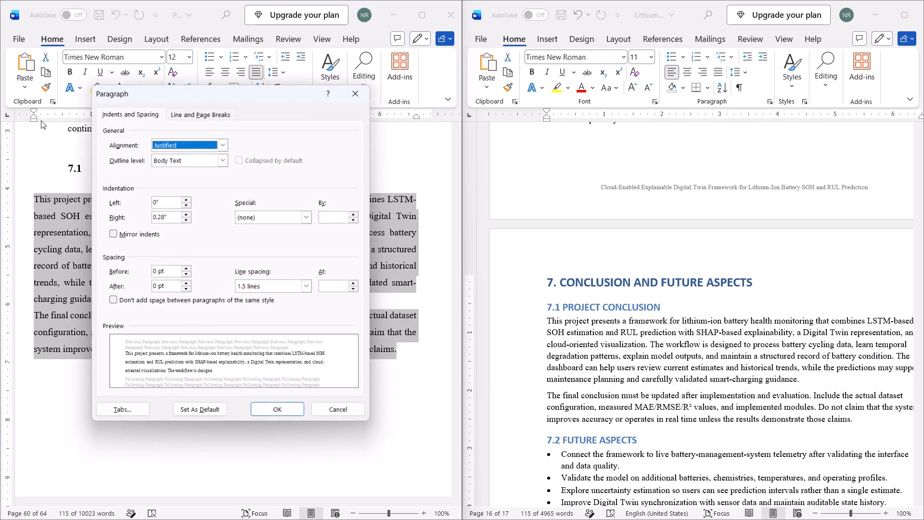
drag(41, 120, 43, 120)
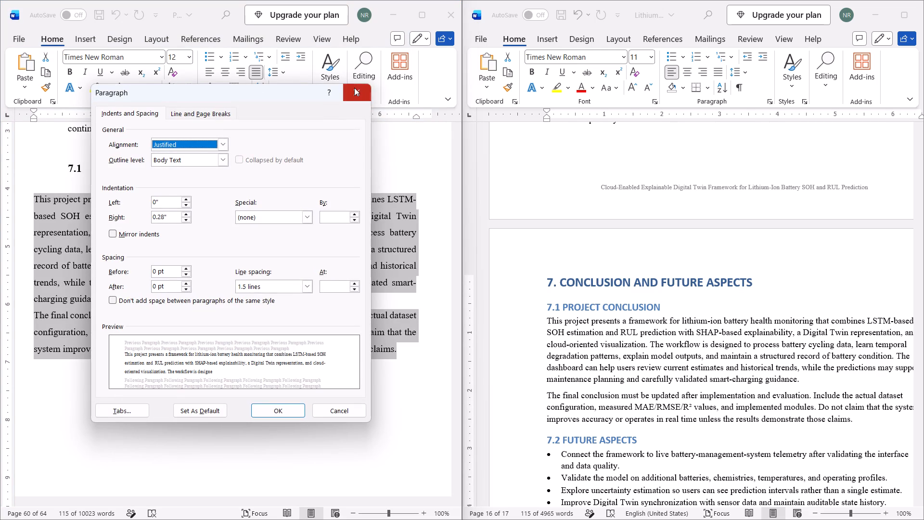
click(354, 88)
Indent both 7.1 PROJECT CONCLUSION paragraphs about 0.6 inch on the left, with a first-line indent of about 0.3 inch.
drag(34, 118, 66, 120)
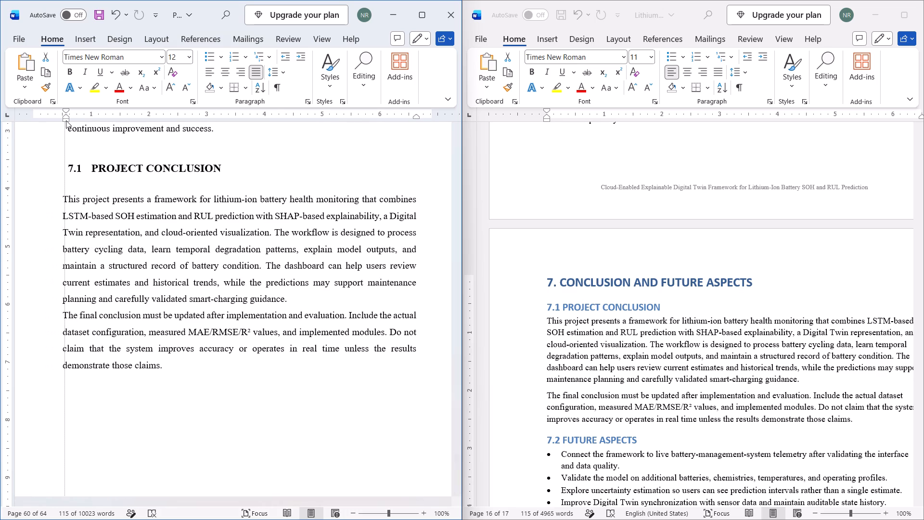
drag(66, 120, 68, 121)
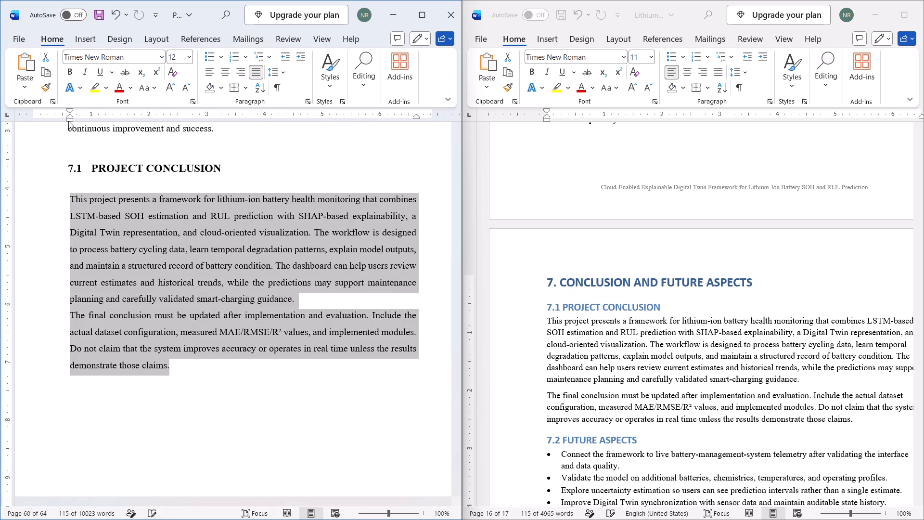
drag(70, 110, 86, 115)
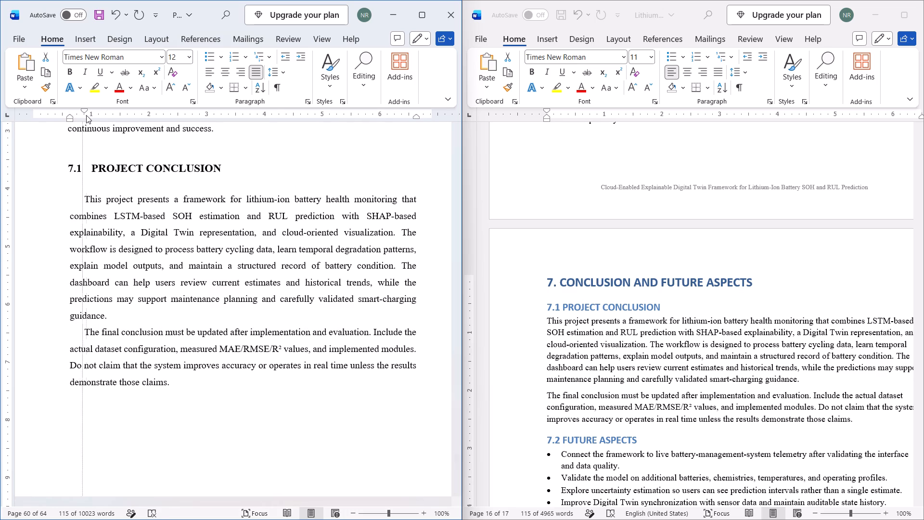
drag(86, 115, 88, 116)
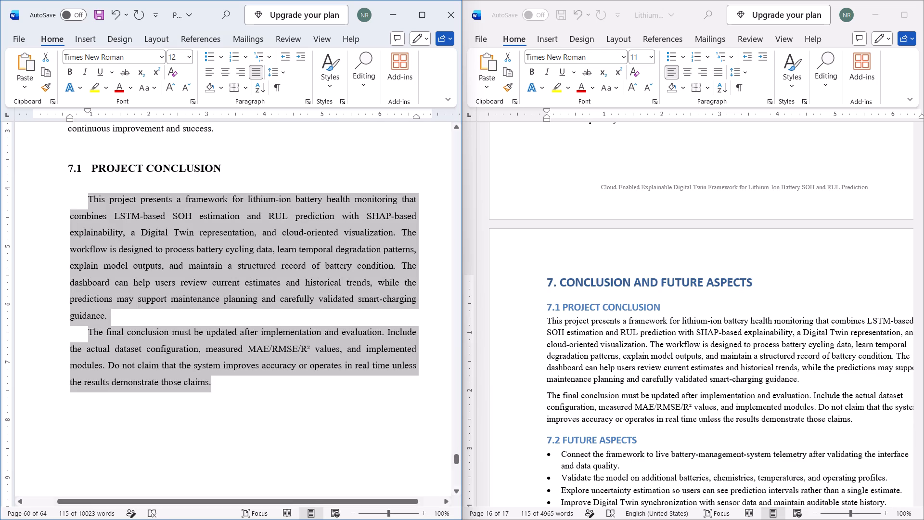
Reduce the left indent of both 7.1 PROJECT CONCLUSION paragraphs to about 0.56 inch, in line with the body text above.
click(69, 119)
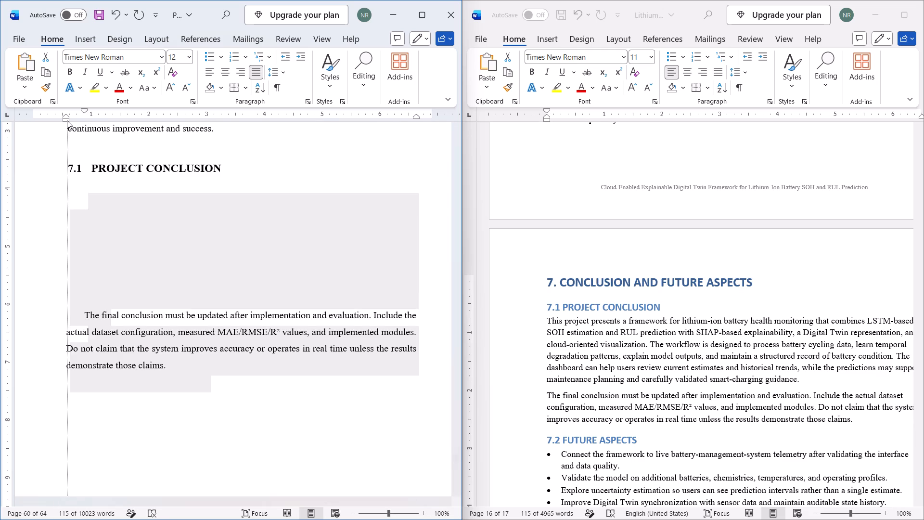
click(142, 453)
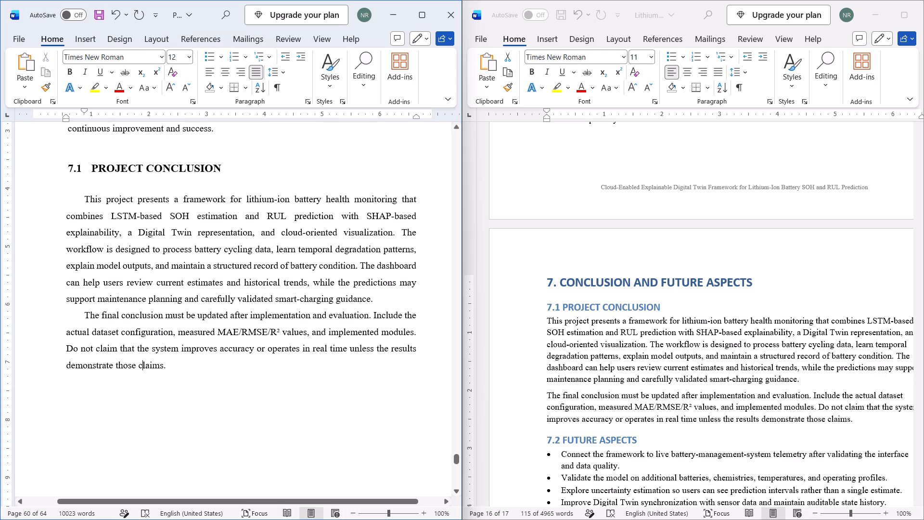
Delete the lower blank lines beneath the last 7.1 PROJECT CONCLUSION paragraph, keeping the number of the 7.2 FUTURE ASPECTS heading.
scroll(348, 360, down, 1)
click(215, 395)
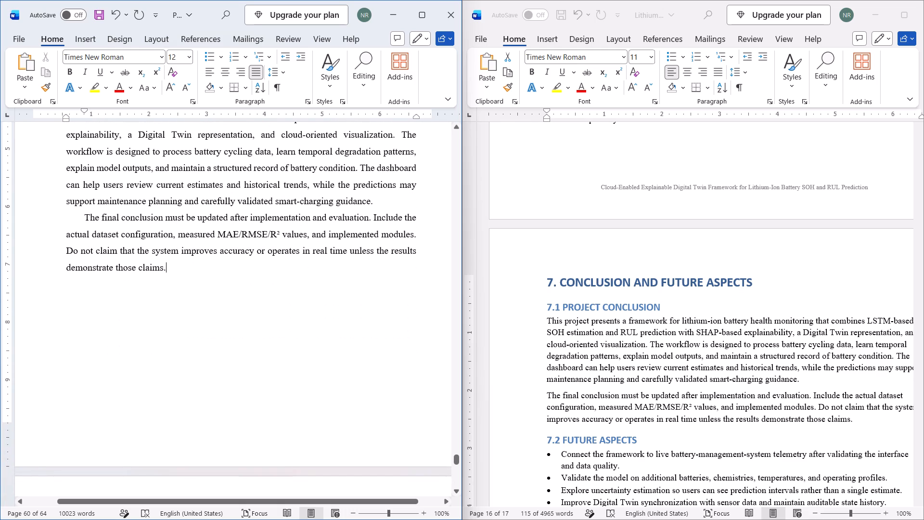
double_click(215, 395)
double_click(138, 403)
key(ctrl+a)
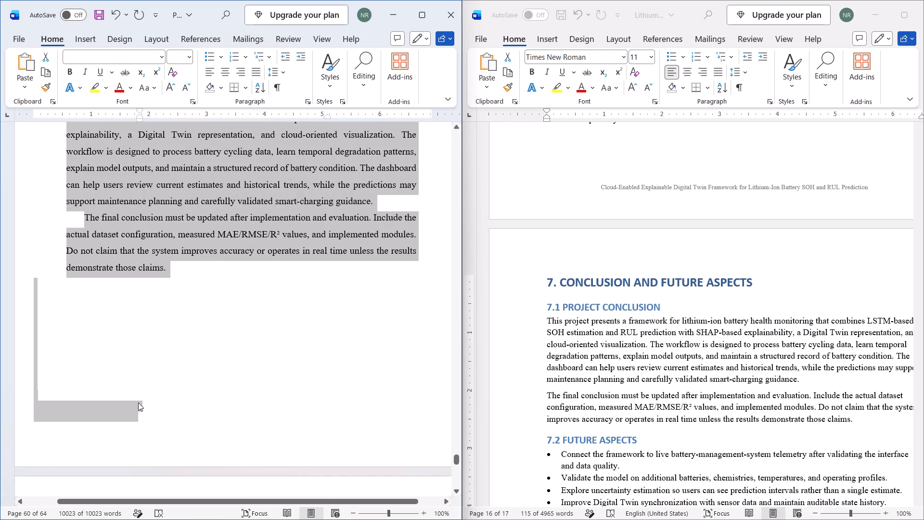
click(139, 416)
drag(139, 416, 67, 378)
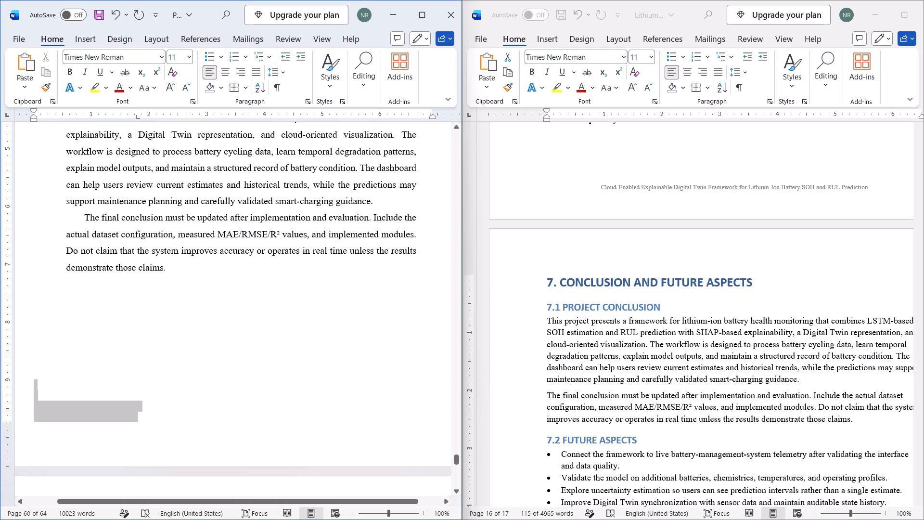
drag(67, 378, 57, 366)
key(BackSpace)
key(BackSpace)
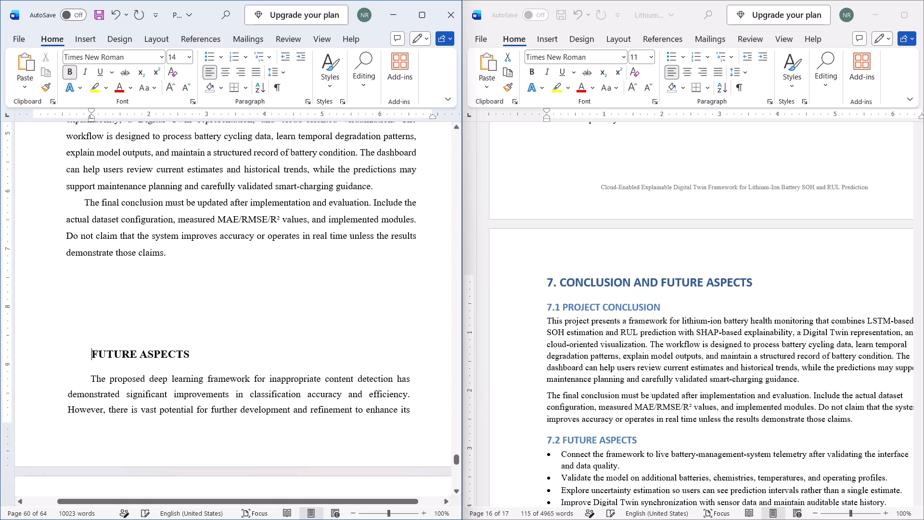
key(ctrl+z)
Delete the remaining surplus blank lines between the 7.1 PROJECT CONCLUSION text and the 7.2 FUTURE ASPECTS heading.
key(Up)
key(BackSpace)
key(BackSpace)
key(BackSpace)
key(BackSpace)
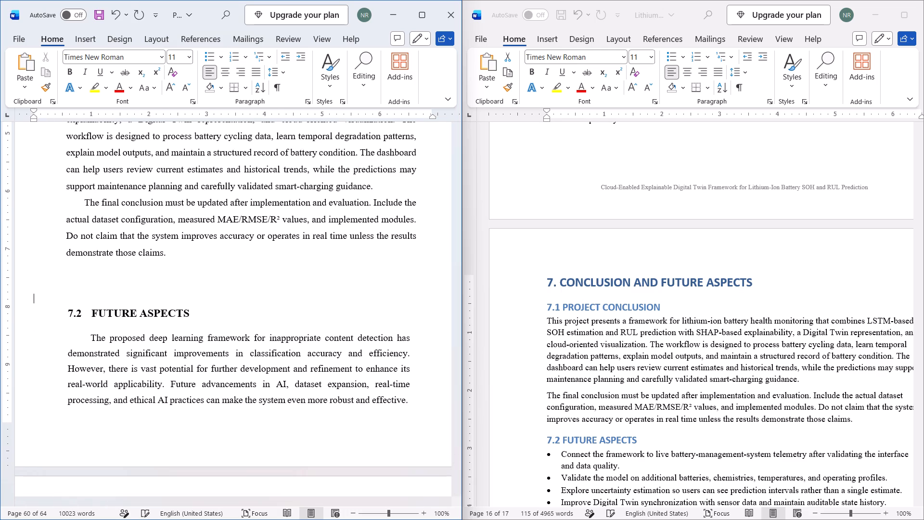
key(BackSpace)
key(BackSpace)
key(BackSpace)
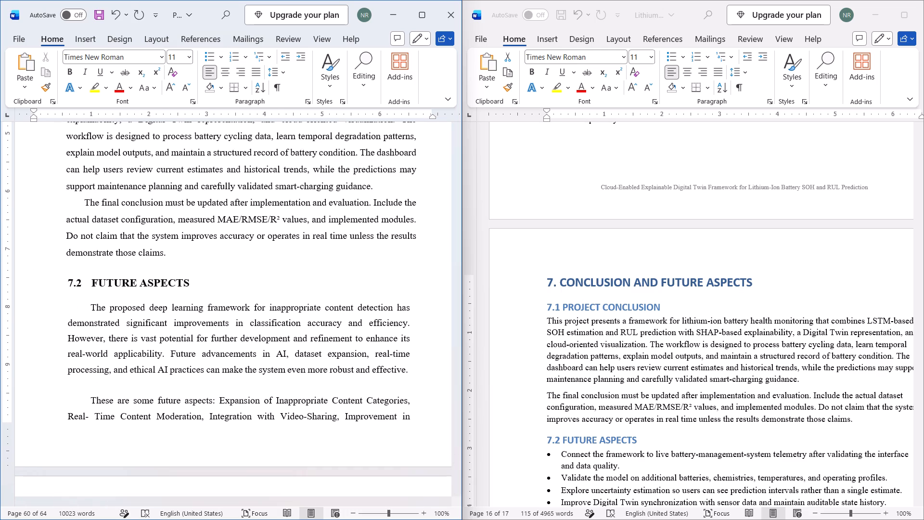
Examine the old 7.2 FUTURE ASPECTS text and the pages that follow it in the report.
scroll(184, 349, down, 1)
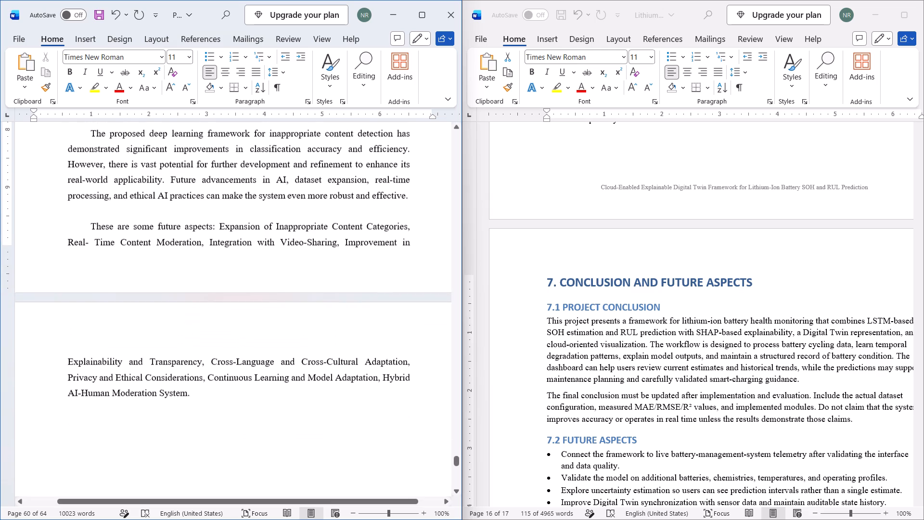
scroll(184, 349, down, 3)
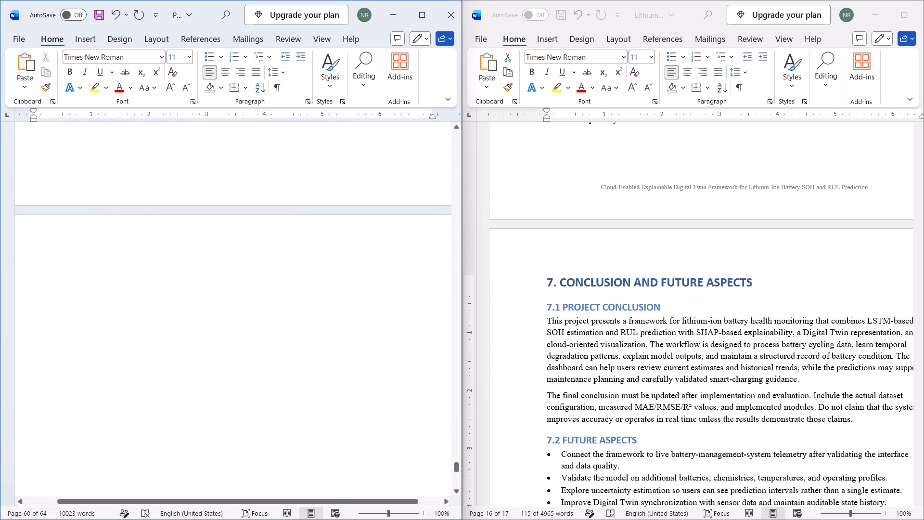
scroll(184, 349, down, 1)
scroll(184, 349, up, 3)
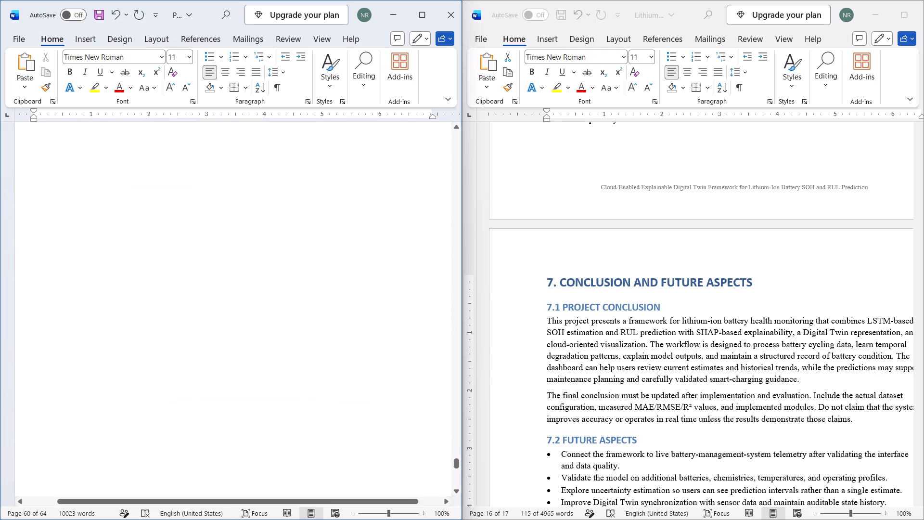
scroll(184, 349, up, 2)
Copy all the bullet points under 7.2 FUTURE ASPECTS in the lithium-ion battery draft.
scroll(701, 356, down, 1)
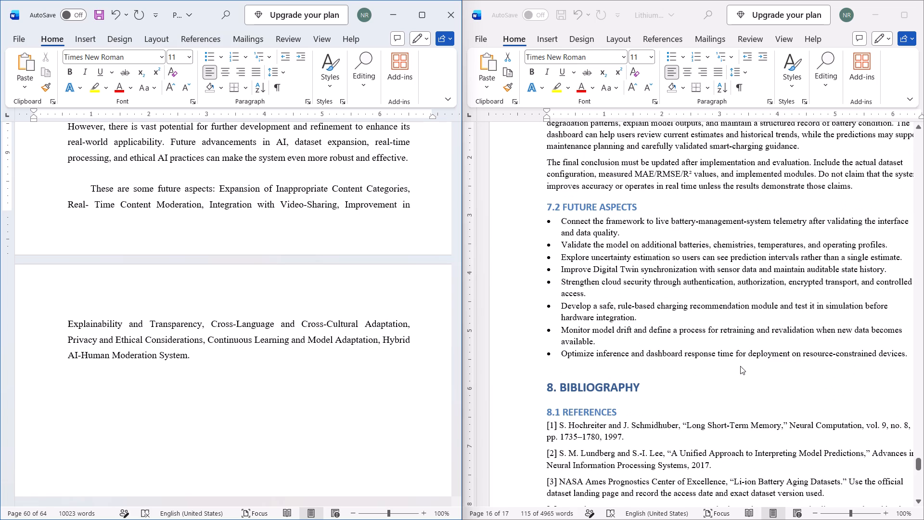
click(563, 220)
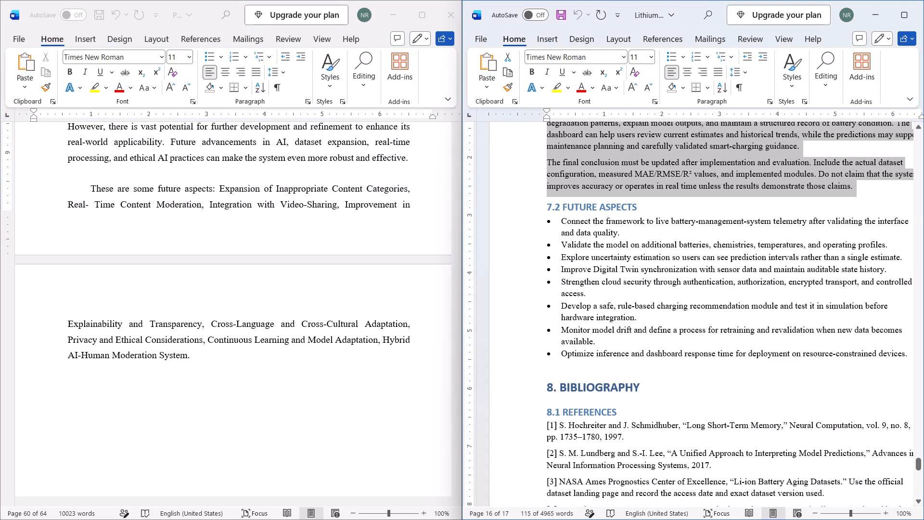
click(558, 221)
drag(558, 221, 923, 365)
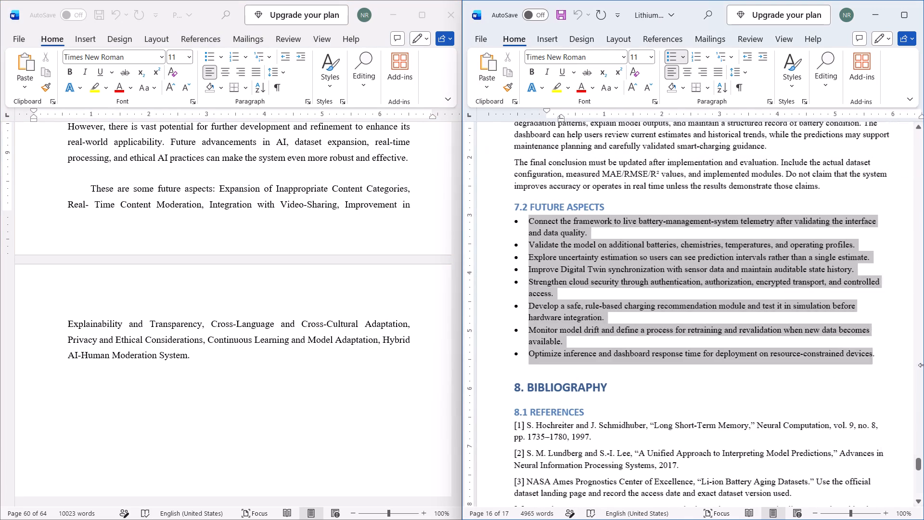
click(866, 364)
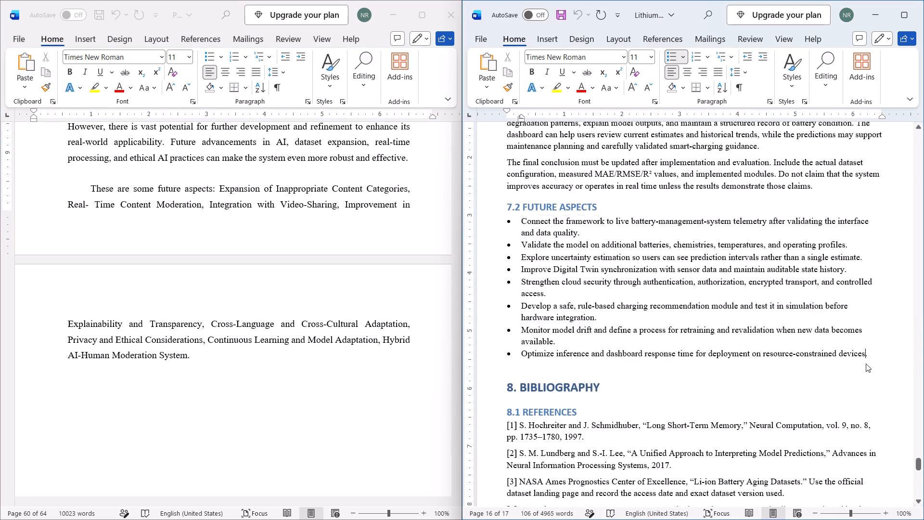
drag(874, 359, 553, 198)
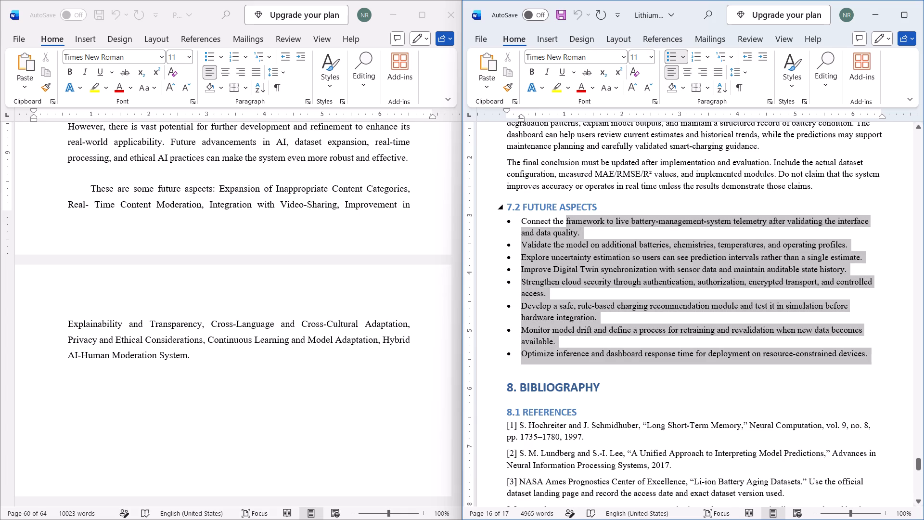
drag(553, 198, 529, 221)
key(ctrl+c)
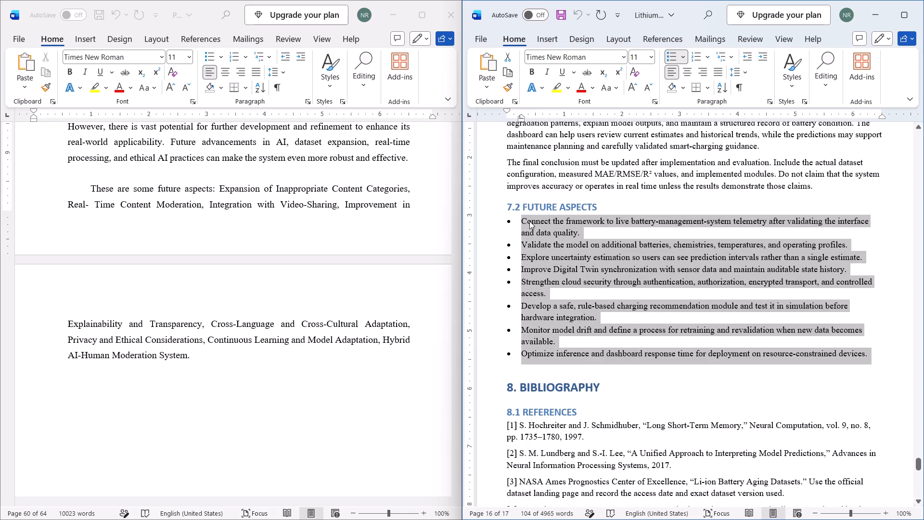
click(667, 391)
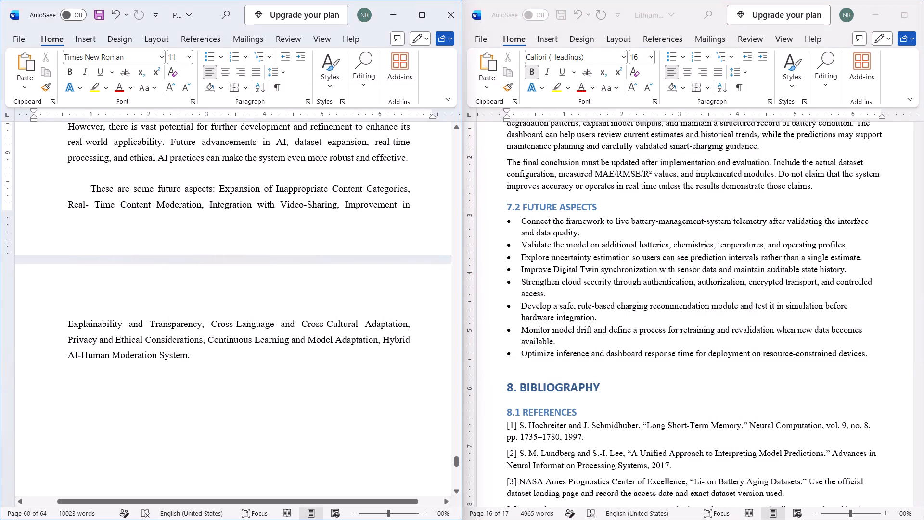
drag(193, 357, 95, 179)
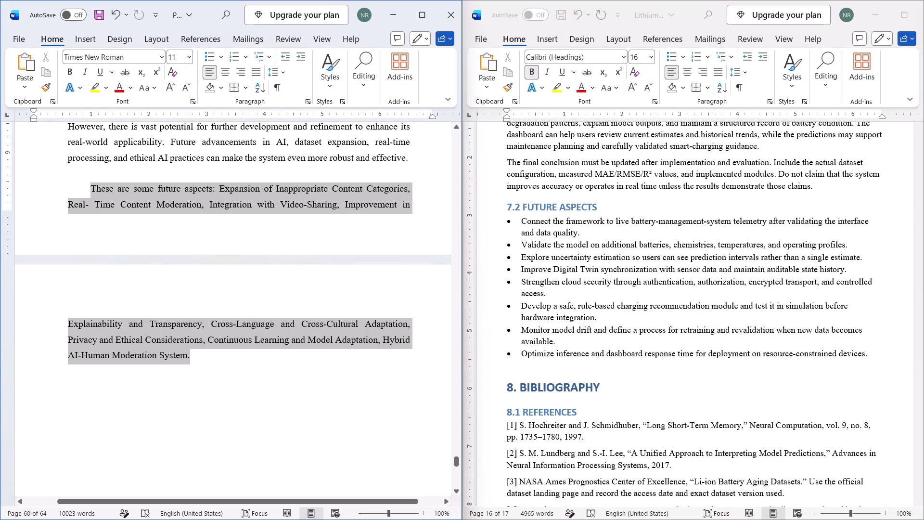
drag(95, 179, 87, 281)
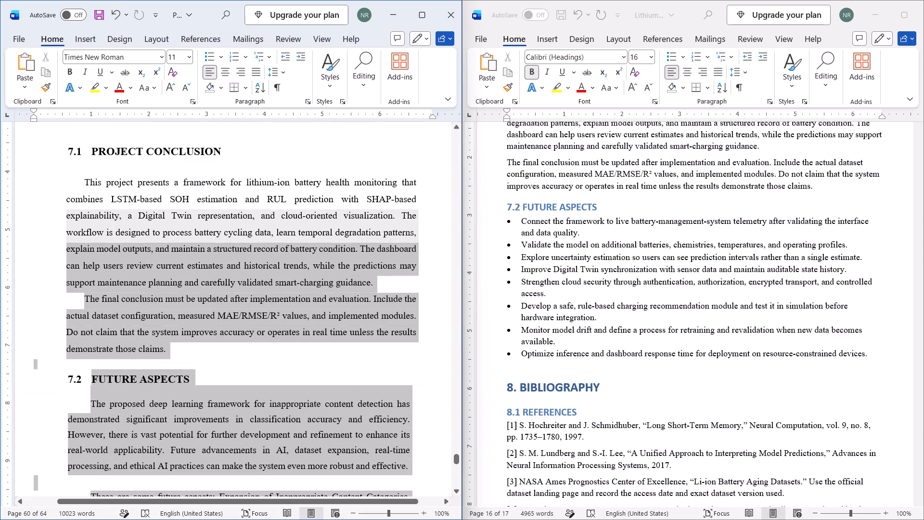
drag(87, 281, 88, 409)
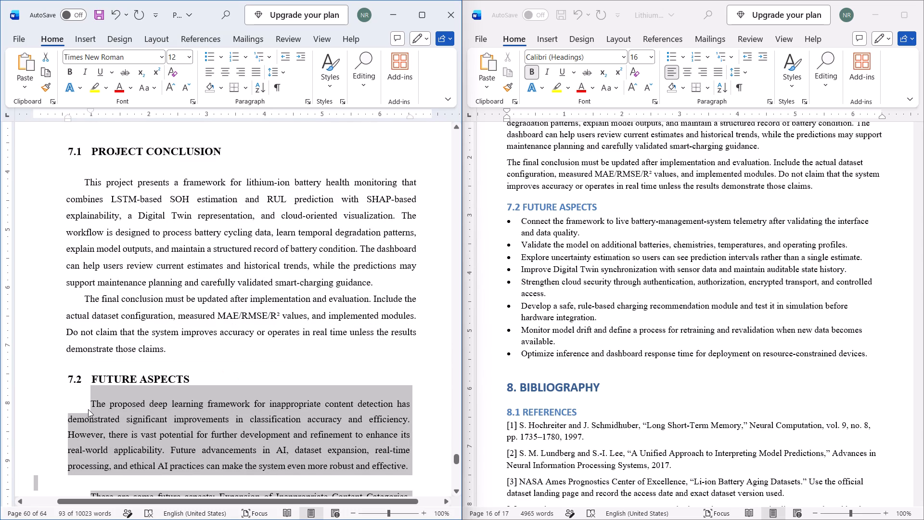
key(ctrl+v)
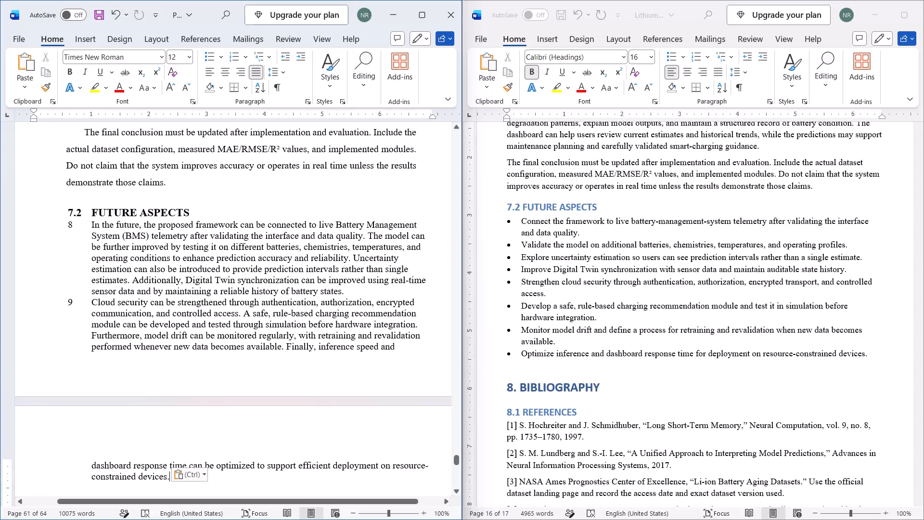
Remove the automatic numbering from the two pasted paragraphs under 7.2 FUTURE ASPECTS in the report.
scroll(205, 377, down, 1)
scroll(205, 377, up, 1)
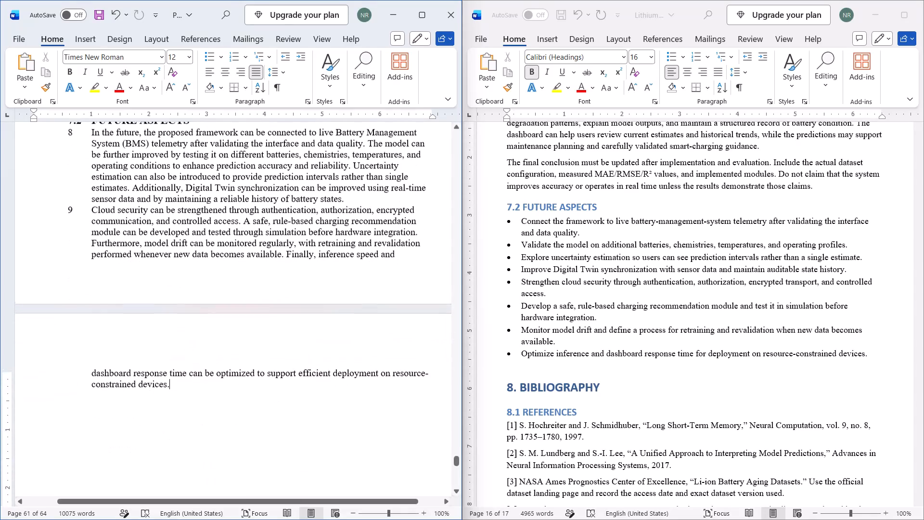
scroll(205, 377, up, 1)
drag(173, 404, 120, 307)
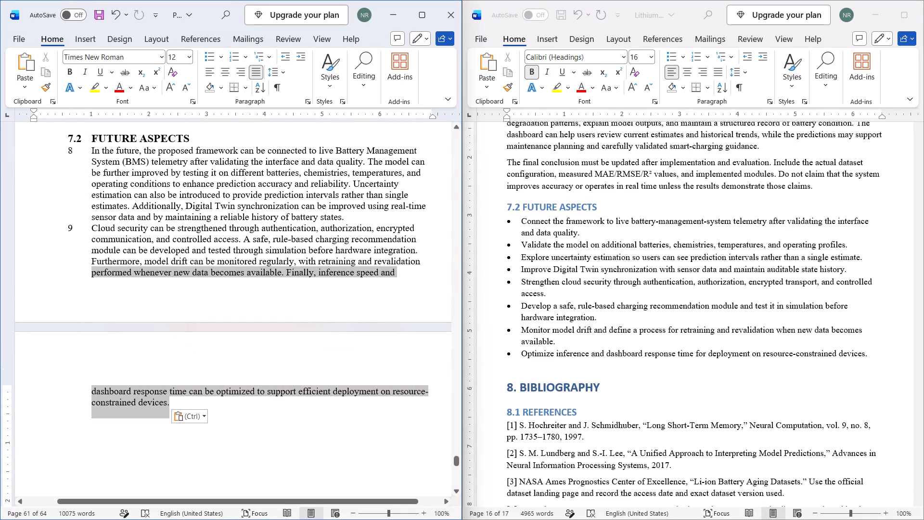
drag(120, 307, 87, 152)
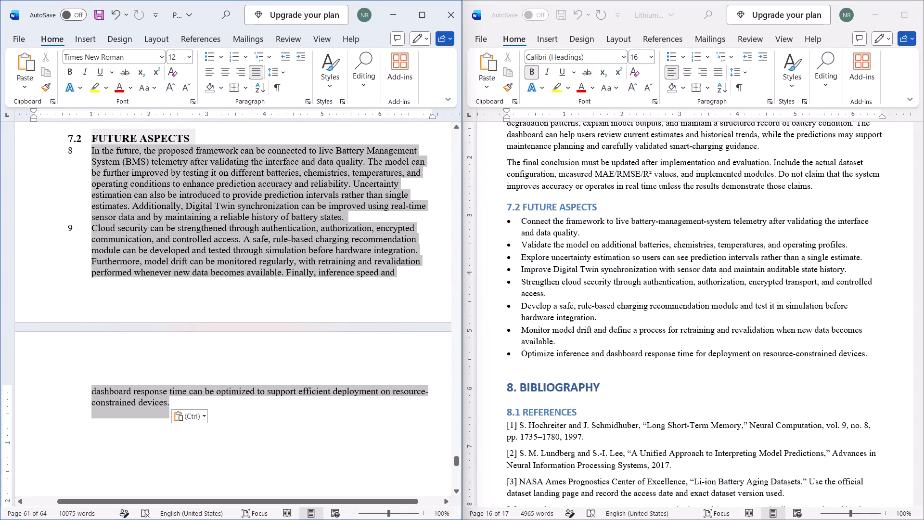
drag(87, 152, 87, 153)
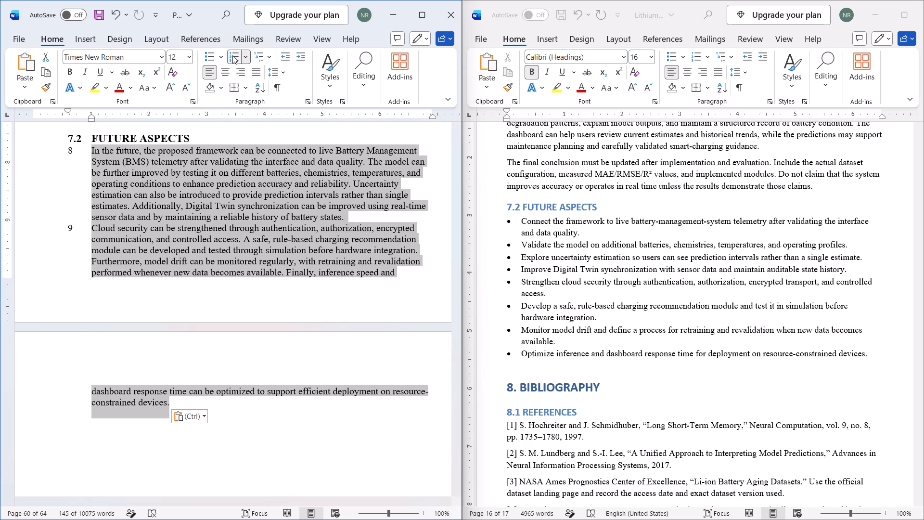
click(232, 55)
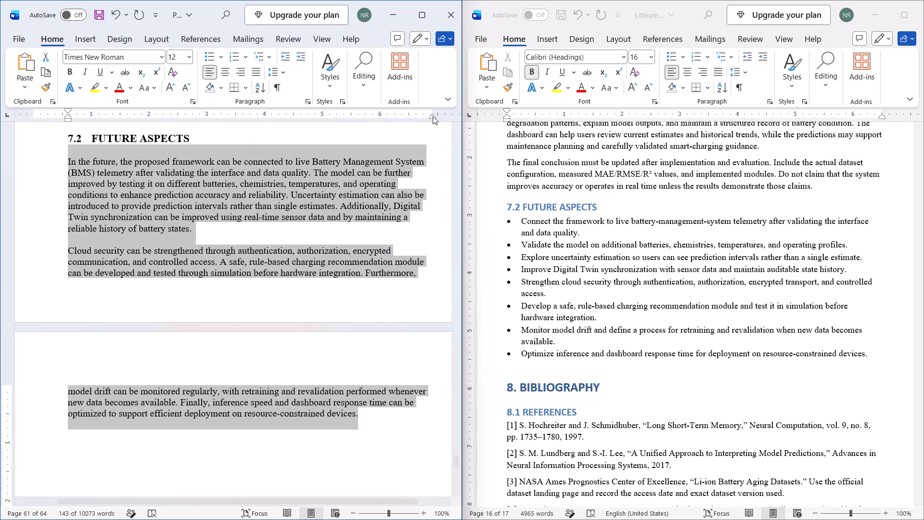
Bring the right indent of the two Future Aspects paragraphs in to about the 6.6-inch ruler mark and justify them.
drag(433, 116, 411, 116)
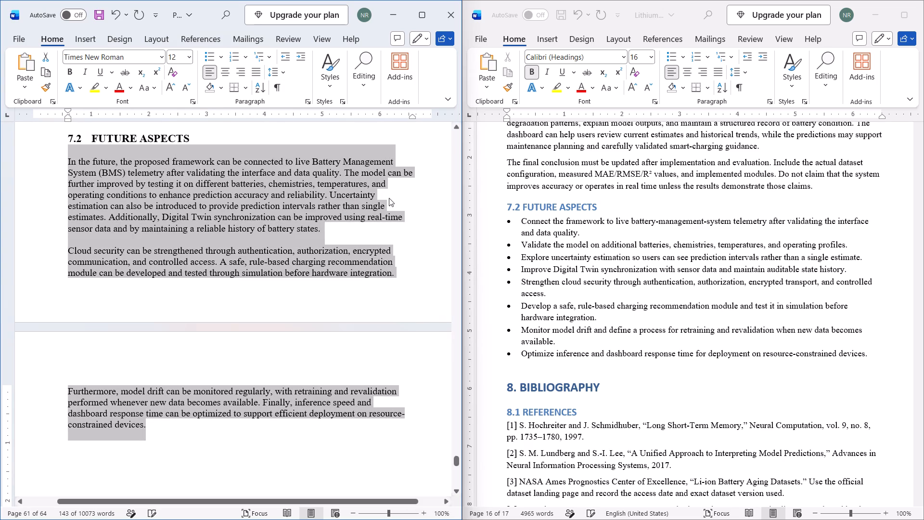
click(255, 69)
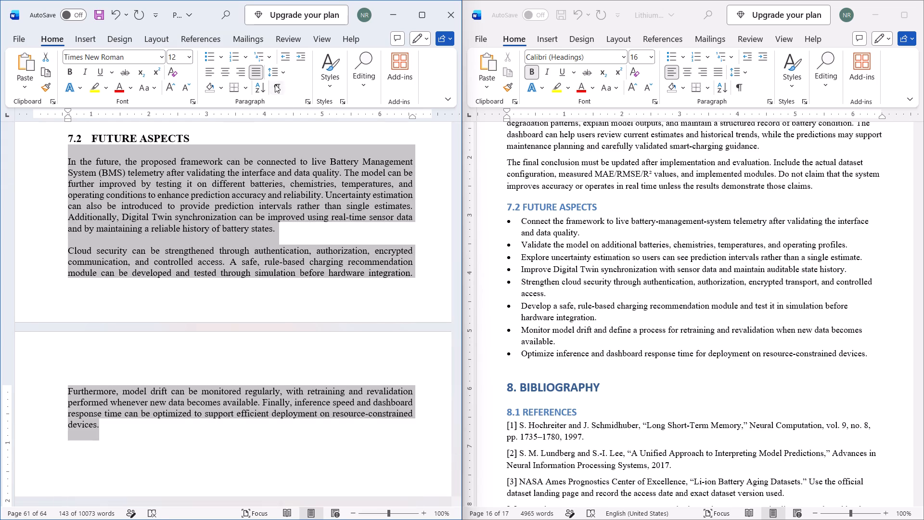
Set the line spacing of the two Future Aspects paragraphs to 1.5.
click(274, 78)
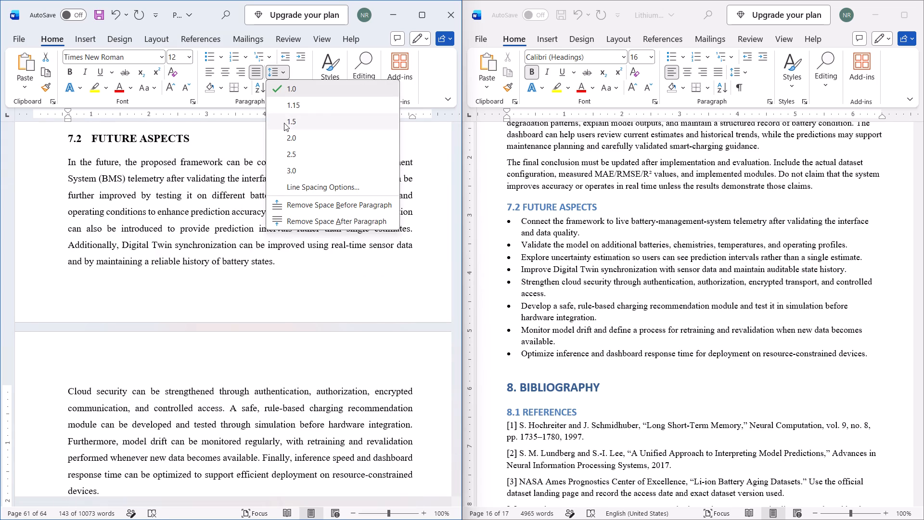
click(284, 123)
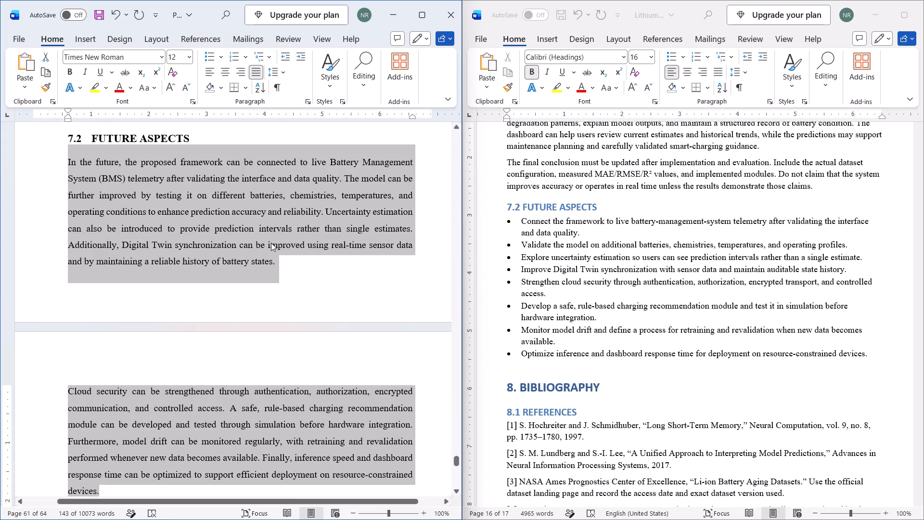
click(281, 263)
Give both Future Aspects paragraphs a first-line indent at about the 1-inch ruler mark, level with the 7.2 heading text.
scroll(281, 263, down, 1)
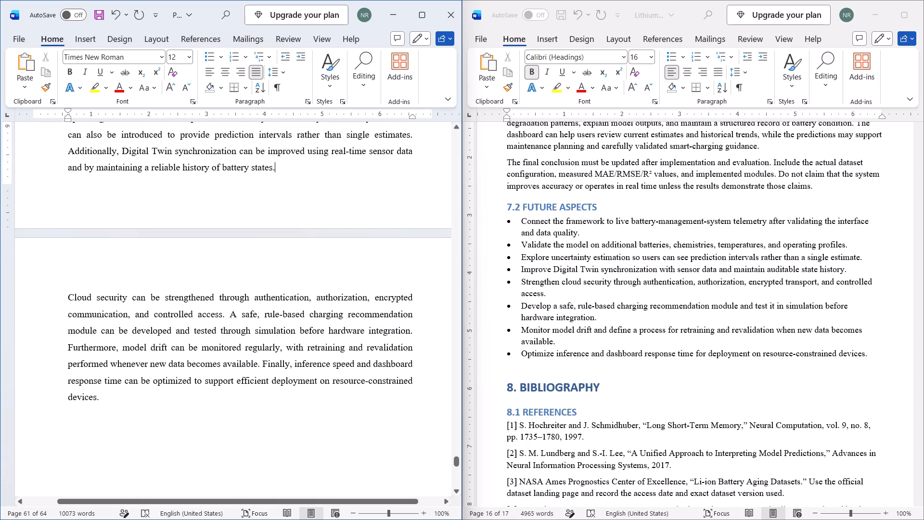
scroll(281, 263, up, 1)
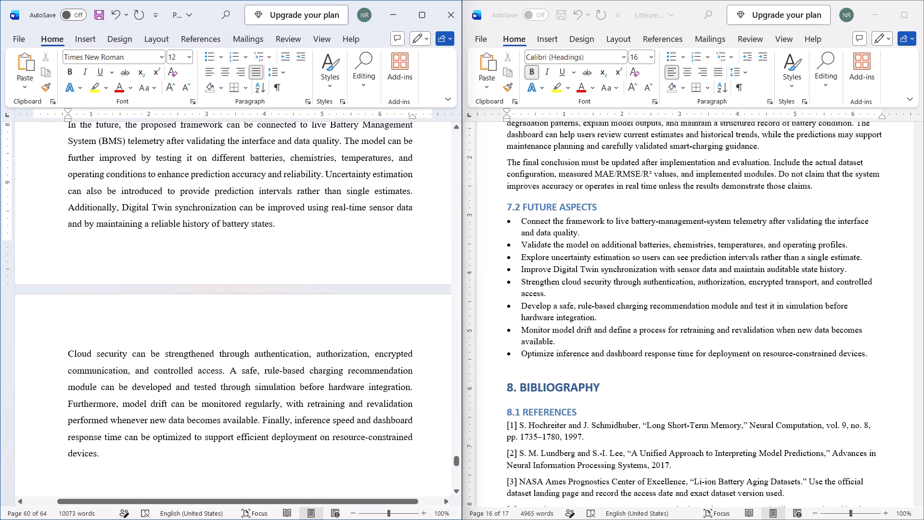
drag(103, 453, 71, 168)
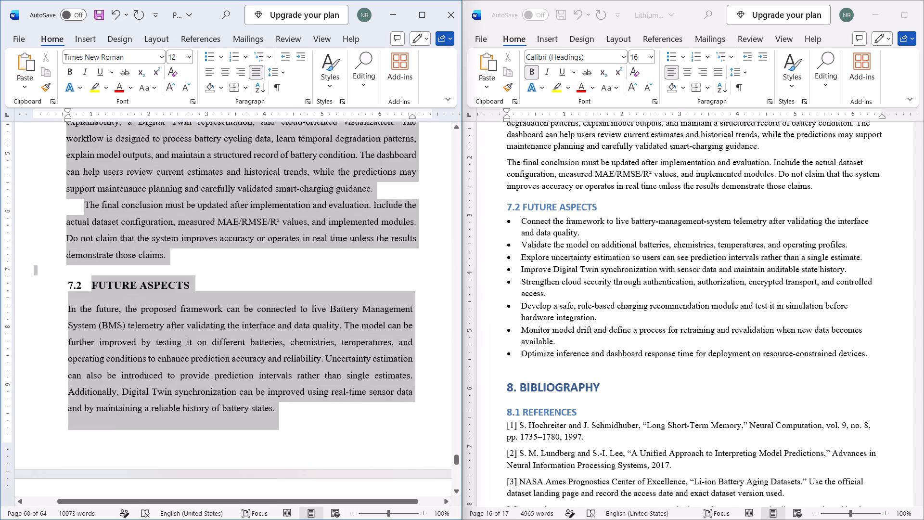
drag(71, 168, 67, 334)
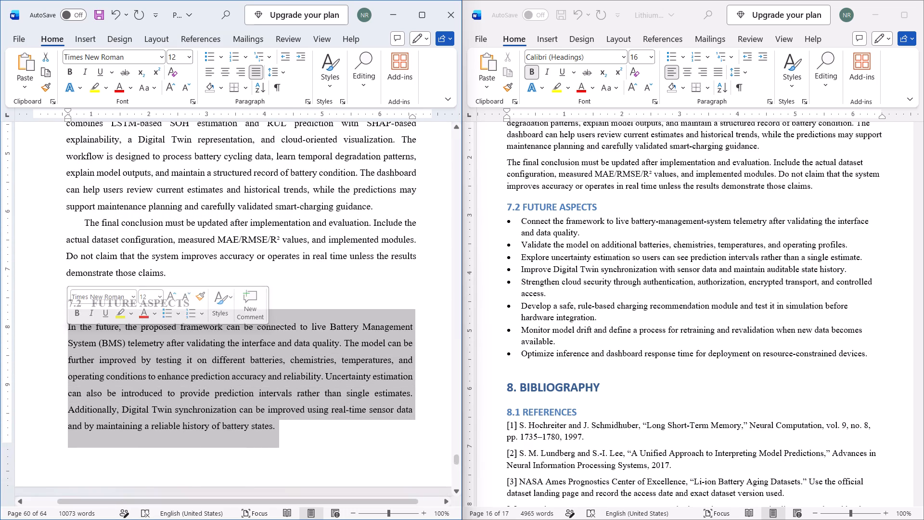
drag(67, 110, 85, 111)
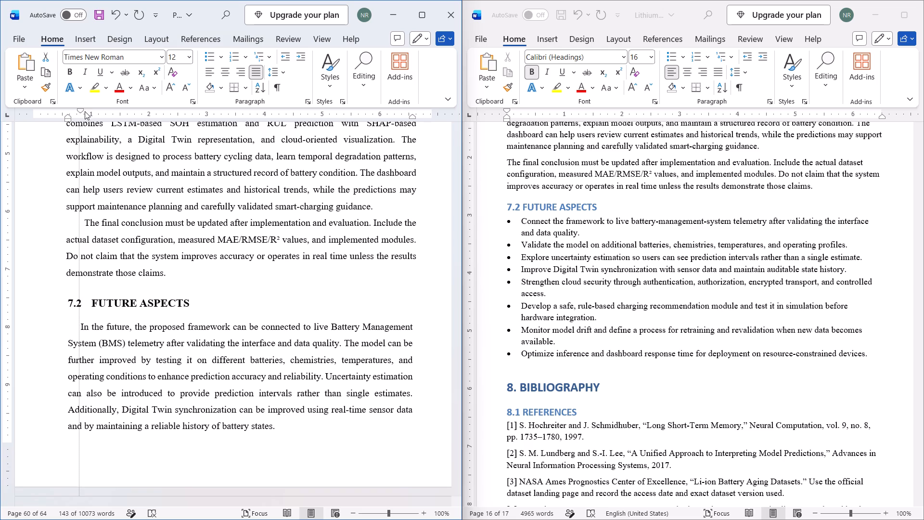
drag(85, 111, 90, 113)
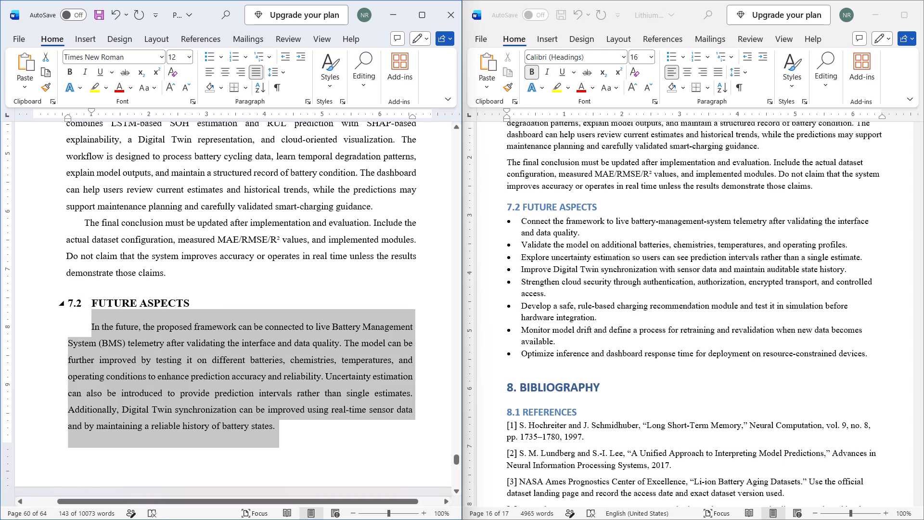
click(209, 304)
Examine the entries under 8.1 REFERENCES in the report alongside the reference list in the lithium-ion battery draft.
scroll(209, 304, down, 4)
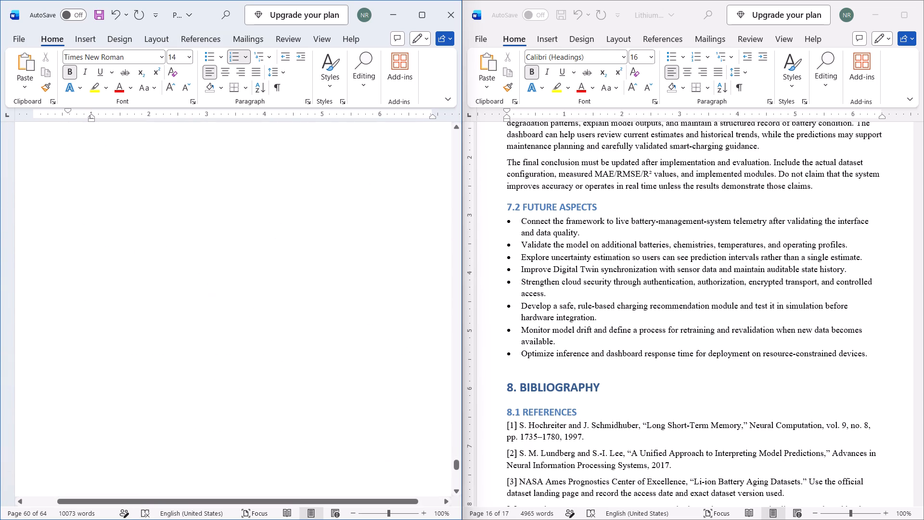
scroll(209, 304, down, 8)
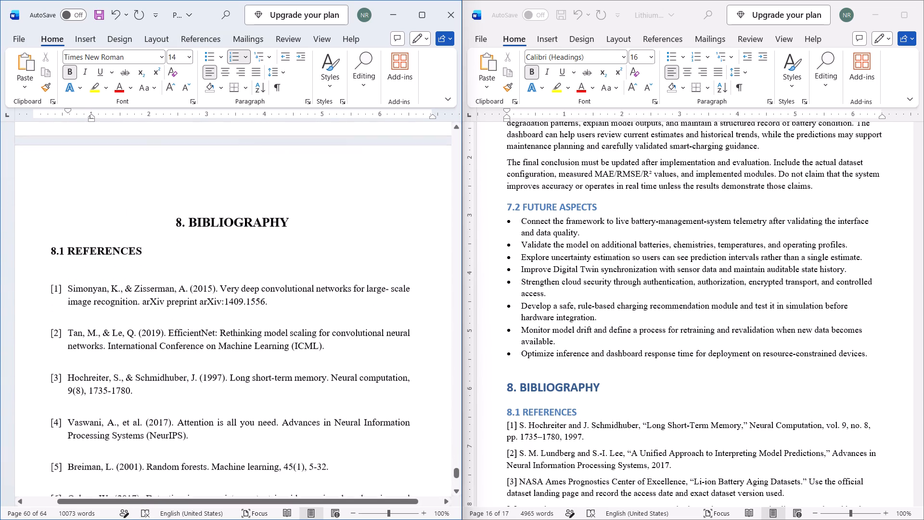
scroll(703, 408, down, 1)
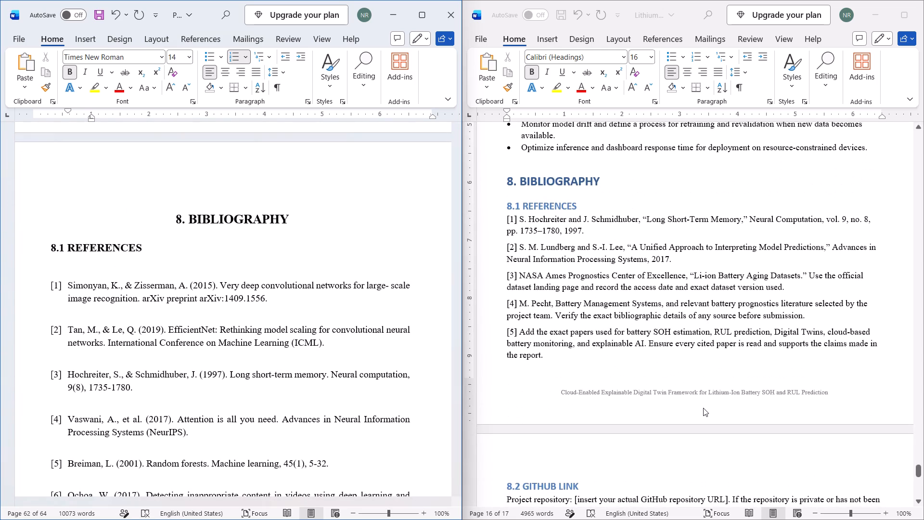
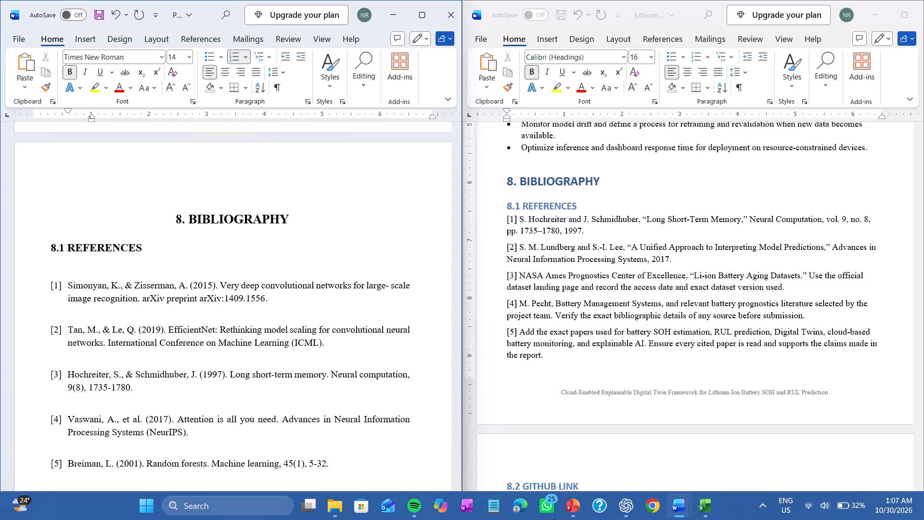
Switch to Spotify and open the "quiet silent thursday late night" playlist from the home page.
click(413, 507)
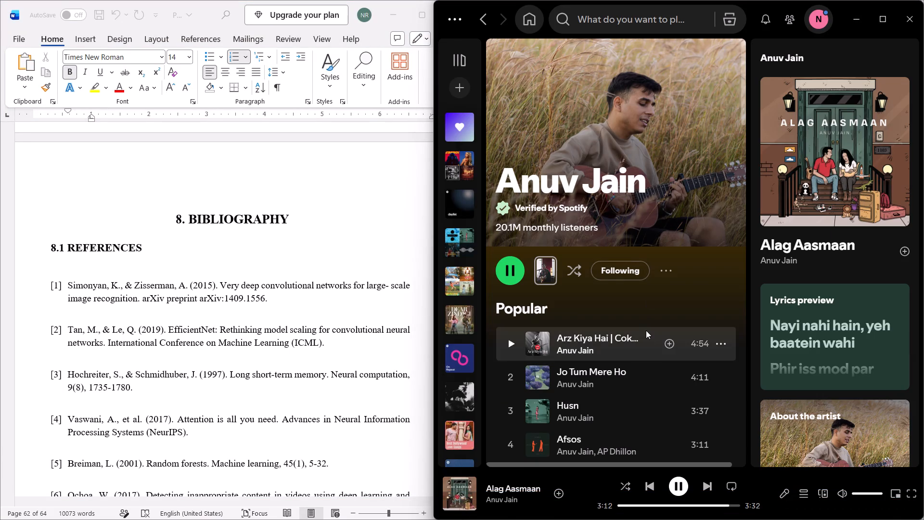
click(642, 21)
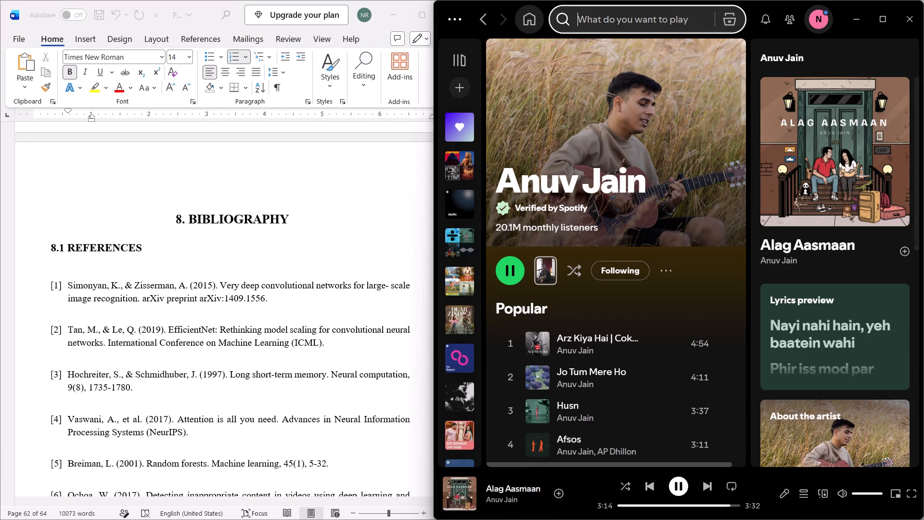
click(543, 10)
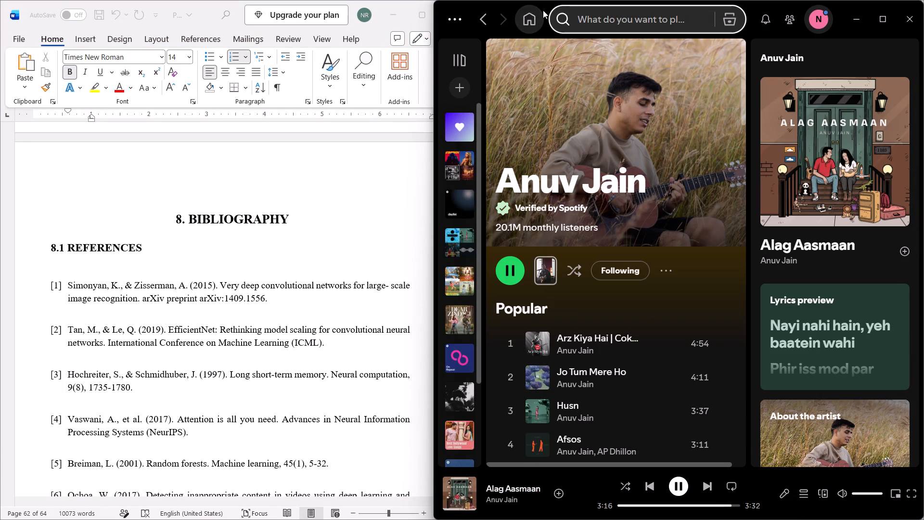
click(532, 16)
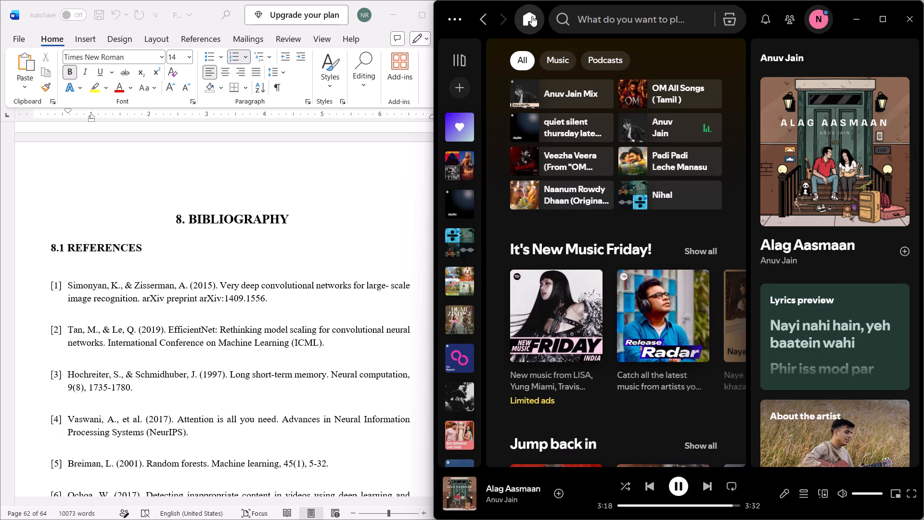
click(549, 82)
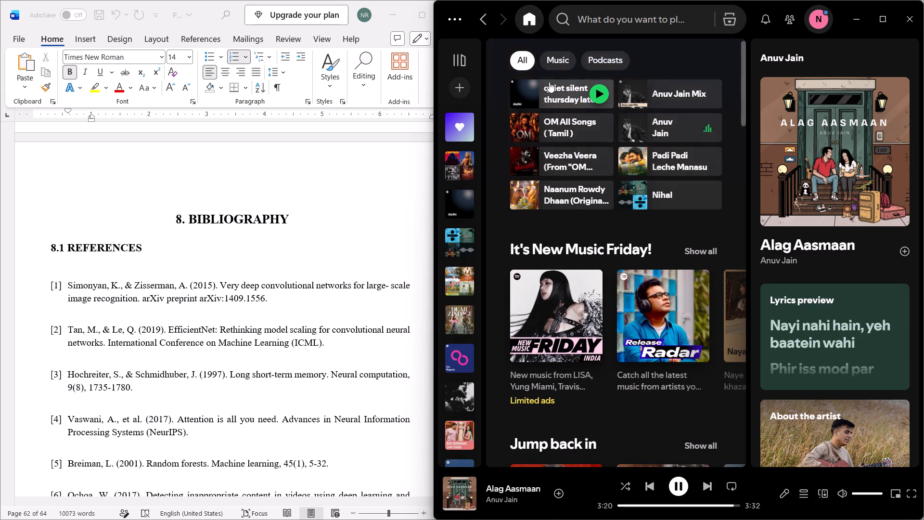
scroll(571, 152, down, 1)
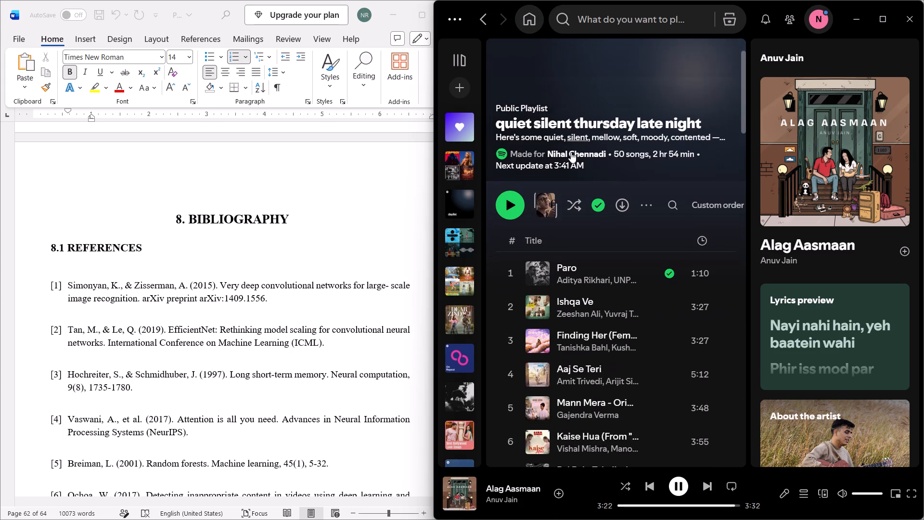
scroll(571, 152, down, 1)
scroll(571, 152, up, 2)
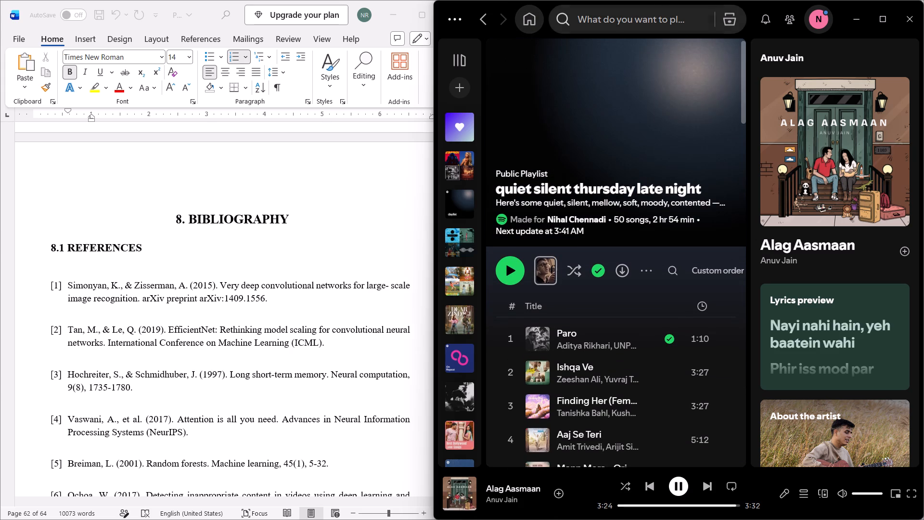
Search Spotify for "drake", view the Drake artist page's popular songs, and return to the Word documents.
click(651, 15)
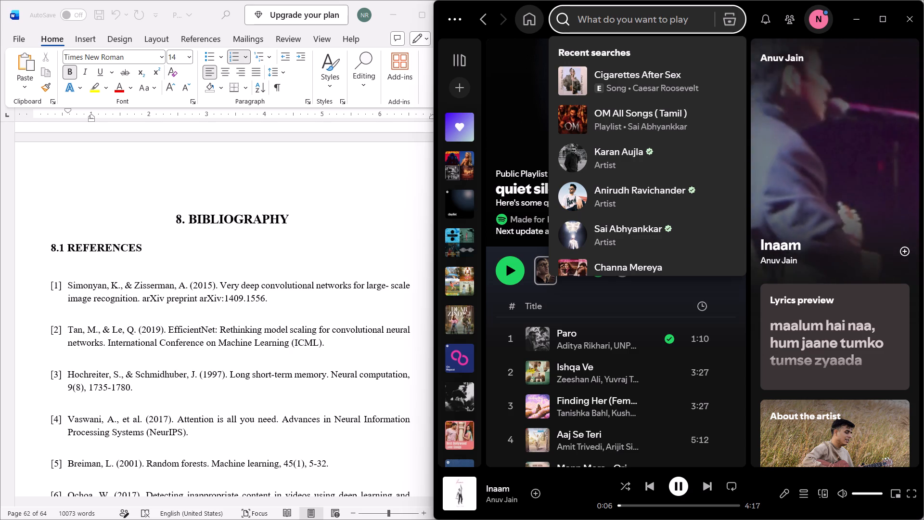
text(drake)
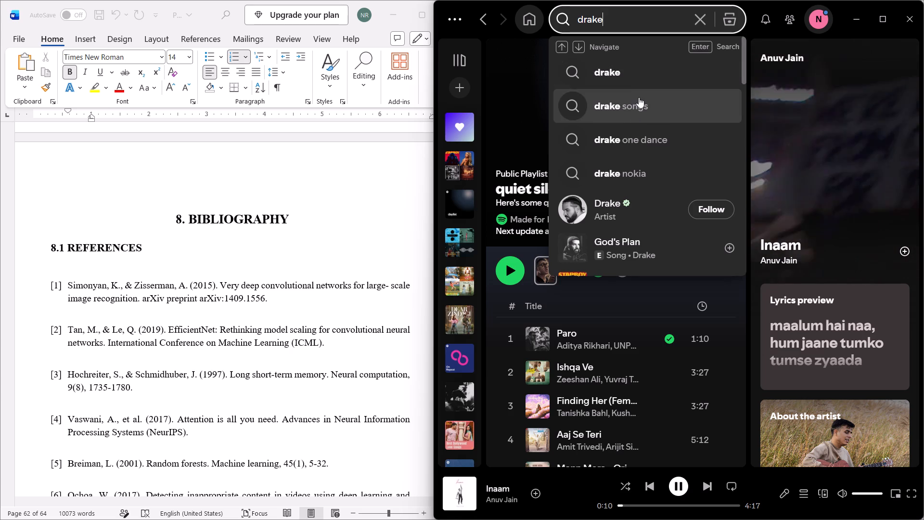
click(616, 208)
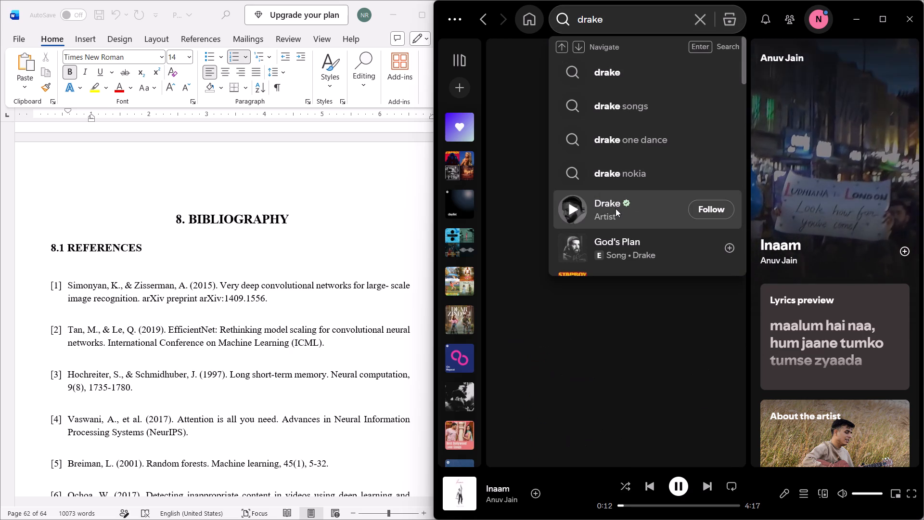
scroll(616, 208, down, 4)
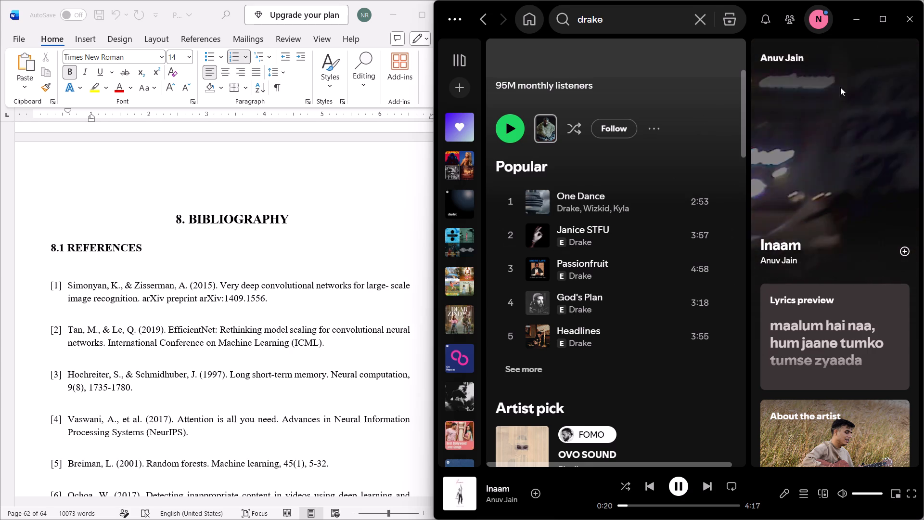
click(859, 26)
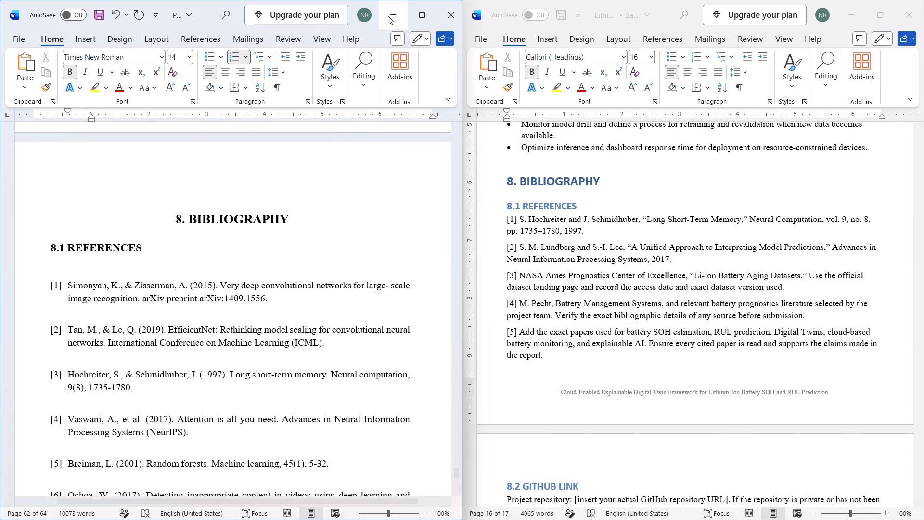
Check the document's reference list and the References slide in the PowerPoint presentation, closing the presentation.
scroll(318, 269, down, 1)
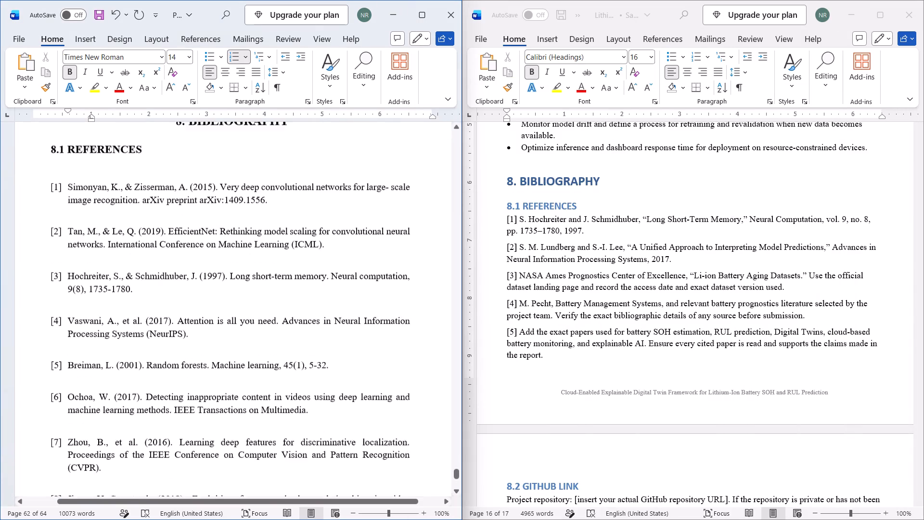
scroll(318, 269, down, 1)
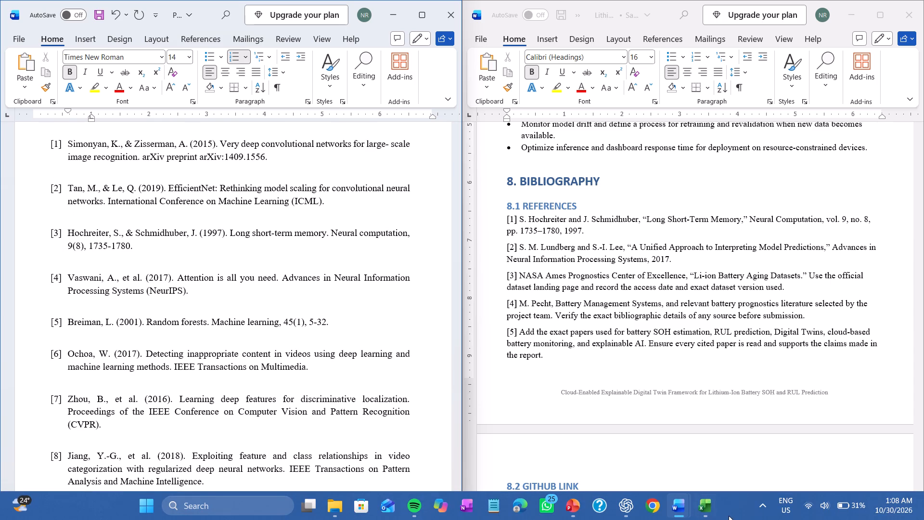
click(570, 507)
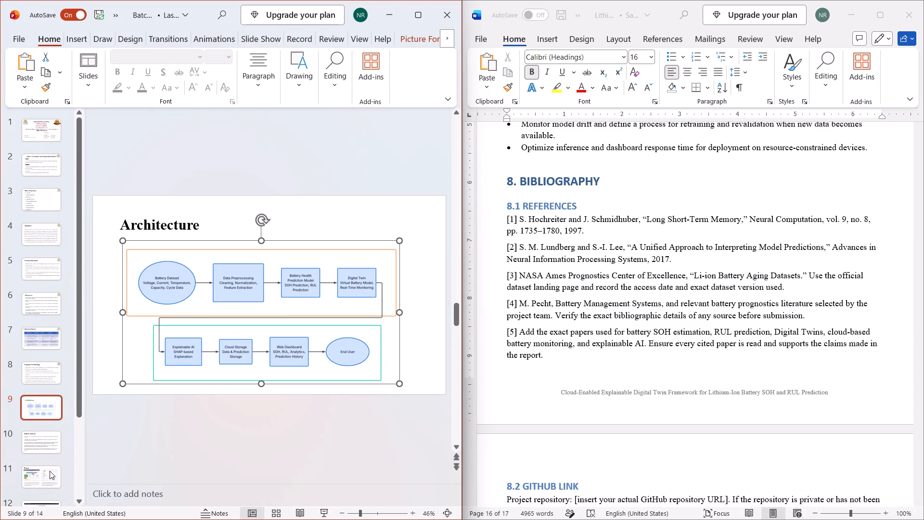
scroll(50, 471, down, 6)
click(48, 449)
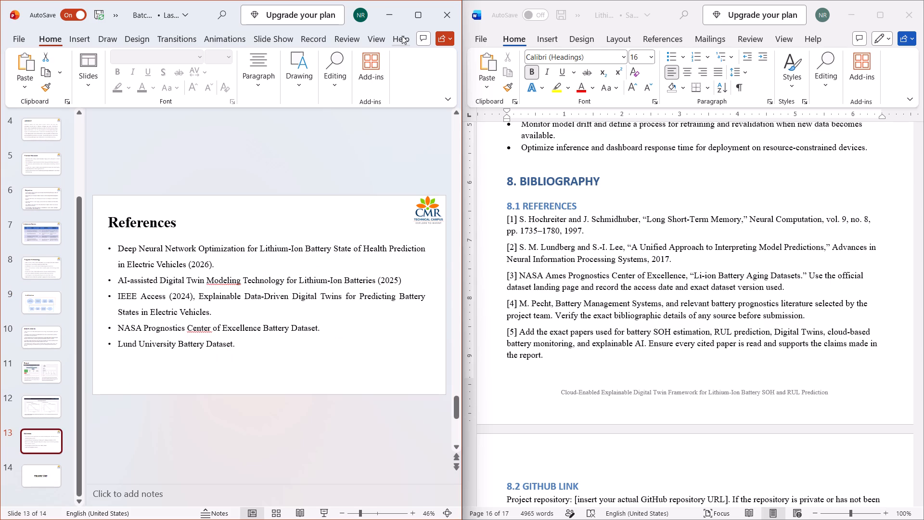
click(454, 0)
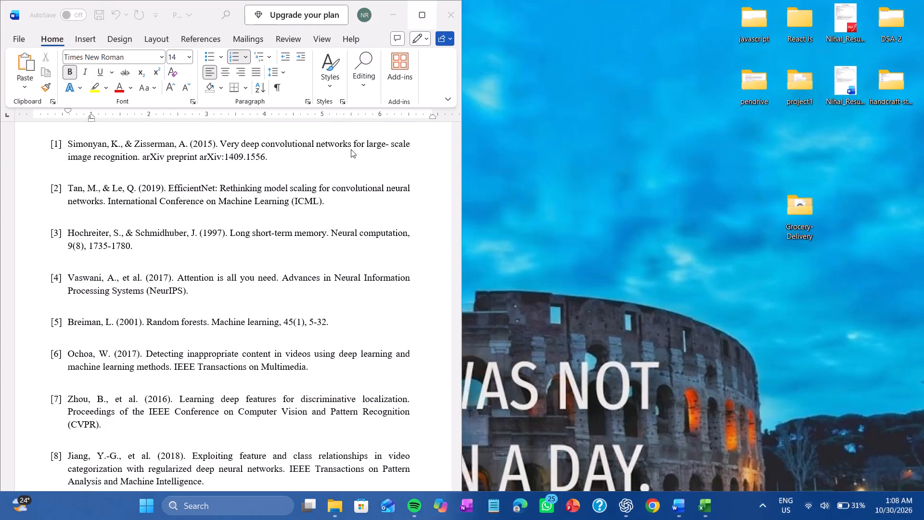
Open c1-final.docx from the desktop, find its reference list near the end, and maximize the document window.
click(302, 277)
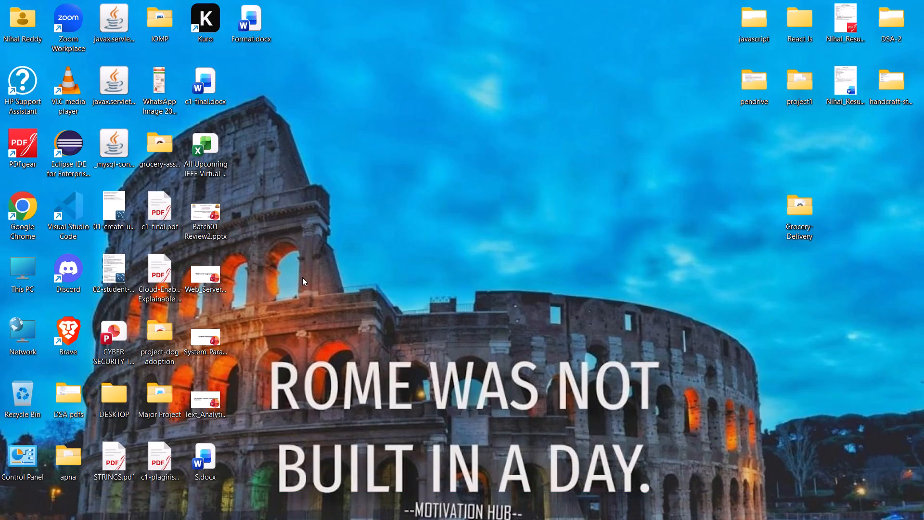
double_click(208, 78)
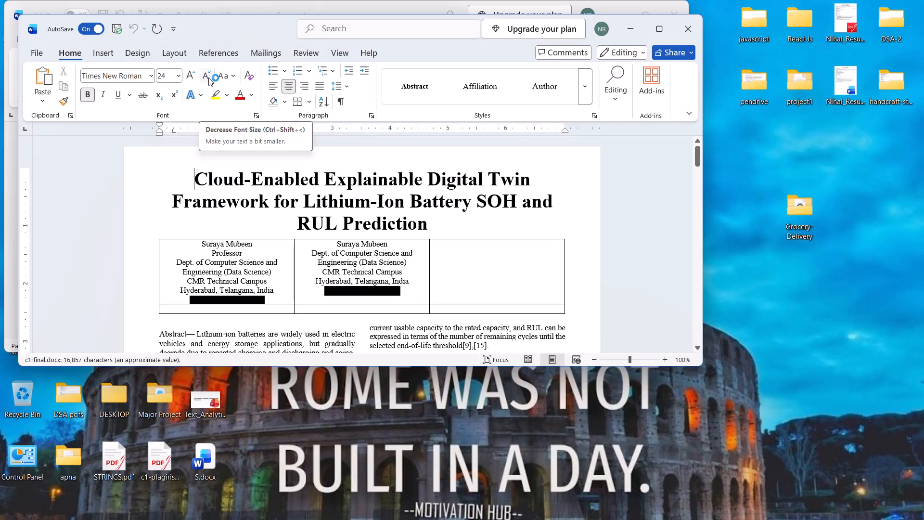
scroll(518, 208, down, 9)
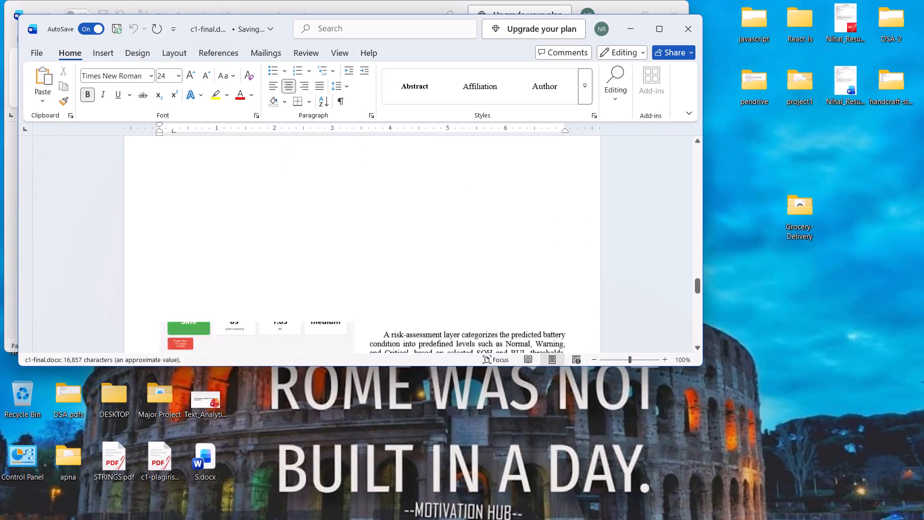
scroll(518, 208, down, 13)
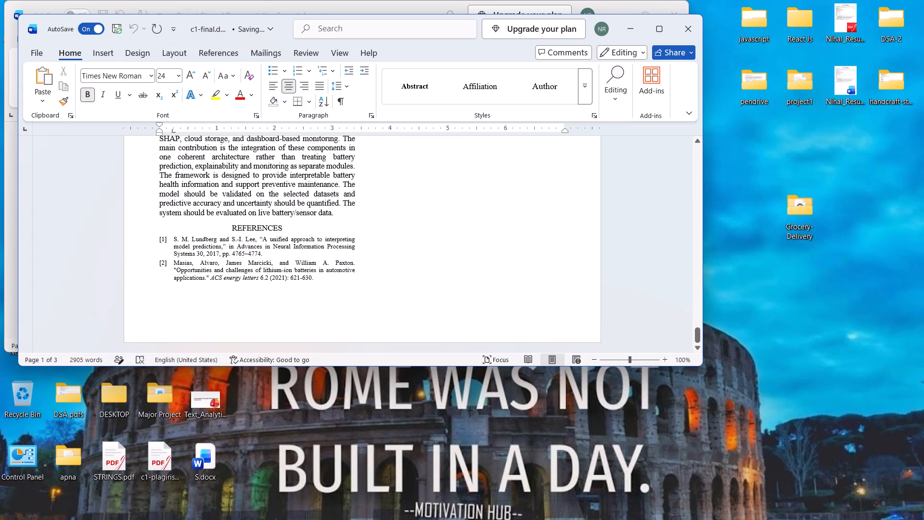
scroll(444, 286, up, 3)
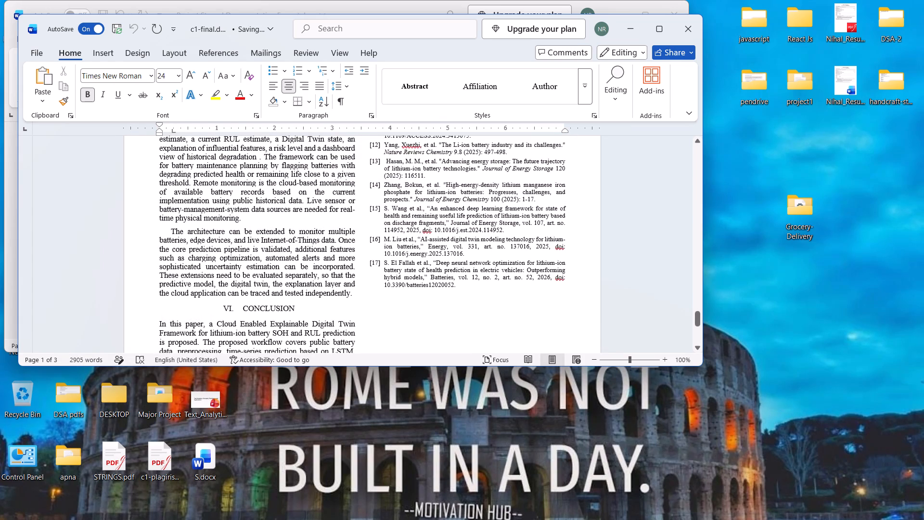
click(666, 29)
Copy references [1] through [8] from the REFERENCES section of c1-final.docx and close that document.
scroll(588, 232, down, 1)
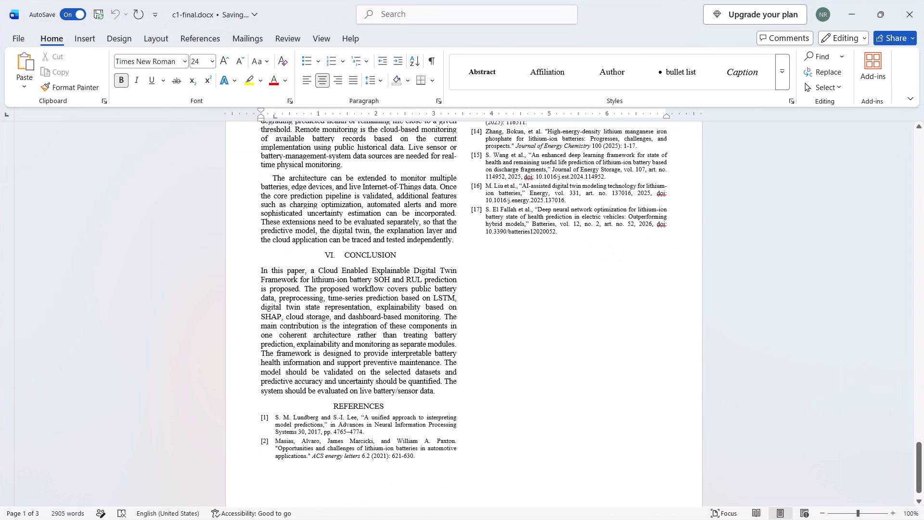
scroll(588, 232, down, 1)
drag(257, 391, 294, 412)
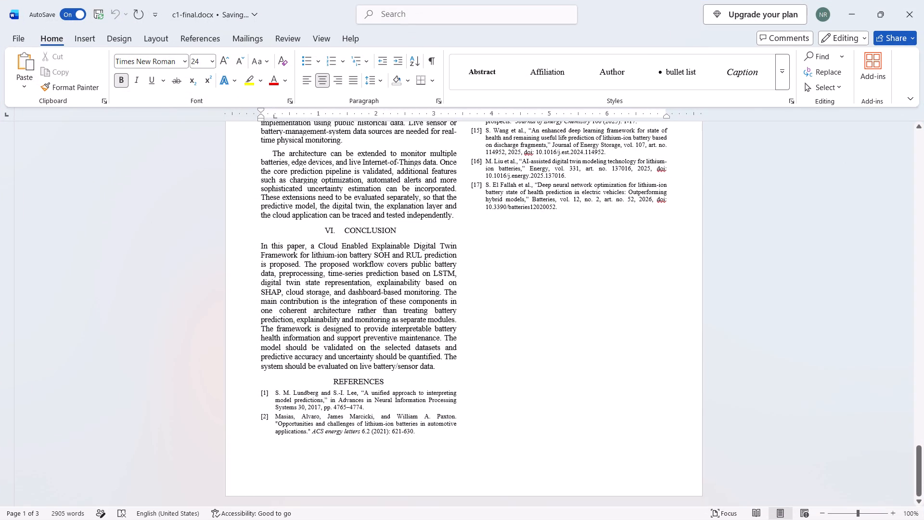
drag(294, 412, 620, 231)
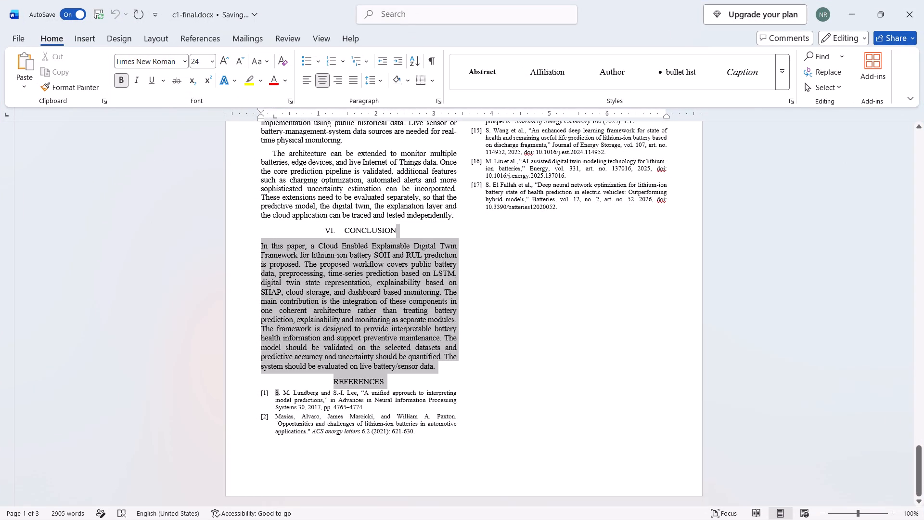
drag(620, 231, 589, 212)
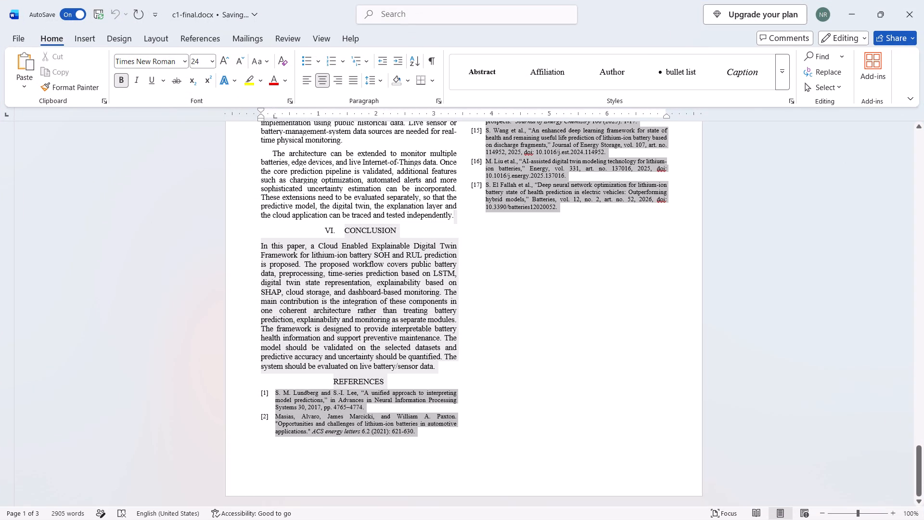
drag(589, 212, 611, 144)
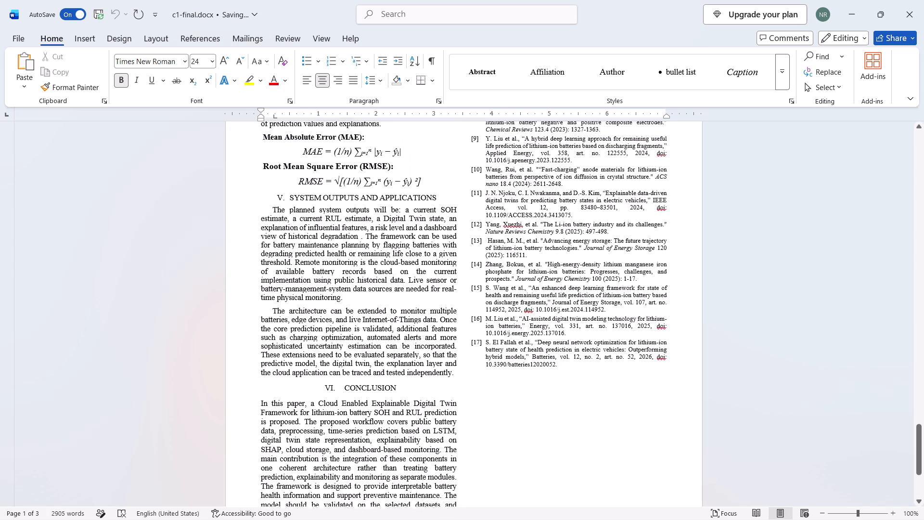
drag(611, 144, 601, 134)
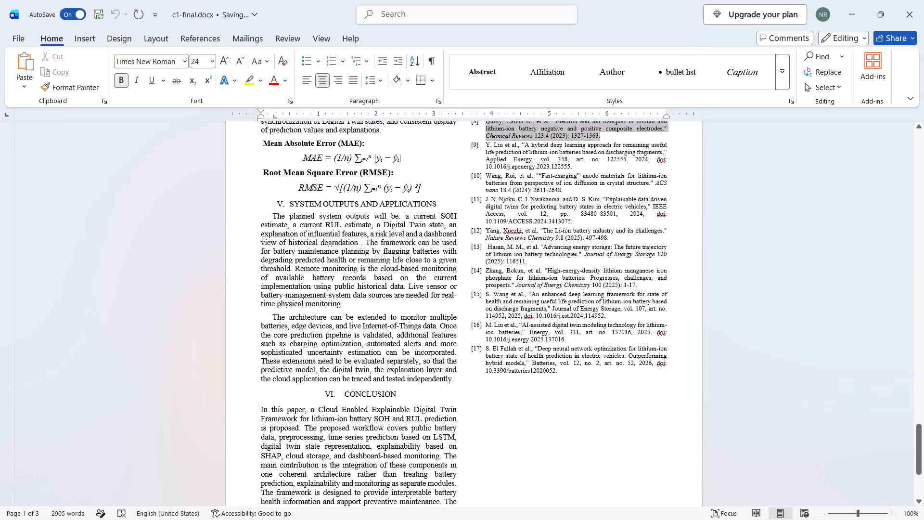
drag(601, 134, 601, 137)
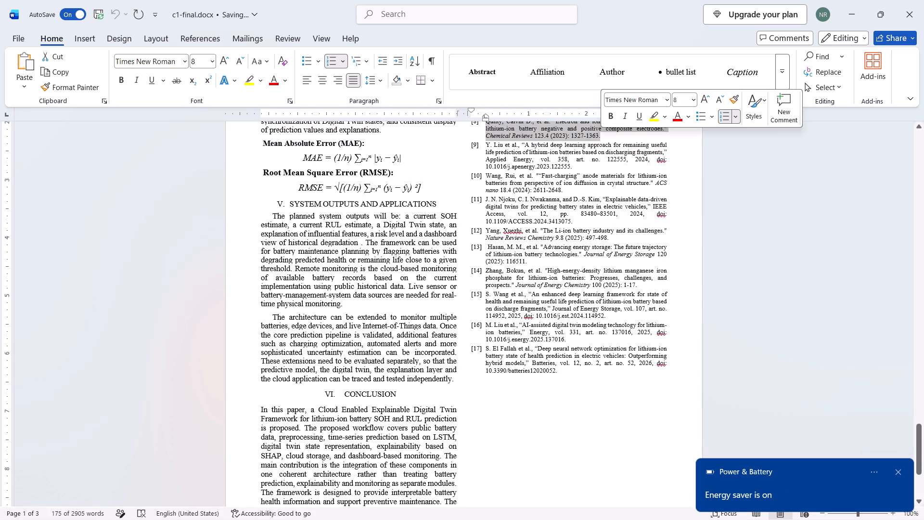
key(ctrl+c)
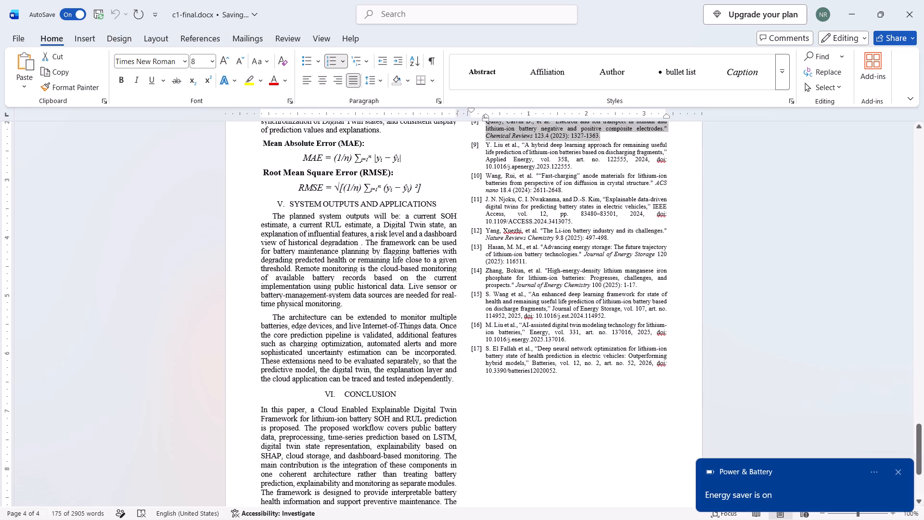
click(922, 0)
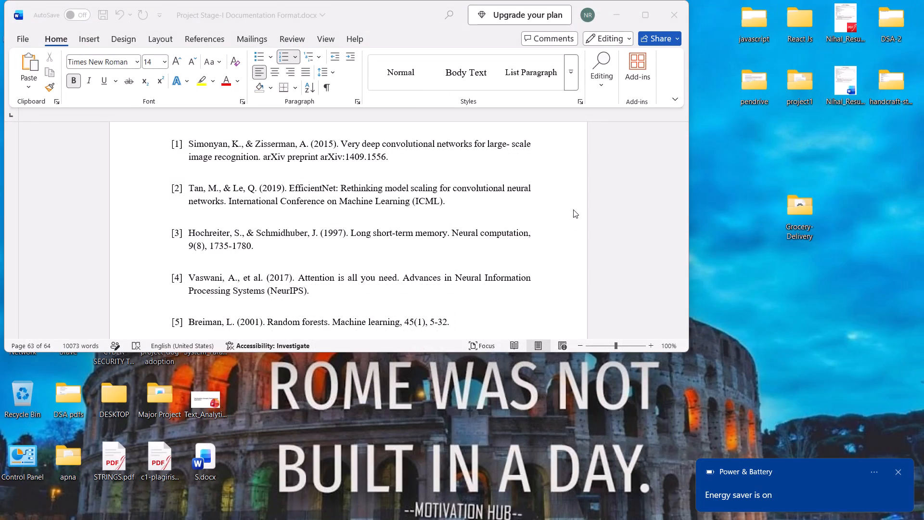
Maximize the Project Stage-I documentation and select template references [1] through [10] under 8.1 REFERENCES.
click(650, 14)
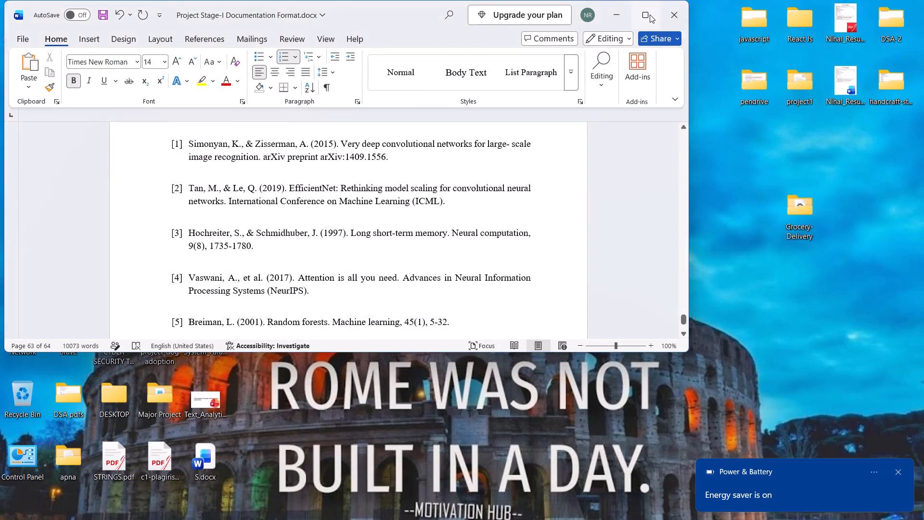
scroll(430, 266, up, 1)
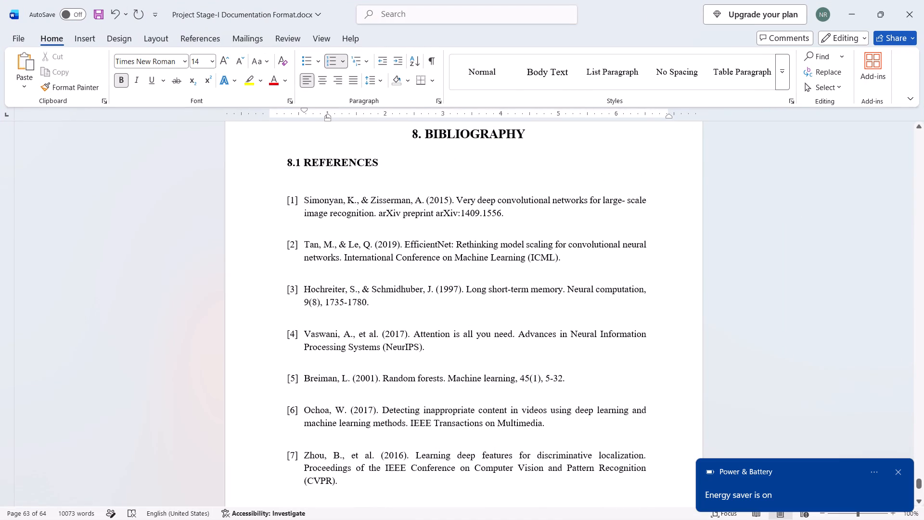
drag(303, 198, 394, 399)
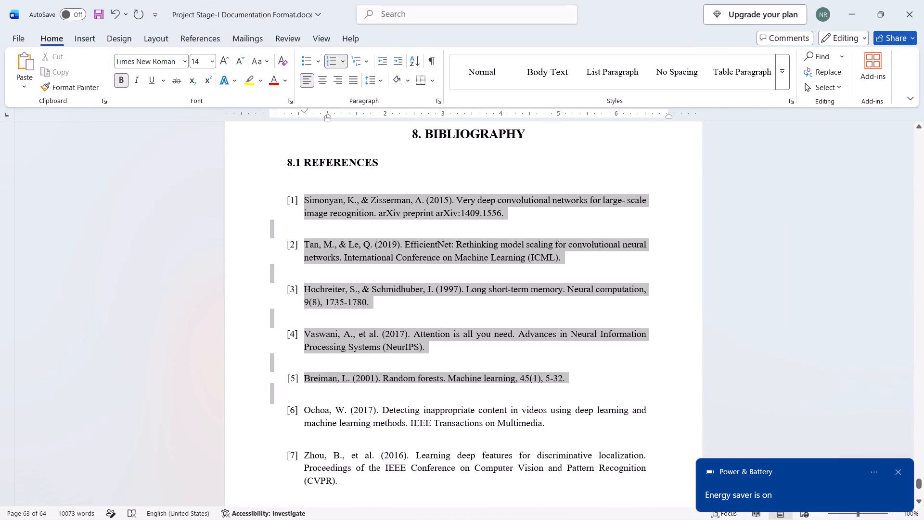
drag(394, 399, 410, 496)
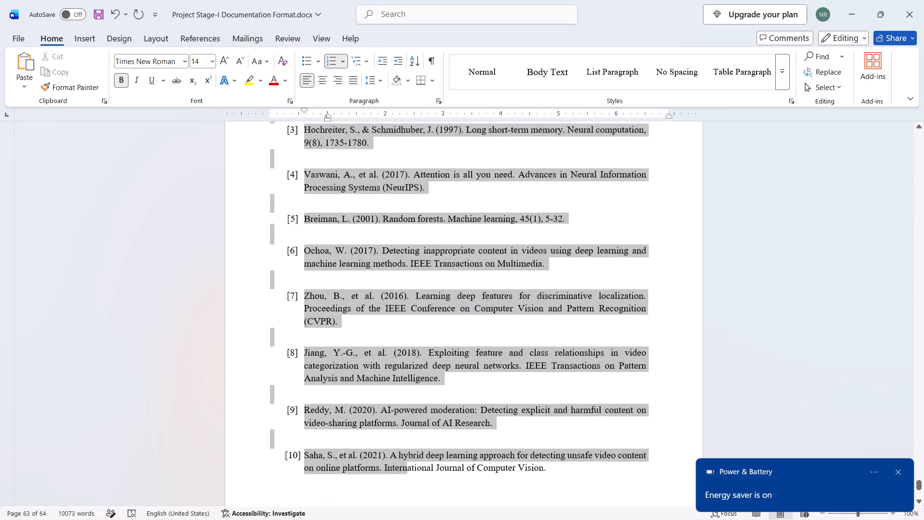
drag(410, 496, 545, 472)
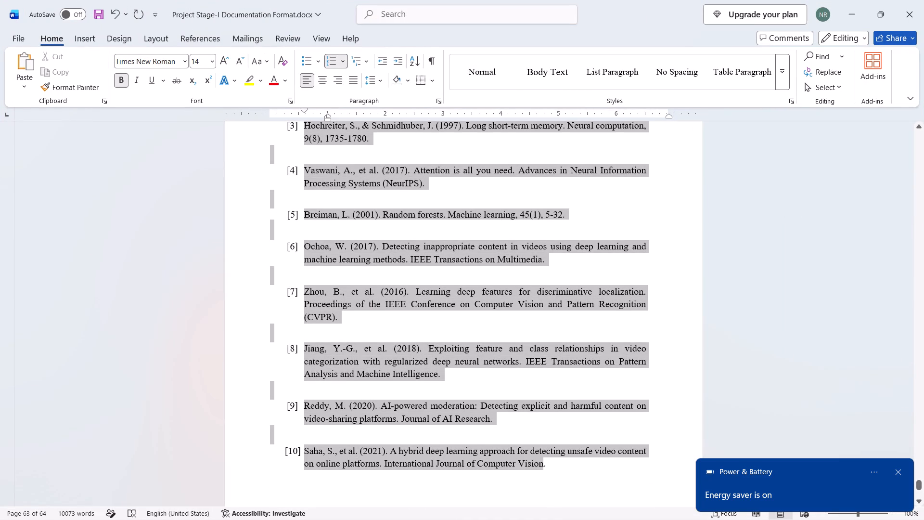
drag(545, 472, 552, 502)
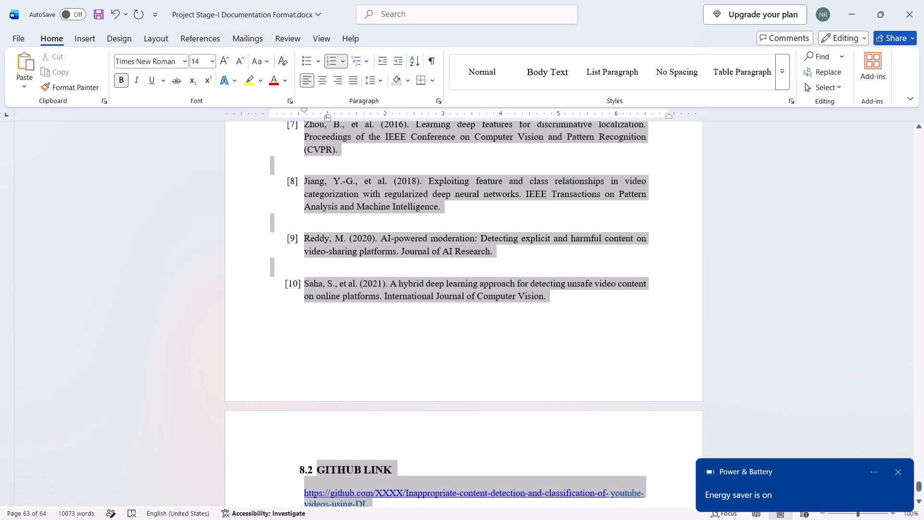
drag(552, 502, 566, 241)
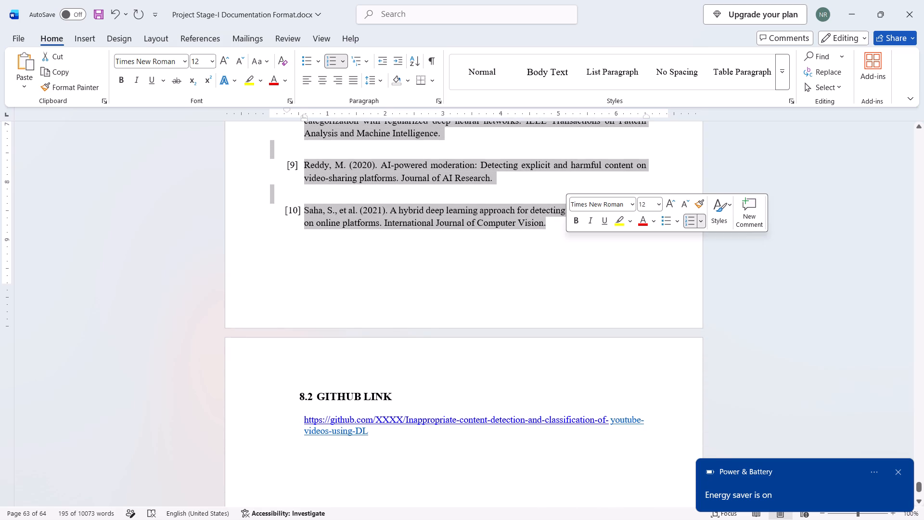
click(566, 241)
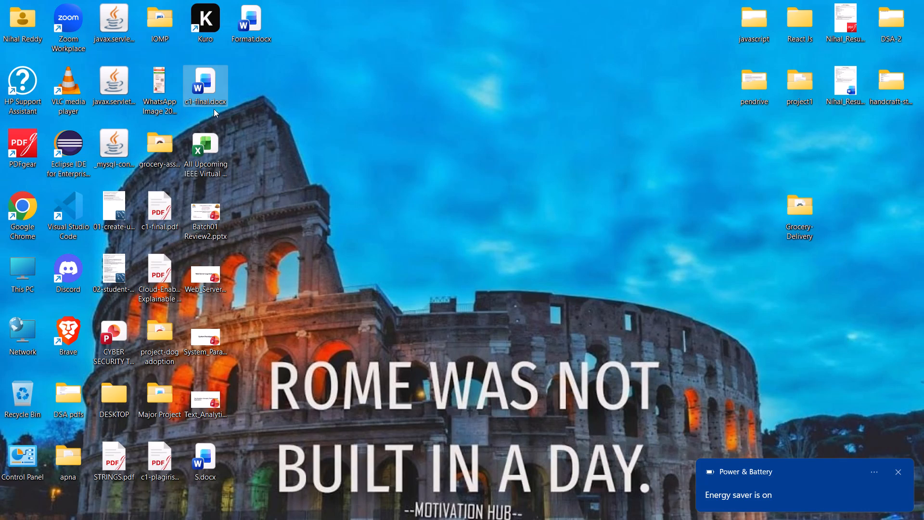
Reopen c1-final.docx from the desktop, copy references [1] through [10] from its REFERENCES section, and close that document.
double_click(213, 99)
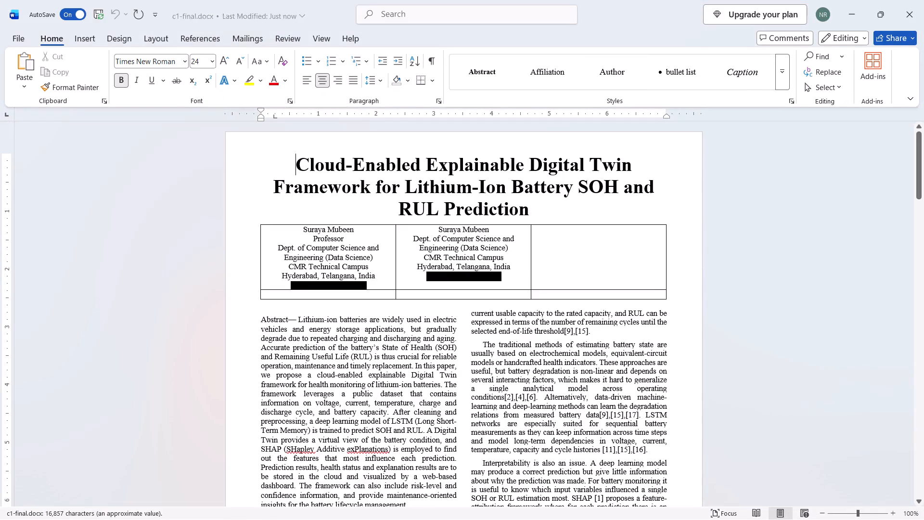
scroll(511, 318, down, 12)
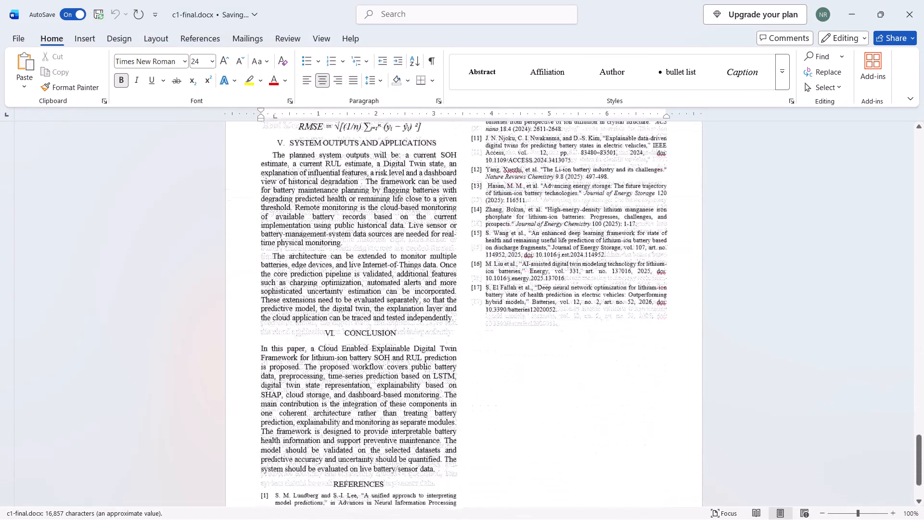
scroll(511, 318, up, 1)
scroll(268, 473, down, 2)
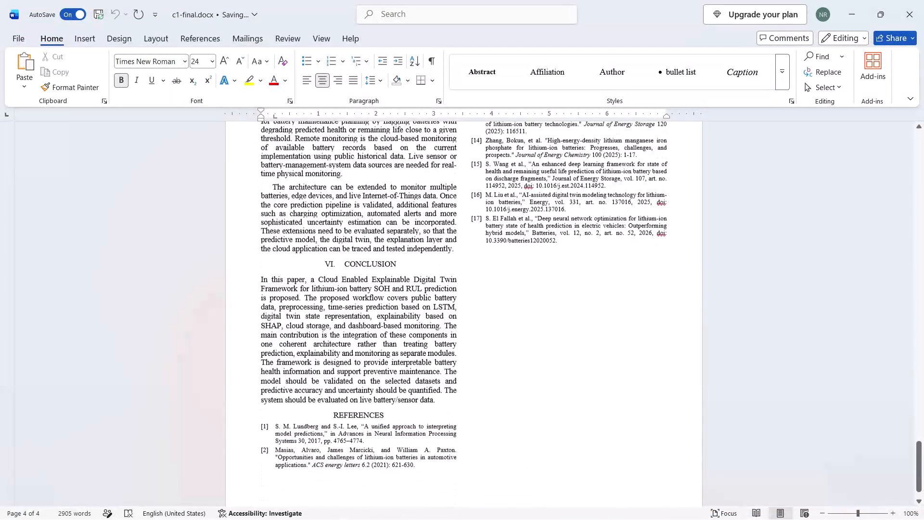
drag(273, 425, 452, 477)
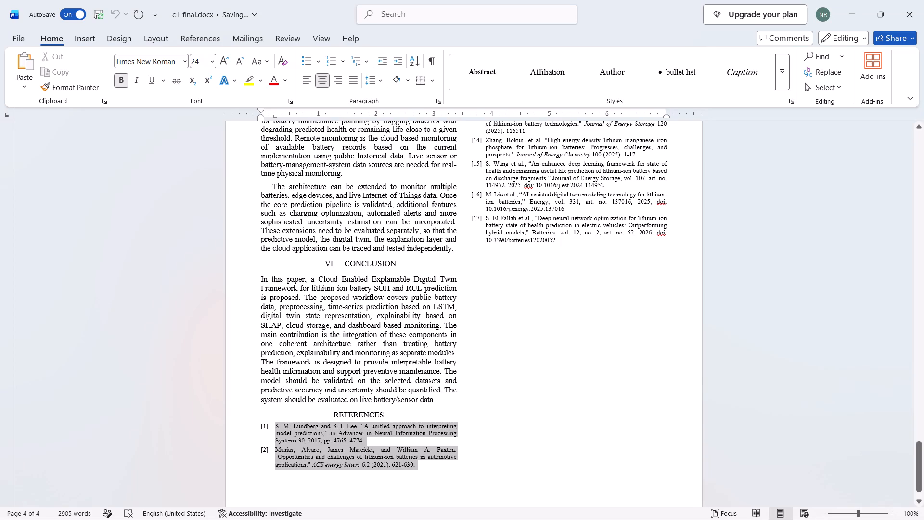
drag(452, 477, 590, 156)
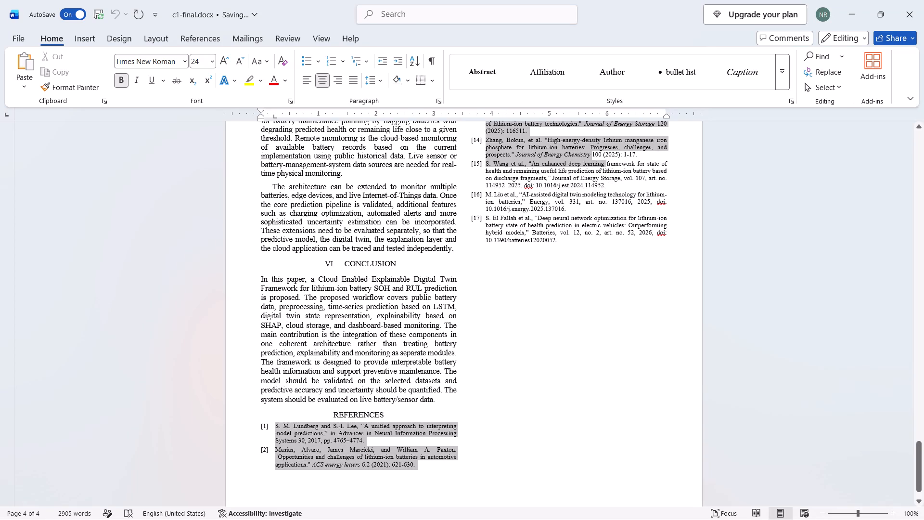
drag(590, 156, 576, 327)
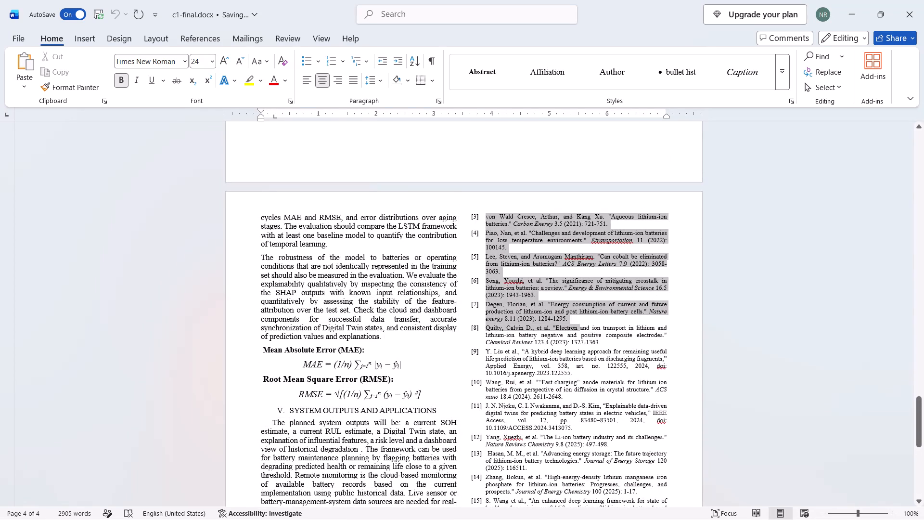
drag(576, 327, 581, 399)
key(ctrl+c)
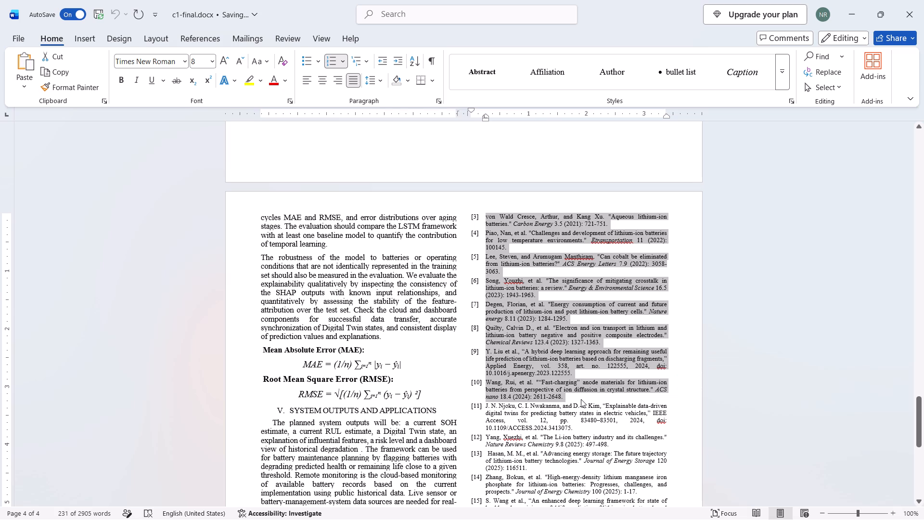
click(923, 13)
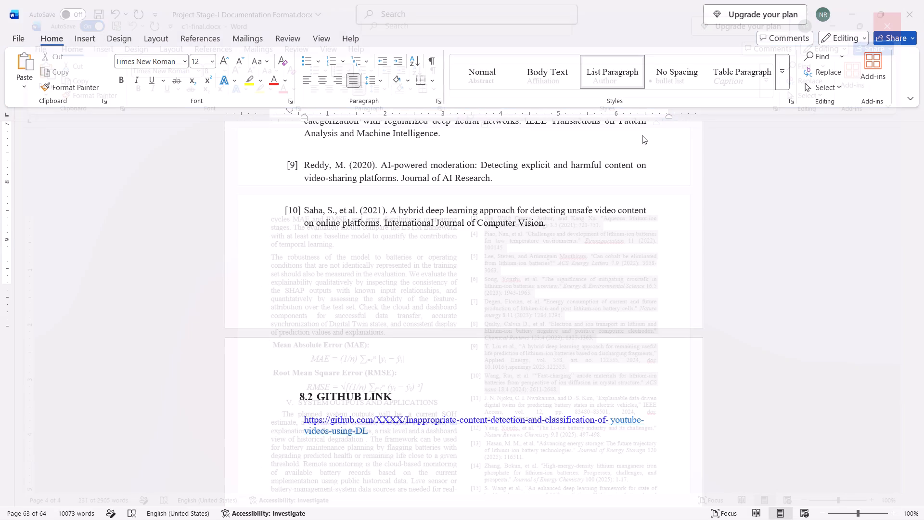
Replace template references [1] through [10] under 8.1 REFERENCES with the copied lithium-ion battery references.
scroll(423, 279, up, 2)
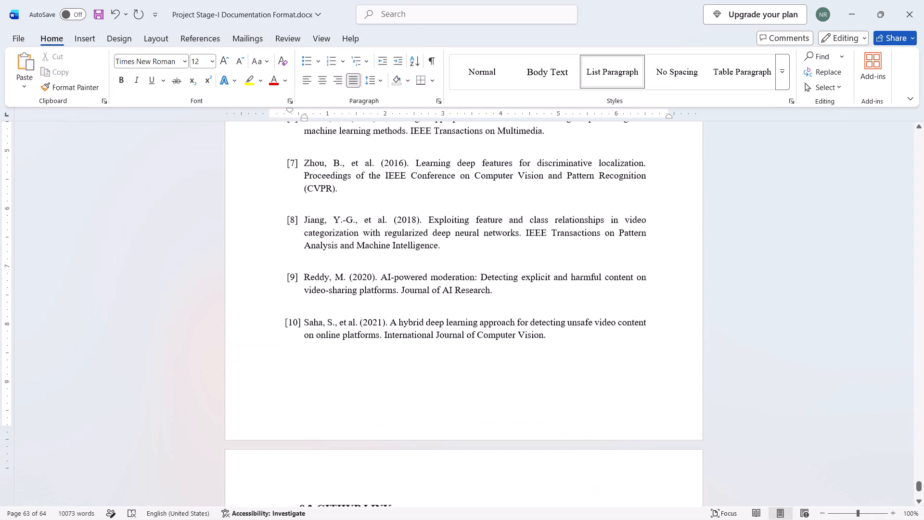
scroll(423, 279, up, 3)
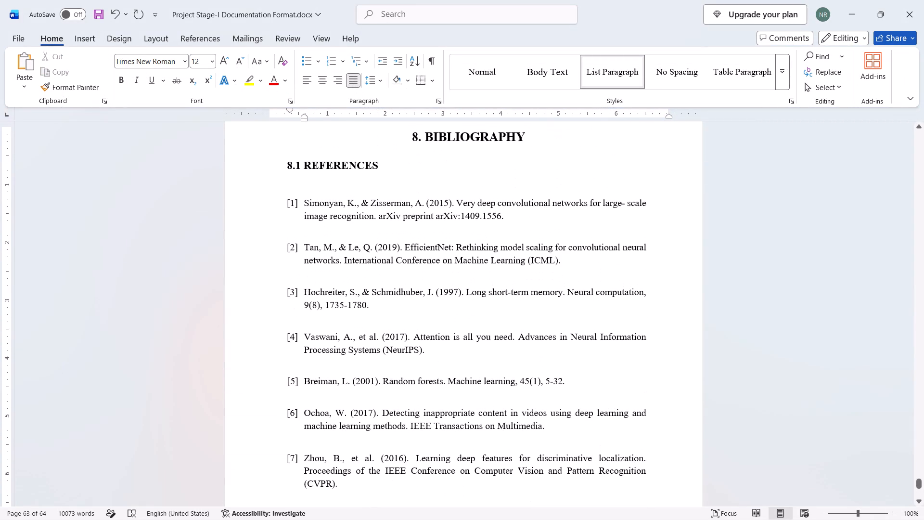
drag(303, 201, 524, 461)
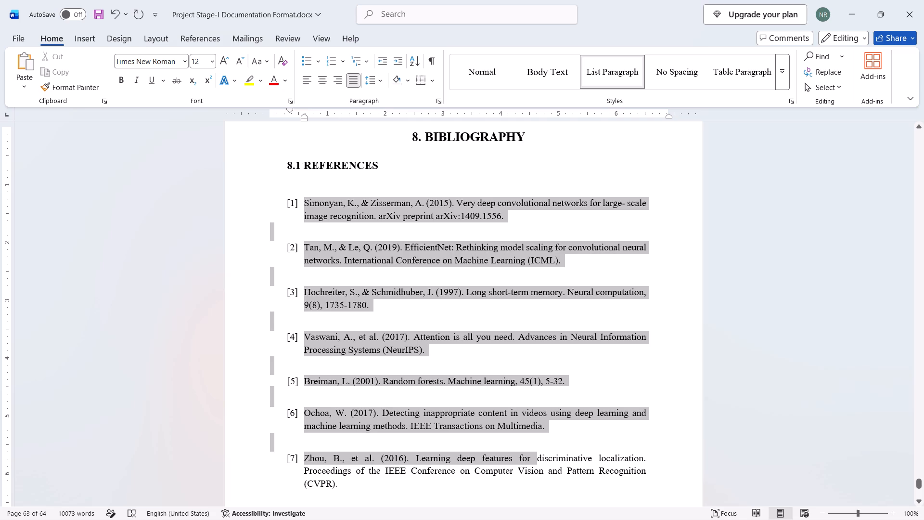
drag(524, 461, 560, 474)
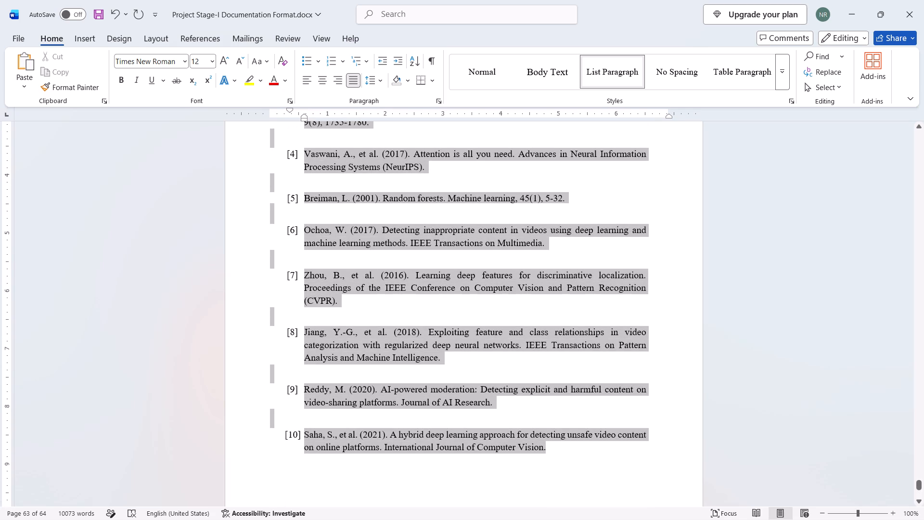
drag(560, 474, 562, 471)
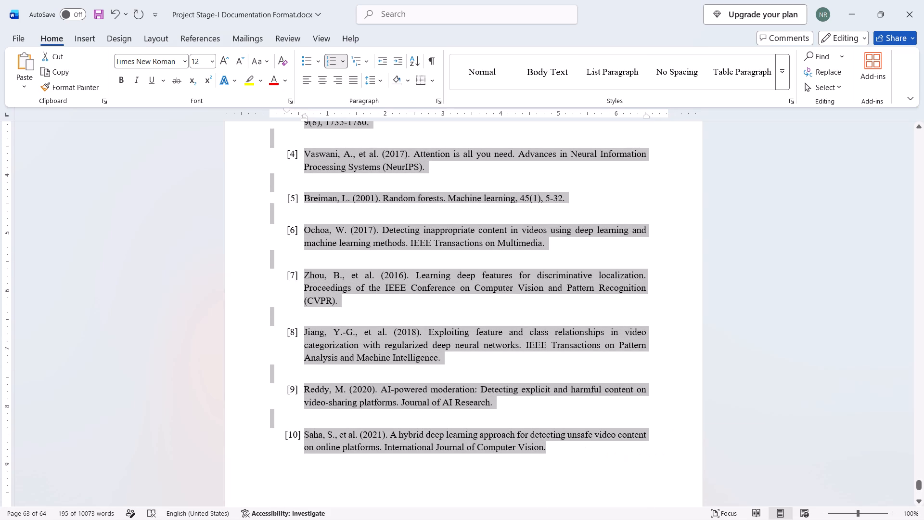
key(ctrl+v)
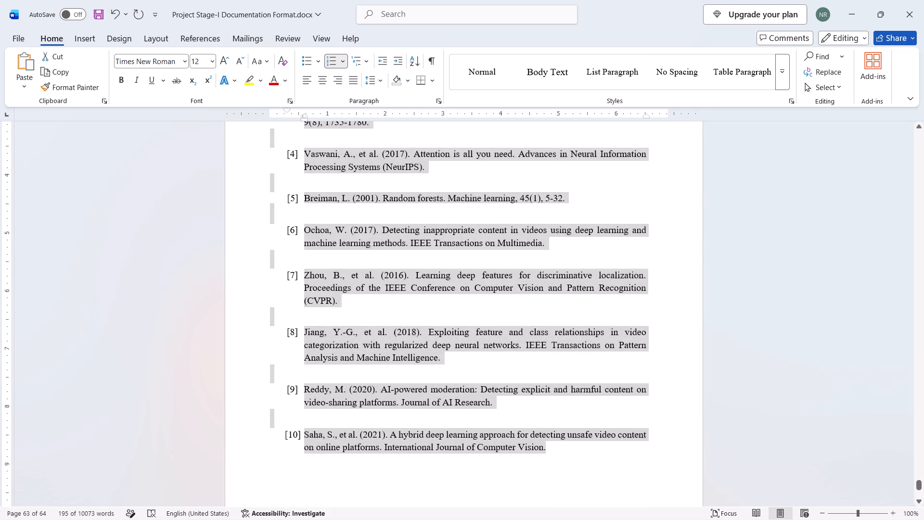
Increase the font size of all ten pasted references under 8.1 REFERENCES to 11, viewing the page at 100% zoom.
scroll(416, 282, up, 1)
scroll(357, 309, up, 1)
ctrl+scroll(357, 309, down, 1)
ctrl+scroll(357, 309, up, 1)
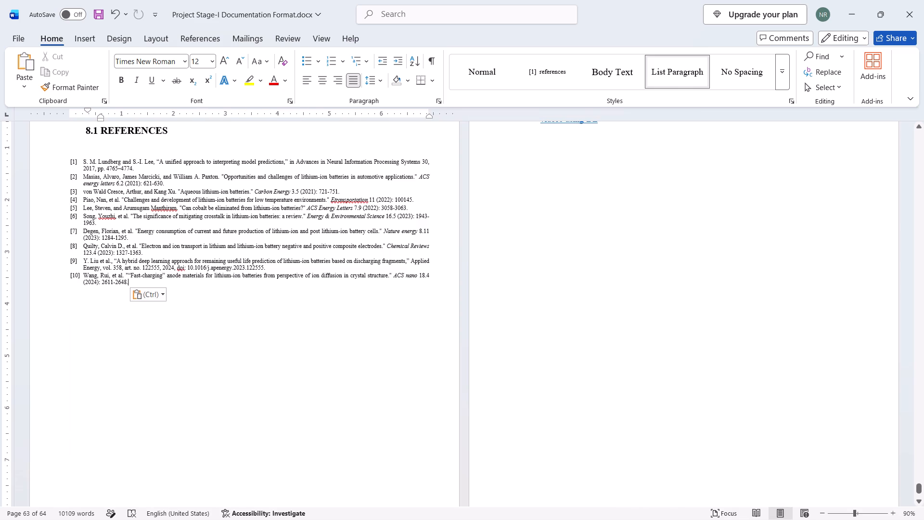
scroll(847, 501, down, 1)
ctrl+scroll(847, 501, up, 2)
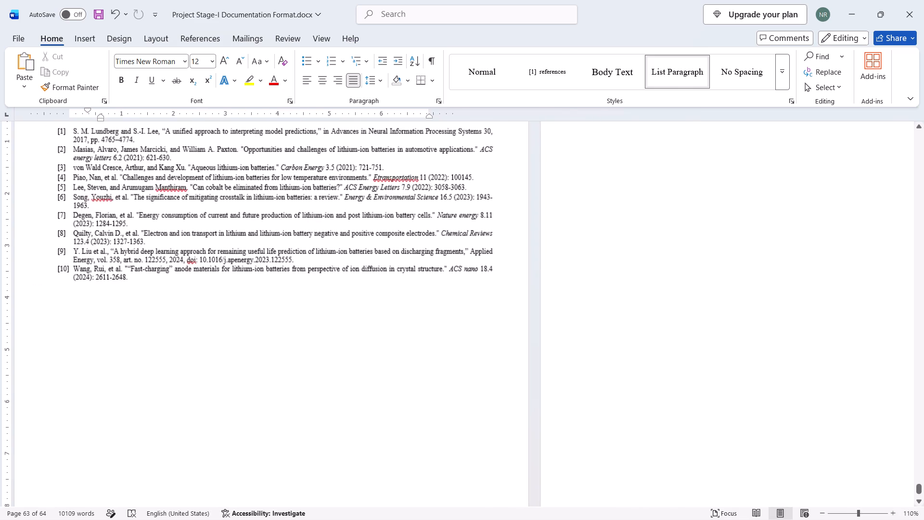
scroll(471, 377, up, 1)
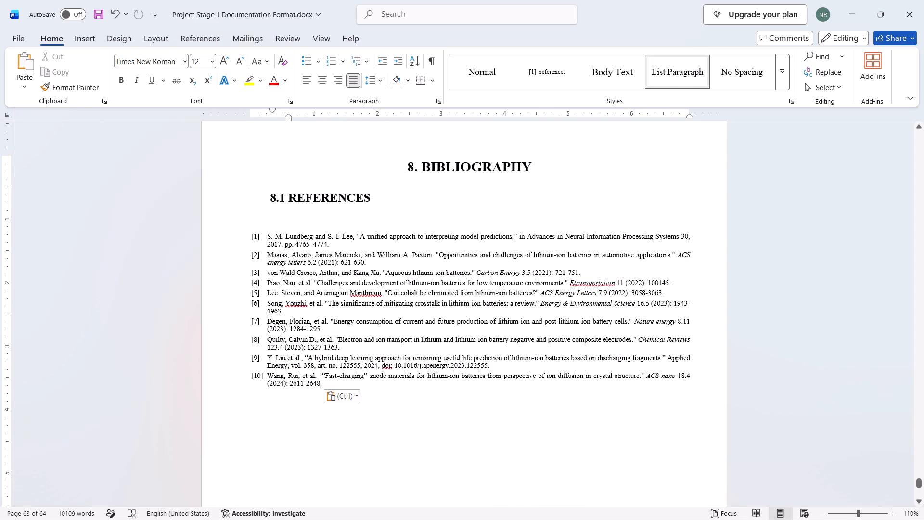
click(824, 513)
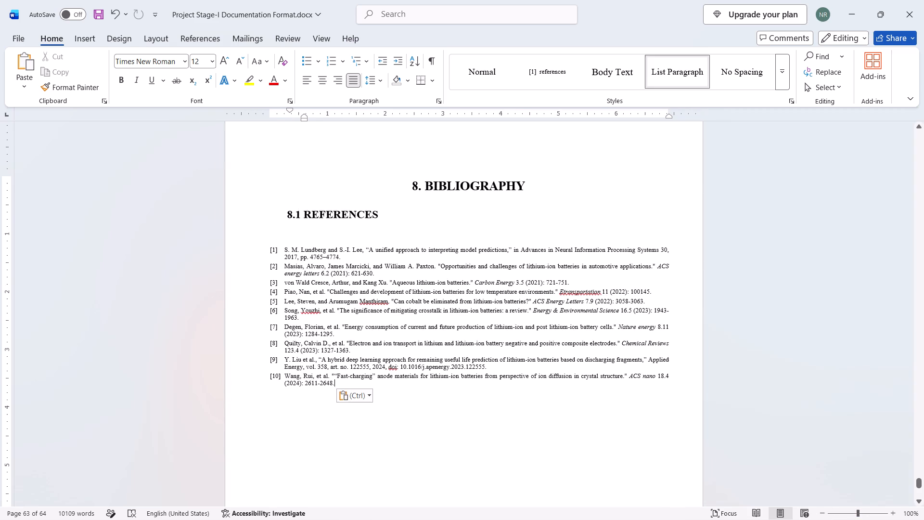
drag(340, 385, 288, 259)
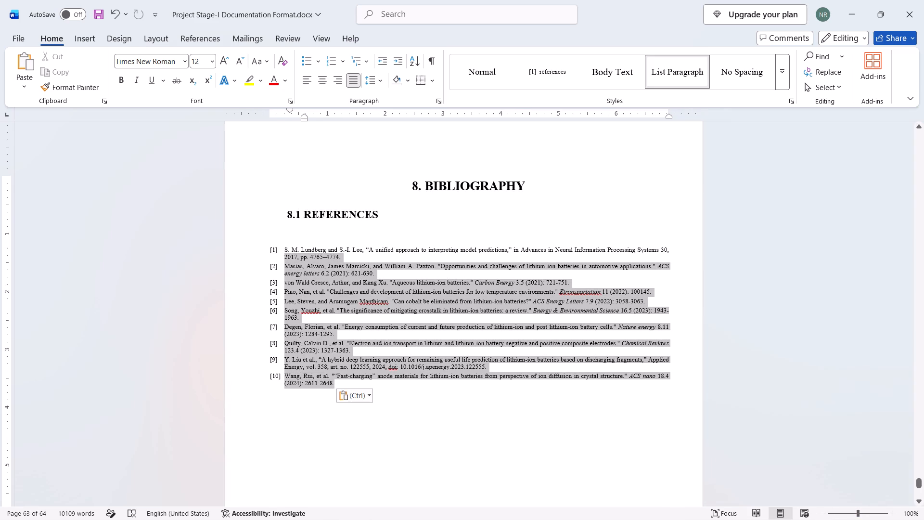
drag(288, 259, 283, 251)
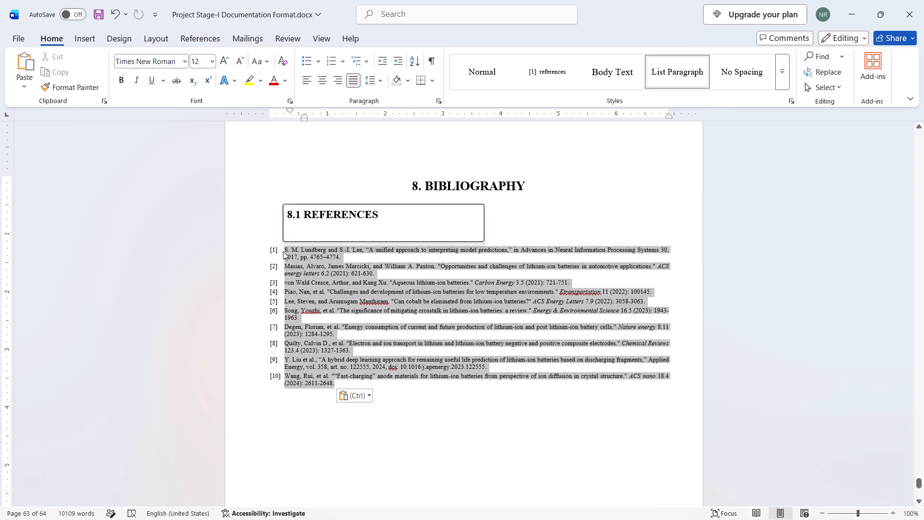
click(223, 64)
click(223, 64)
click(223, 64)
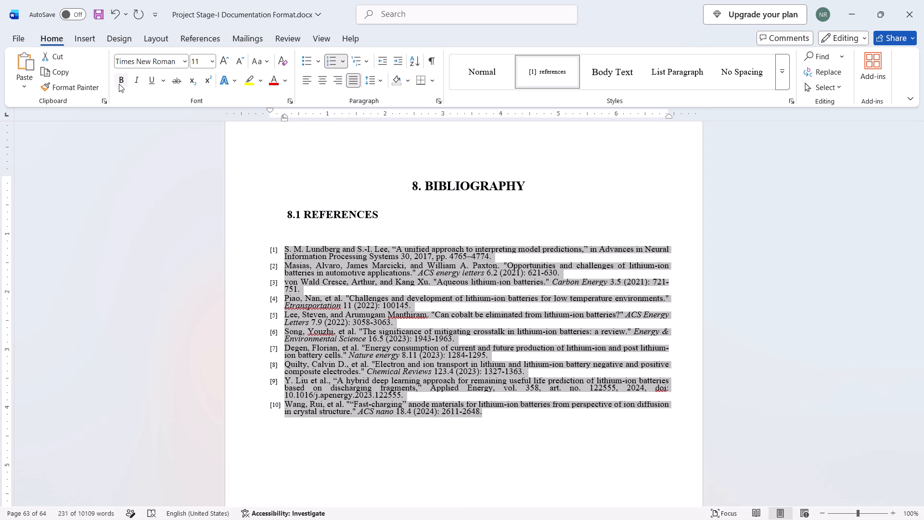
Set the line spacing of the ten selected references to 1.5.
click(378, 81)
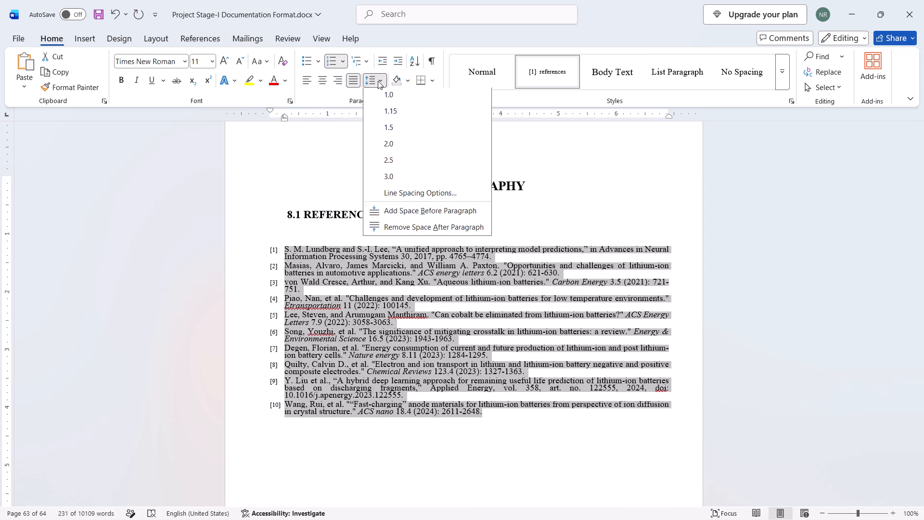
click(392, 127)
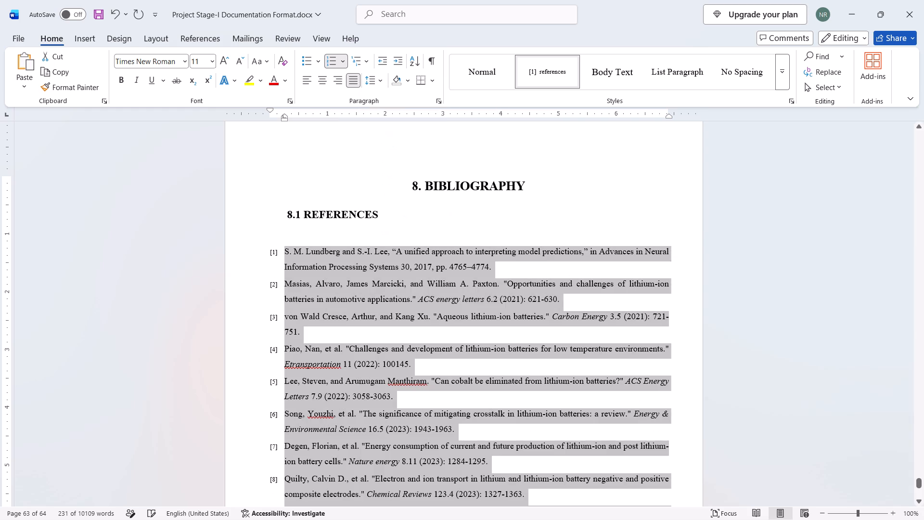
Increase the font size of the ten selected references to 12.
scroll(411, 227, down, 2)
scroll(411, 227, up, 1)
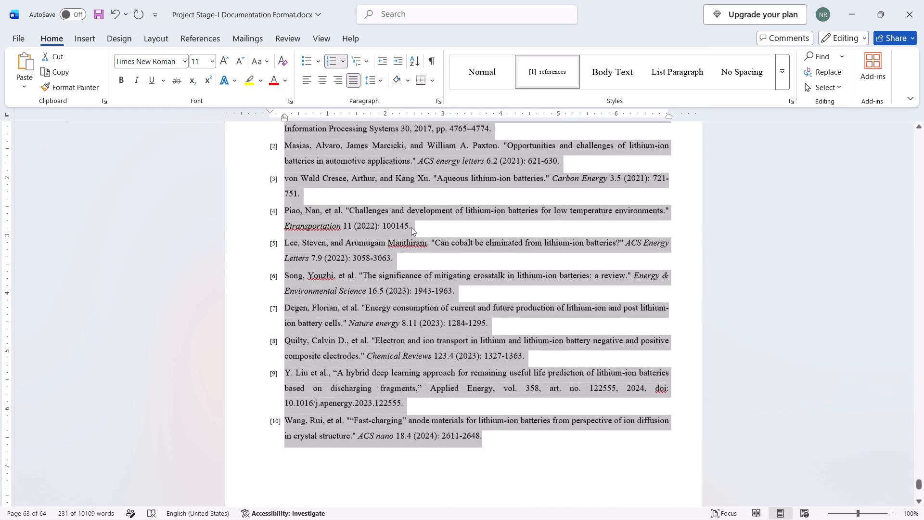
scroll(411, 227, up, 1)
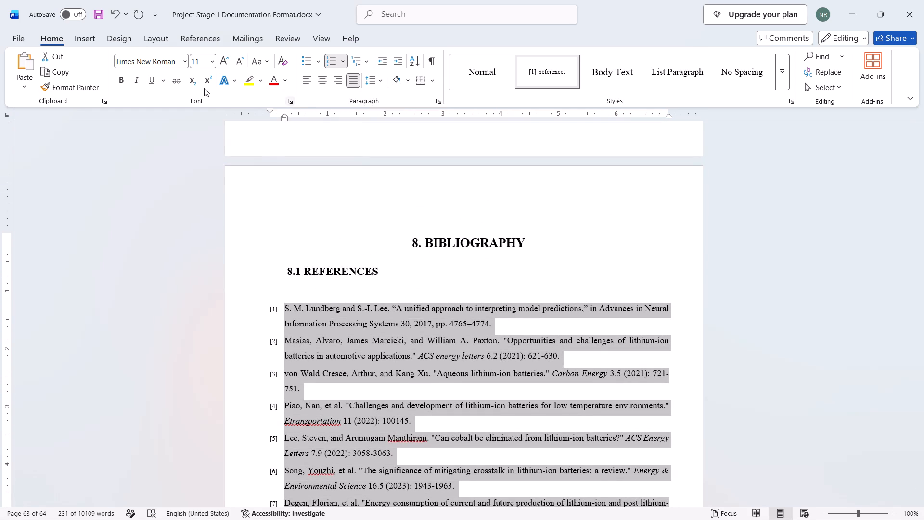
click(226, 65)
scroll(363, 208, down, 1)
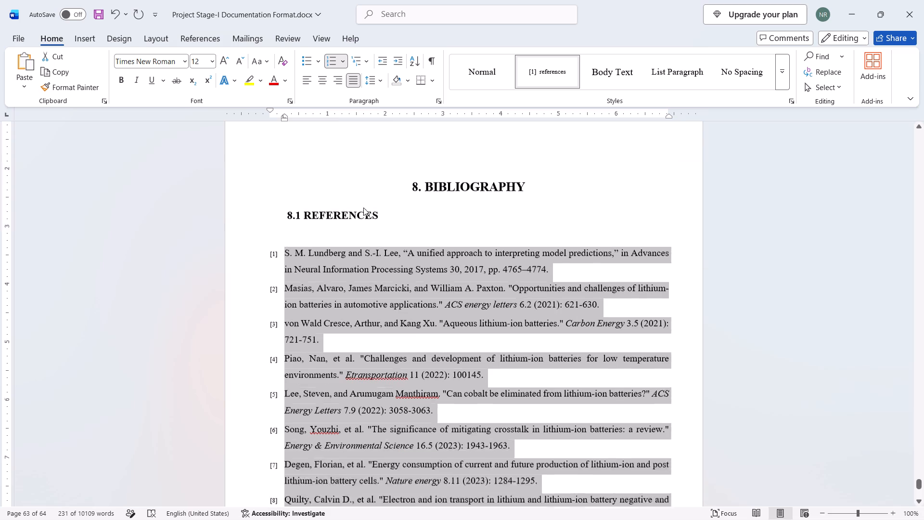
Increase the font size of the ten selected references under 8.1 REFERENCES to 14.
scroll(363, 208, down, 2)
scroll(363, 208, up, 1)
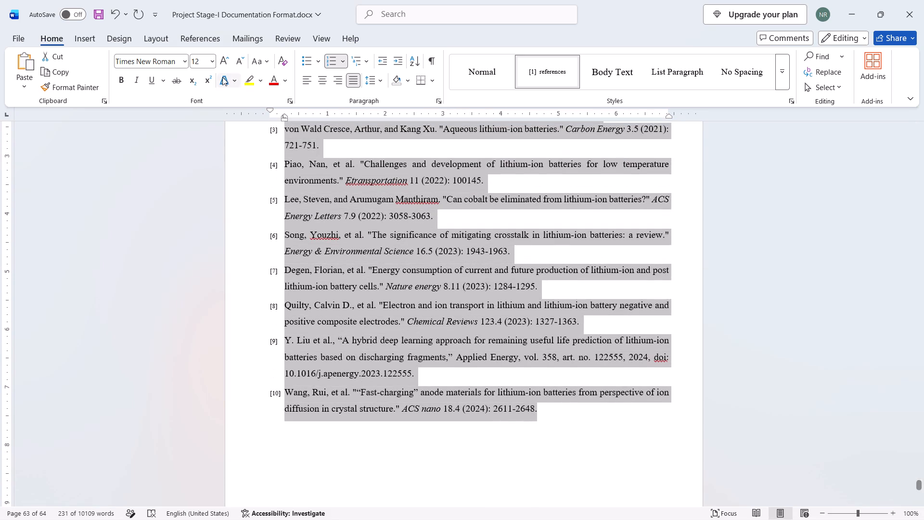
click(226, 59)
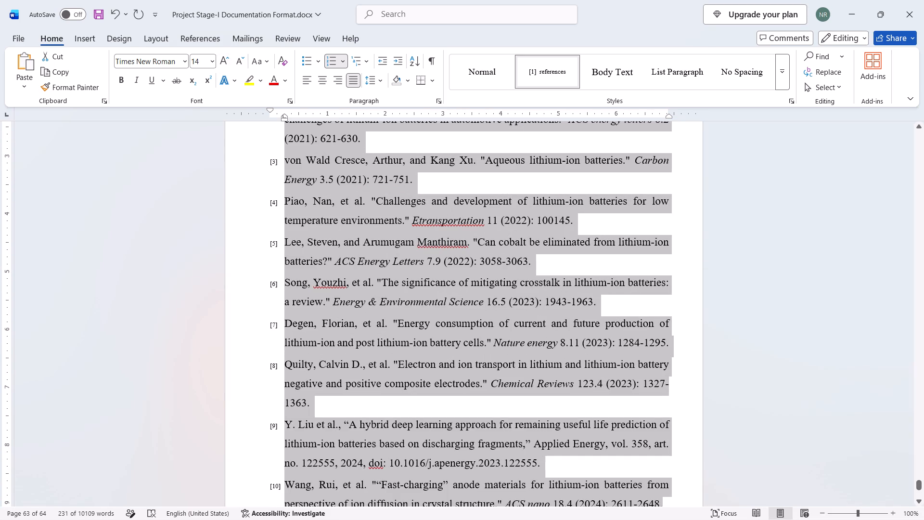
click(265, 262)
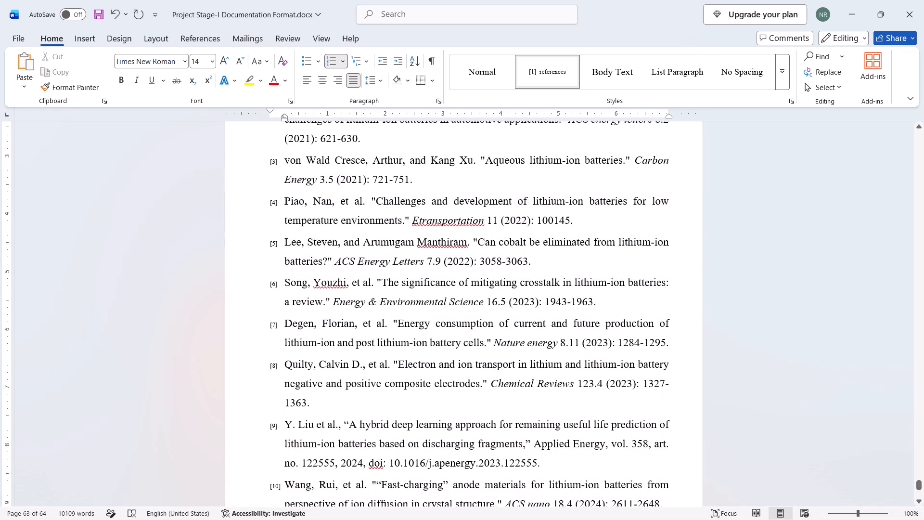
Select references [1] through [9] and apply the first list level, the [1] references format, to their numbering.
scroll(306, 367, down, 1)
drag(281, 368, 283, 93)
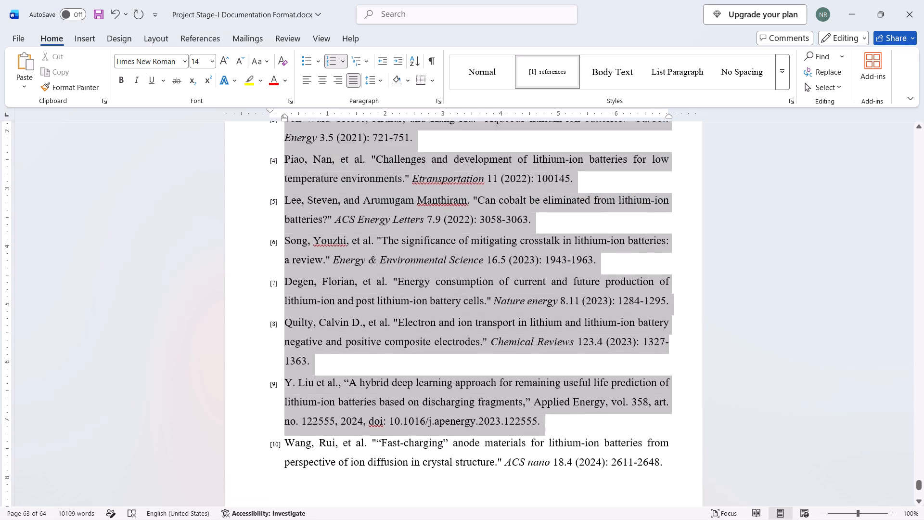
drag(283, 93, 285, 331)
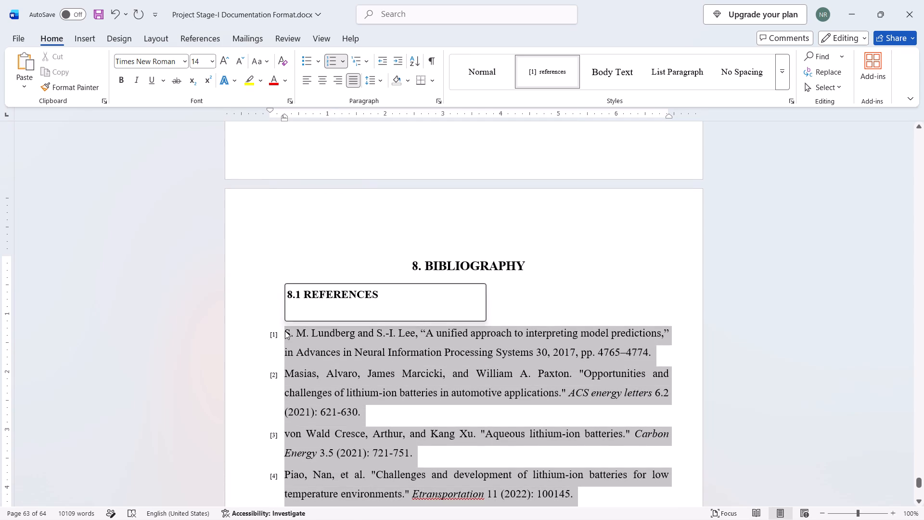
click(343, 64)
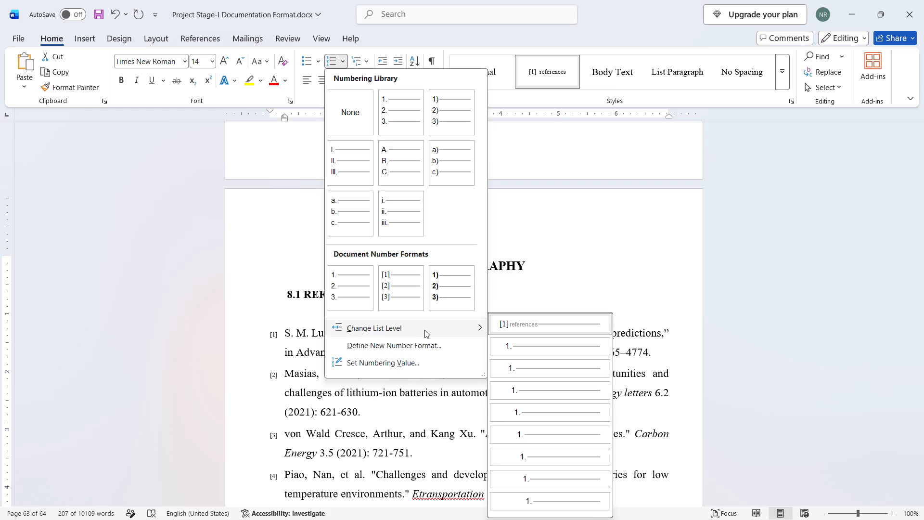
click(468, 324)
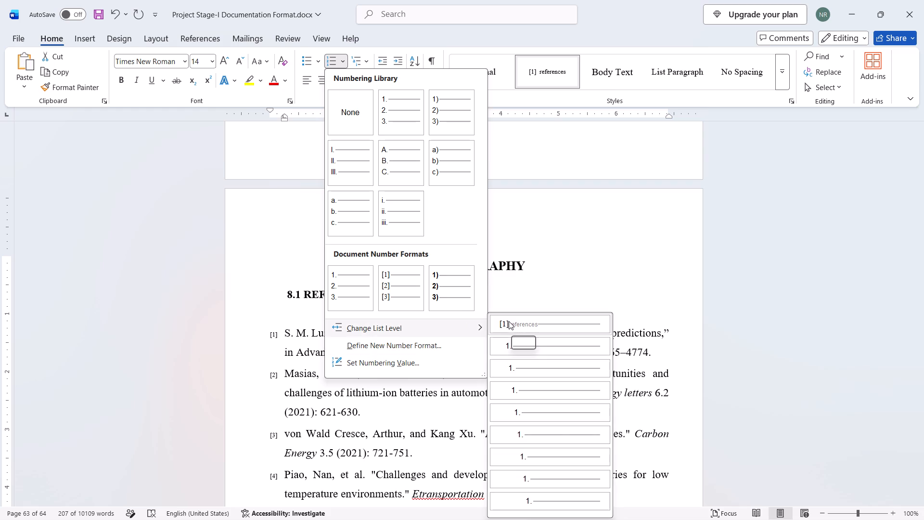
click(509, 321)
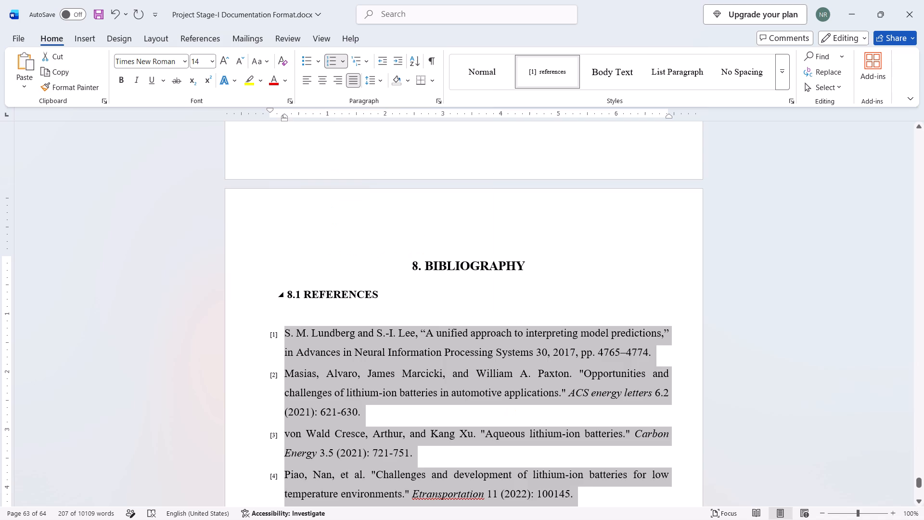
click(441, 275)
Look over the formatted reference list through its last entry and the following 8.2 GITHUB LINK page.
scroll(441, 275, down, 3)
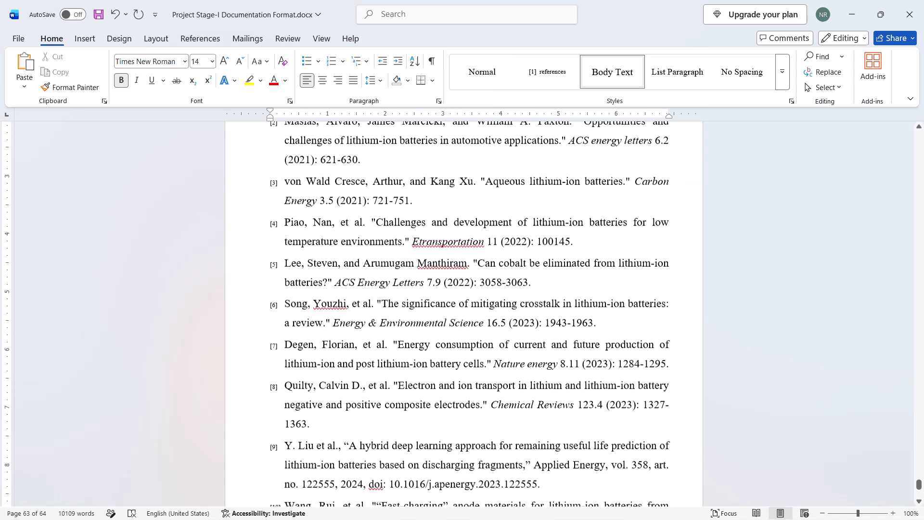
scroll(441, 275, down, 3)
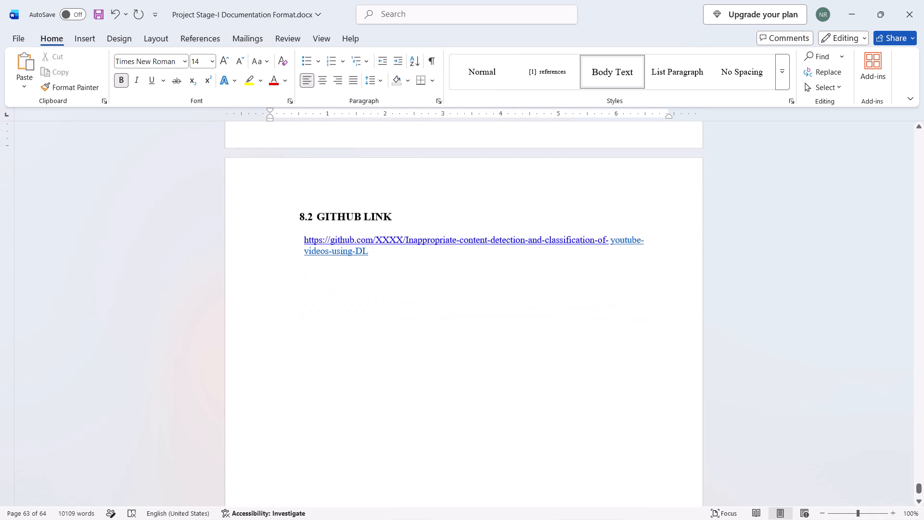
scroll(441, 275, up, 3)
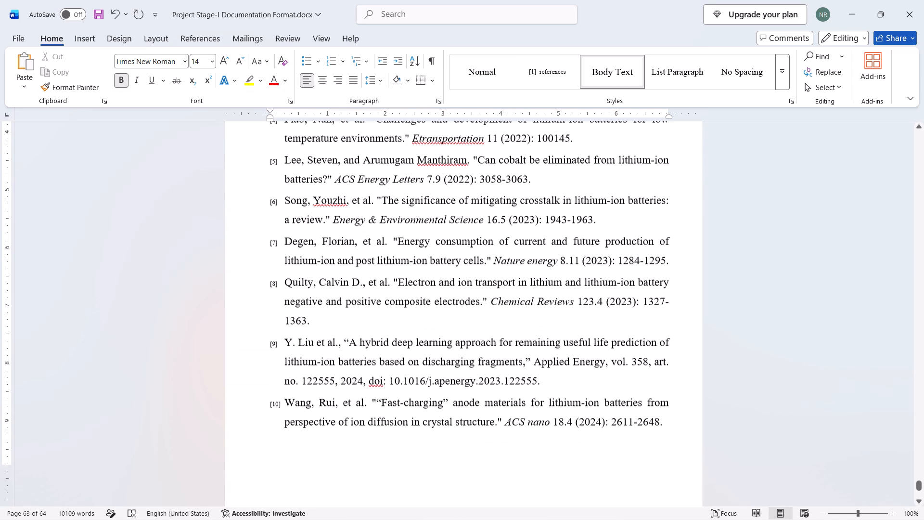
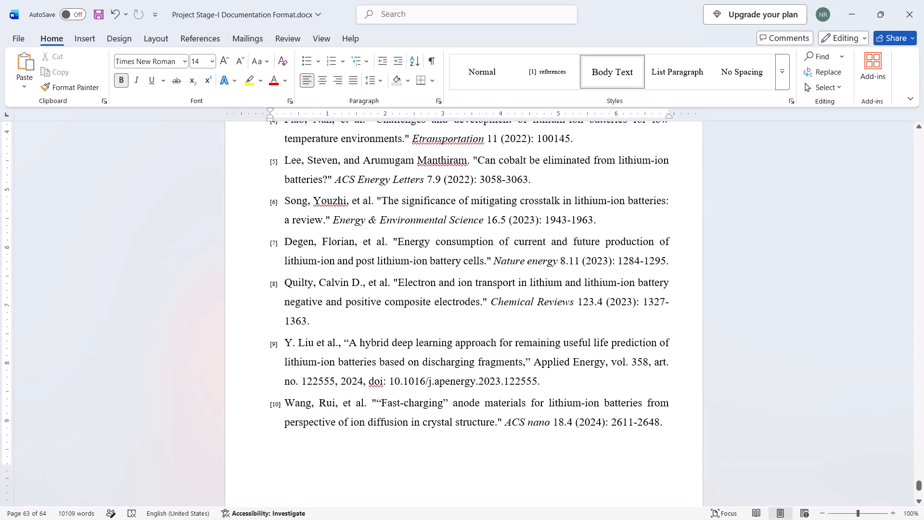
Look back through the document from the reference list to the report's title page.
scroll(474, 293, up, 7)
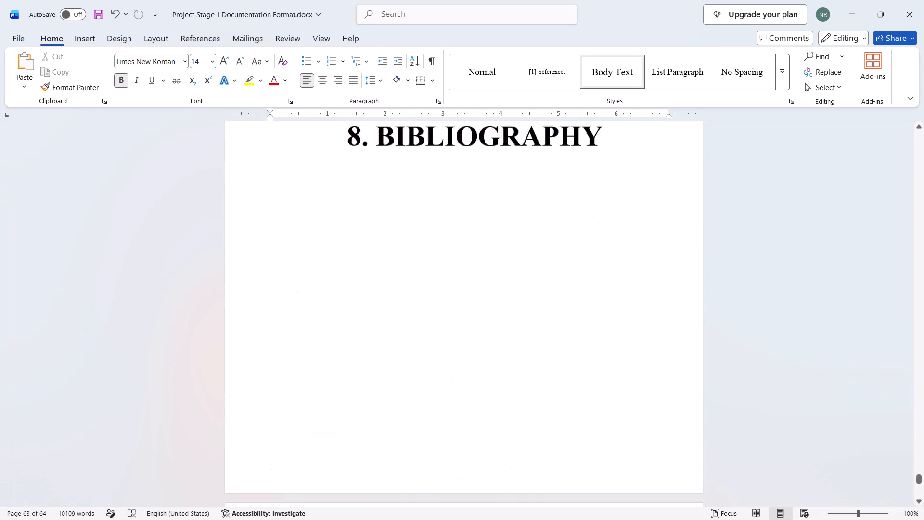
scroll(474, 293, up, 12)
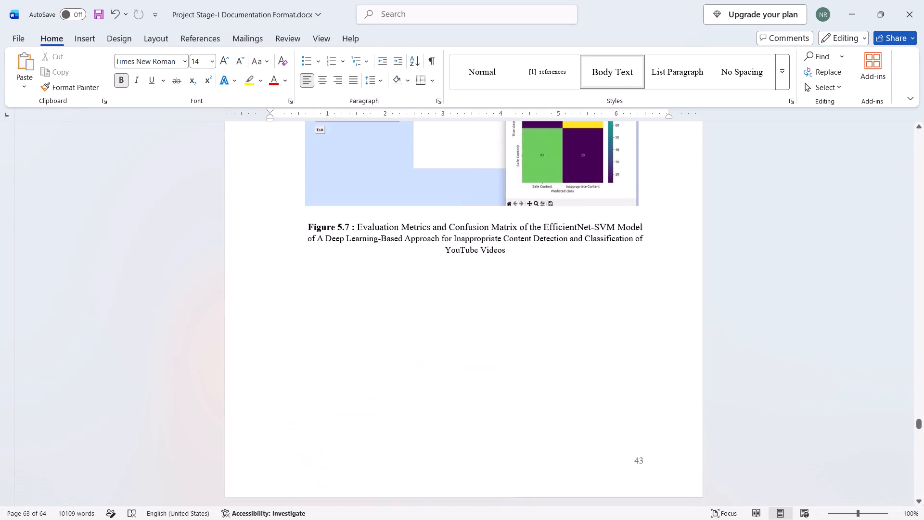
scroll(474, 293, up, 19)
scroll(474, 293, up, 2)
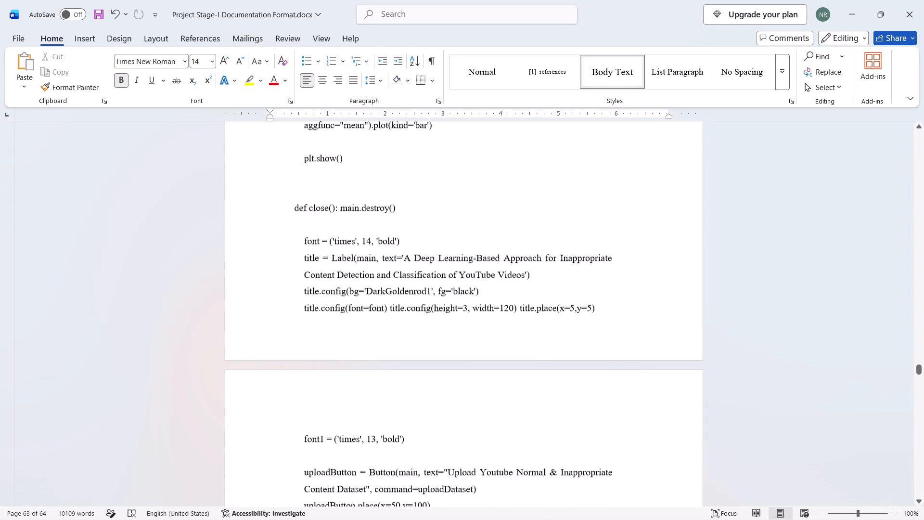
scroll(474, 293, up, 13)
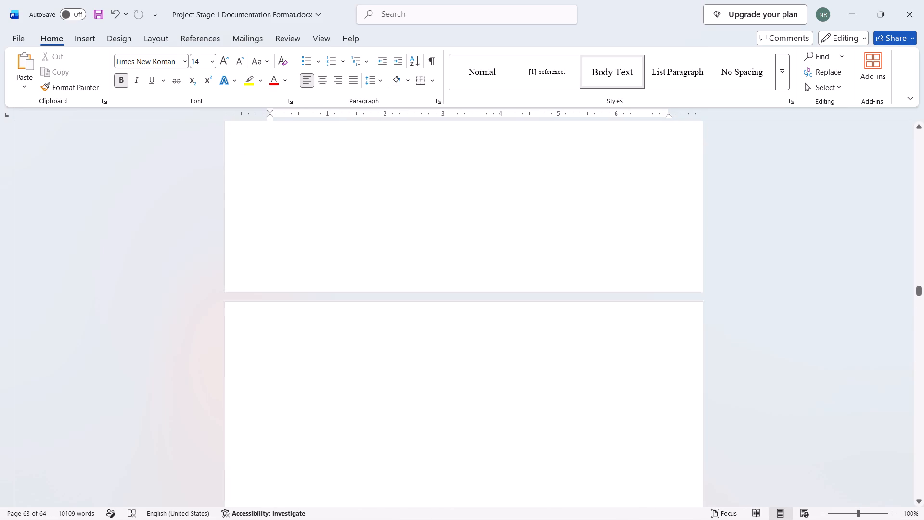
scroll(474, 293, up, 5)
scroll(474, 293, up, 20)
scroll(474, 293, up, 4)
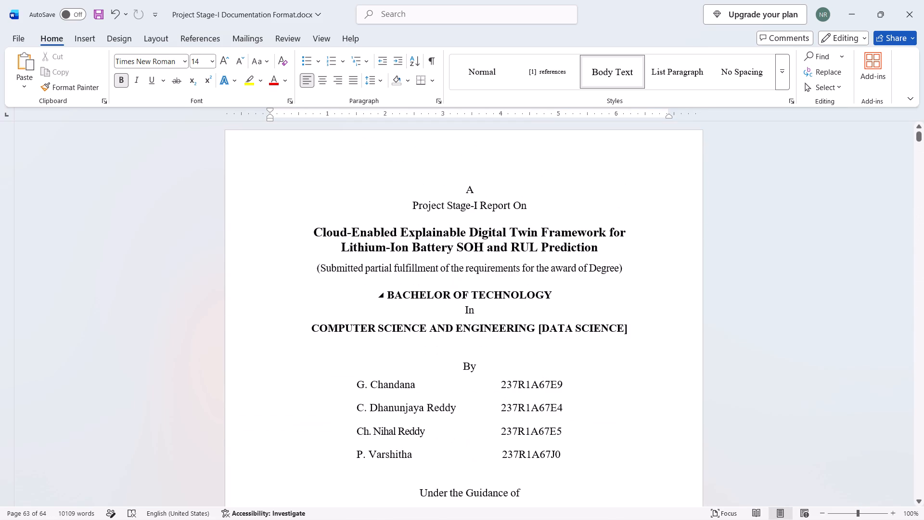
Review the formatting of the front matter, from the acknowledgement, abstract and contents lists through the opening text of 1. INTRODUCTION.
scroll(474, 293, down, 8)
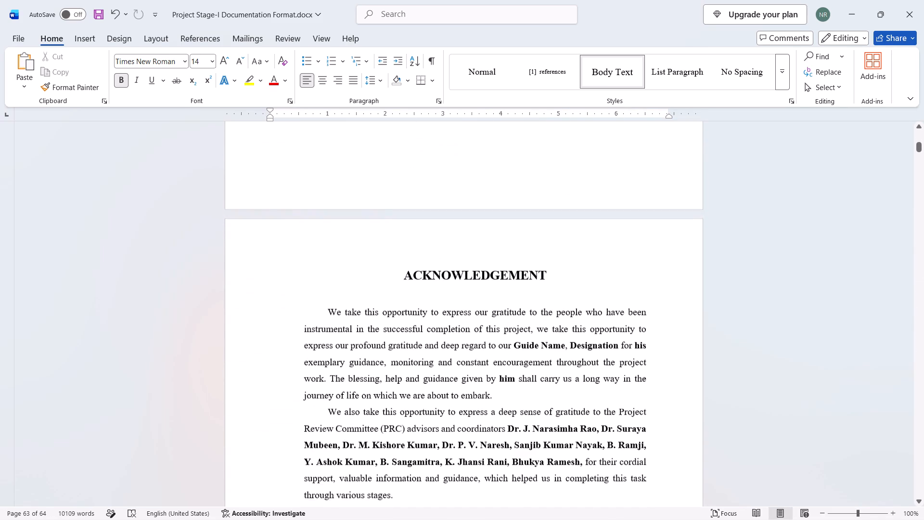
scroll(474, 293, down, 1)
click(434, 310)
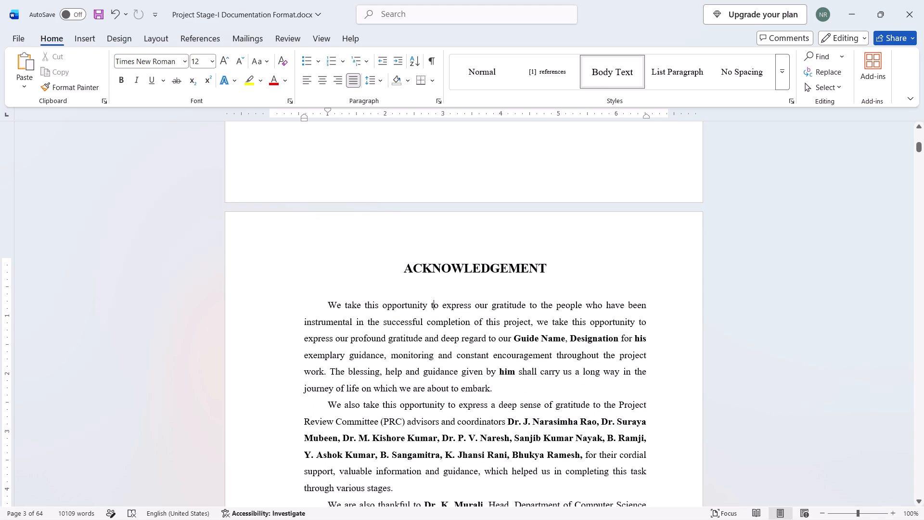
scroll(434, 310, down, 4)
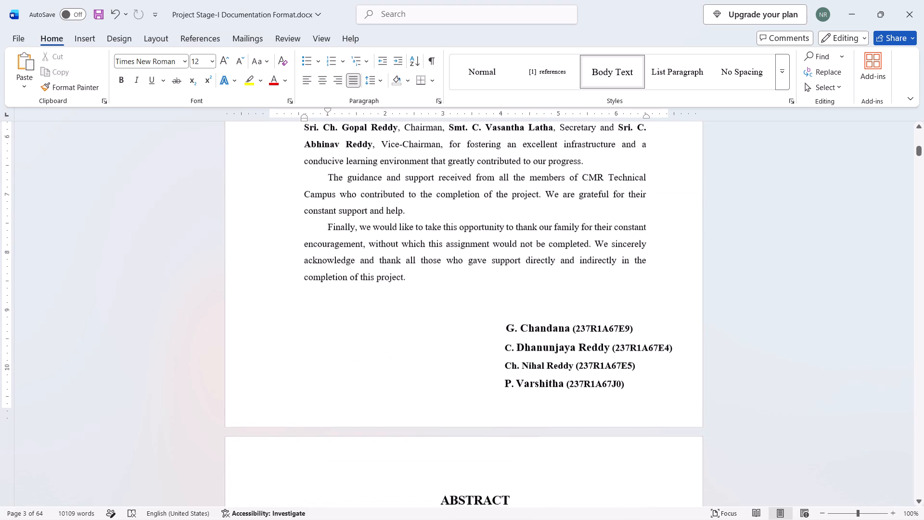
scroll(434, 310, down, 2)
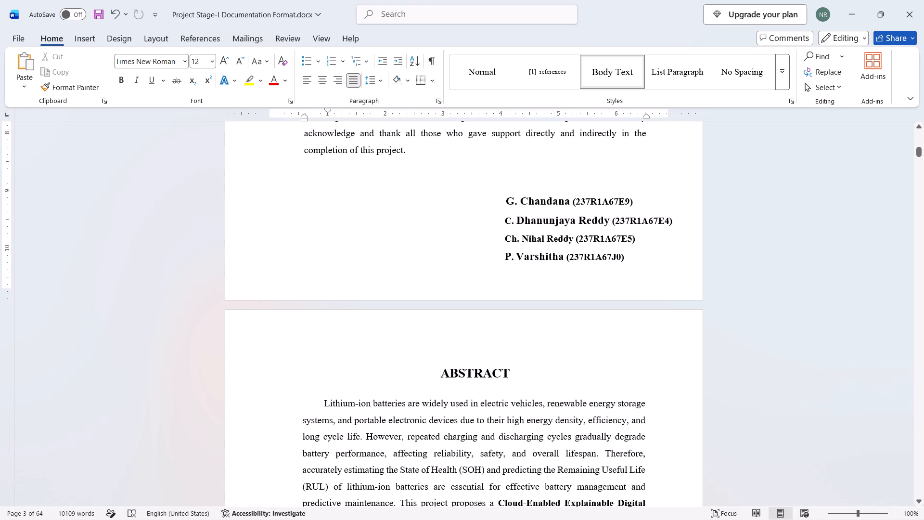
scroll(632, 297, down, 2)
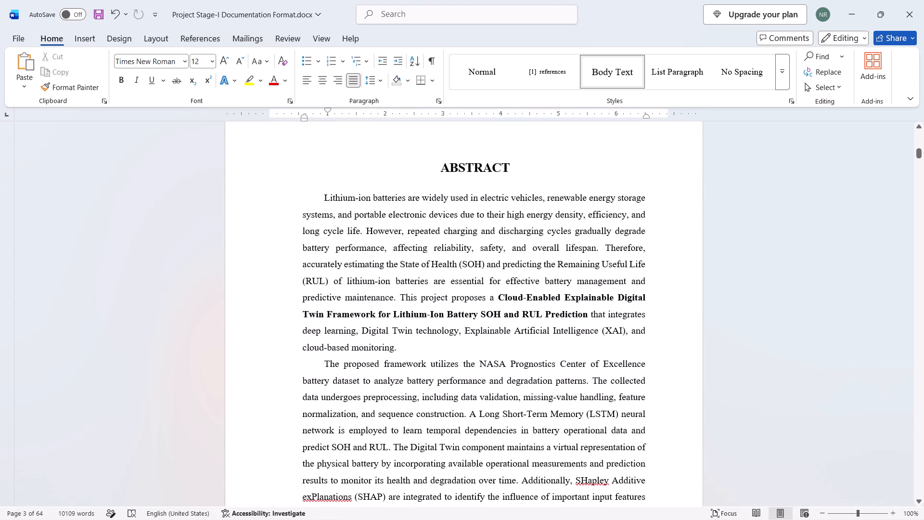
double_click(545, 316)
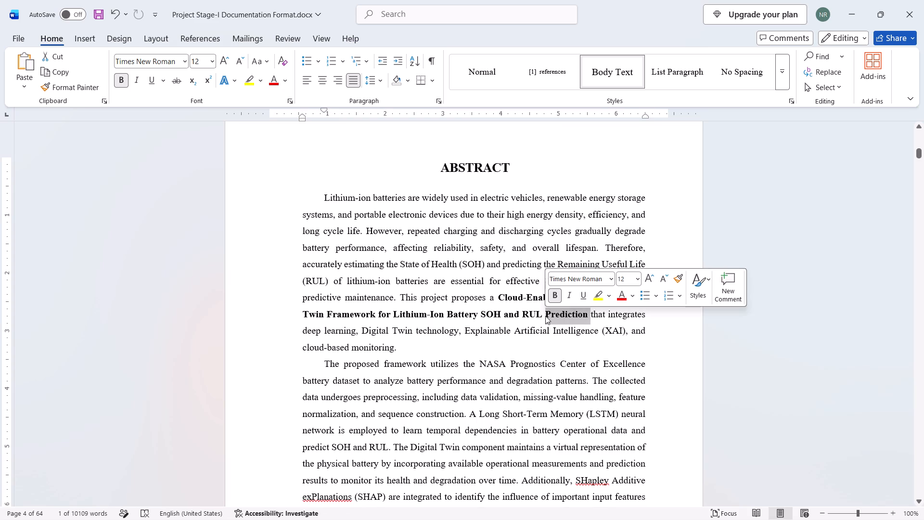
scroll(529, 328, down, 4)
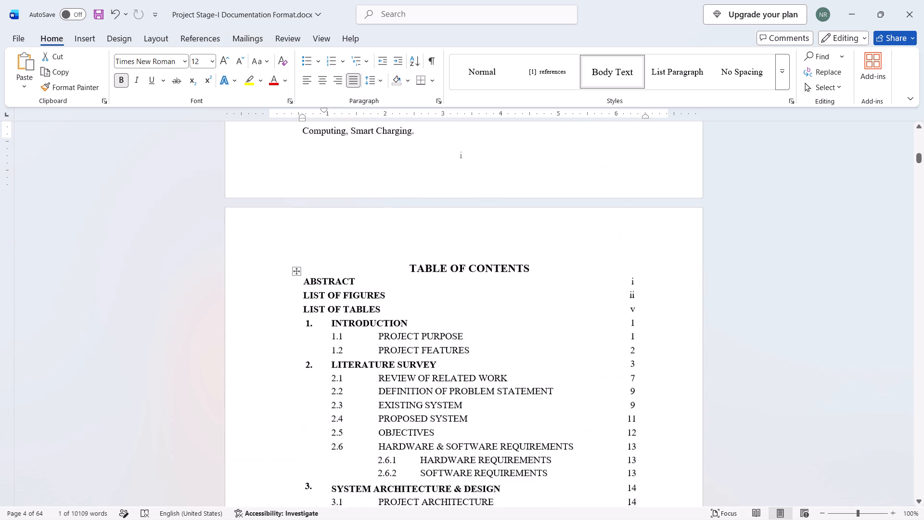
scroll(529, 328, down, 6)
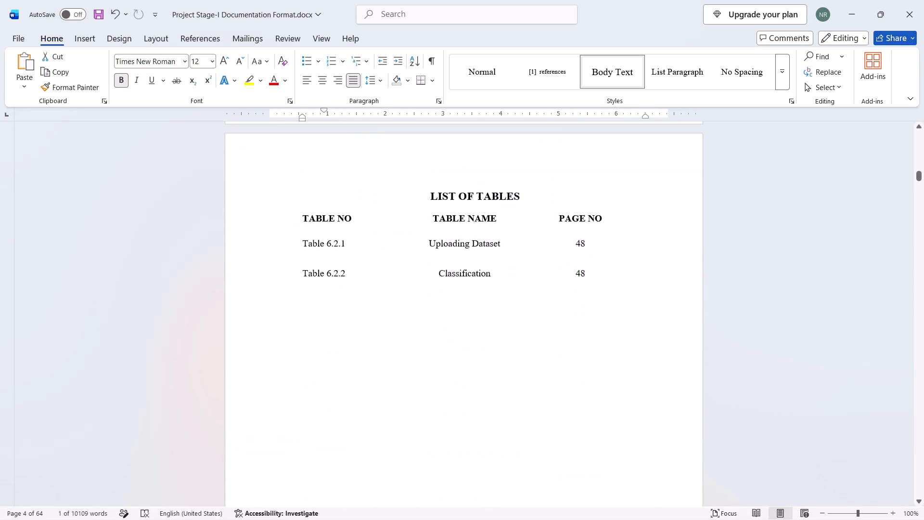
scroll(529, 328, down, 6)
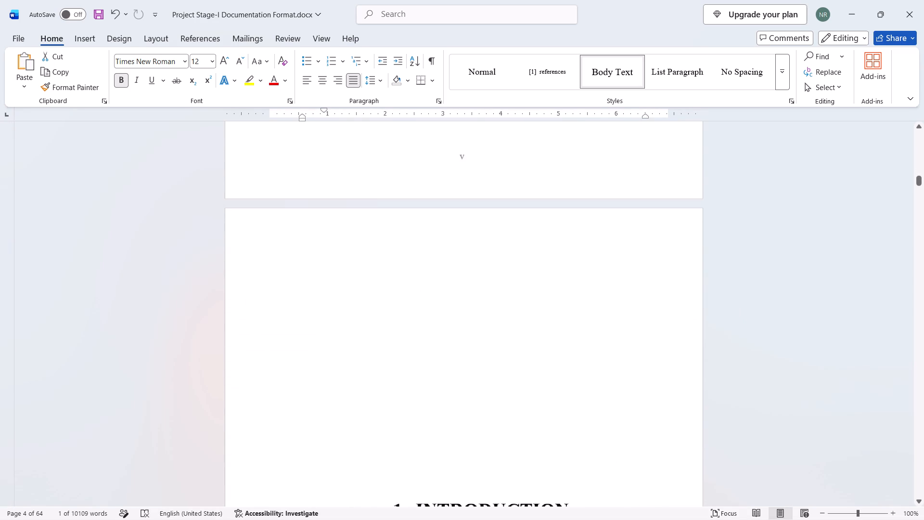
scroll(529, 328, down, 7)
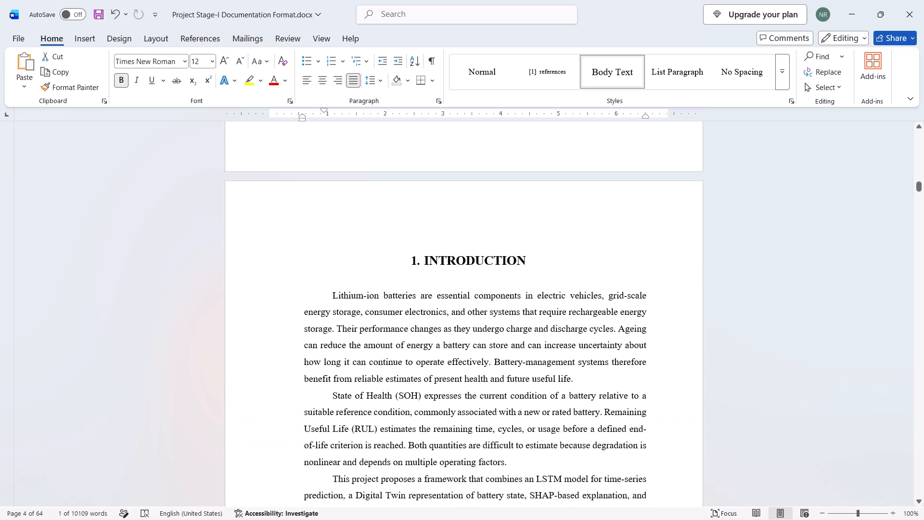
scroll(529, 328, down, 1)
scroll(536, 397, down, 1)
click(484, 294)
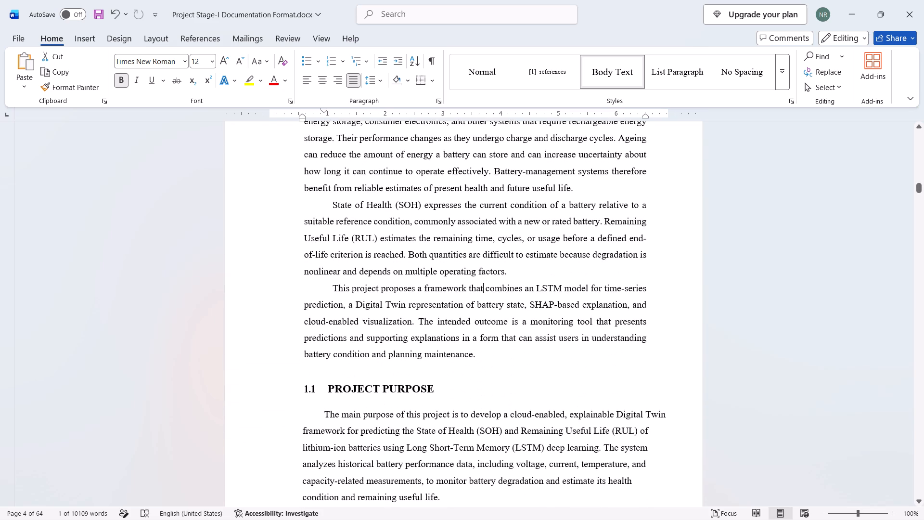
Justify both paragraphs under 1.1 PROJECT PURPOSE and pull their right indent in to about 6.5 inches, near the preceding text's right edge.
scroll(514, 350, down, 2)
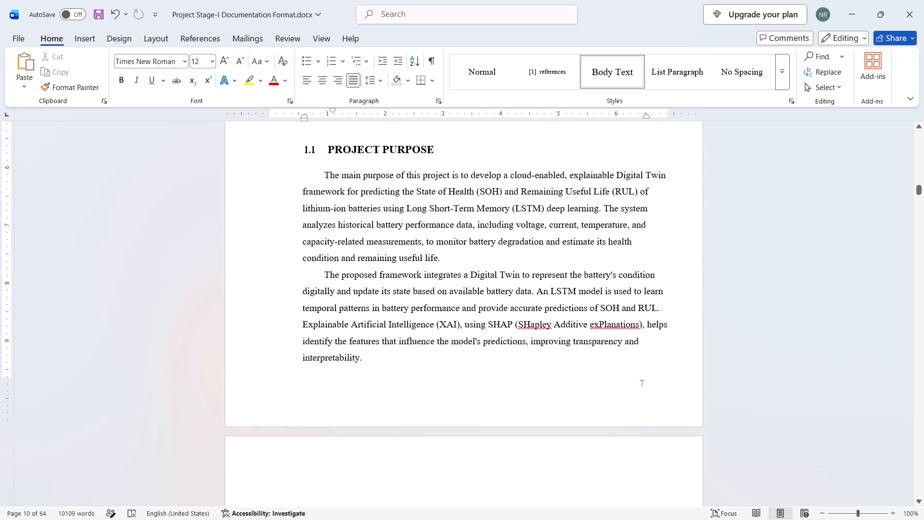
drag(378, 360, 323, 201)
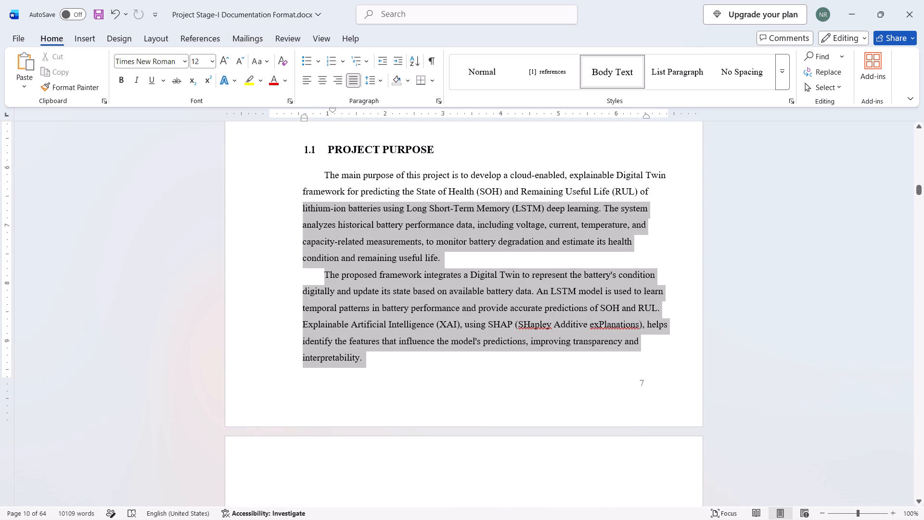
drag(323, 201, 324, 172)
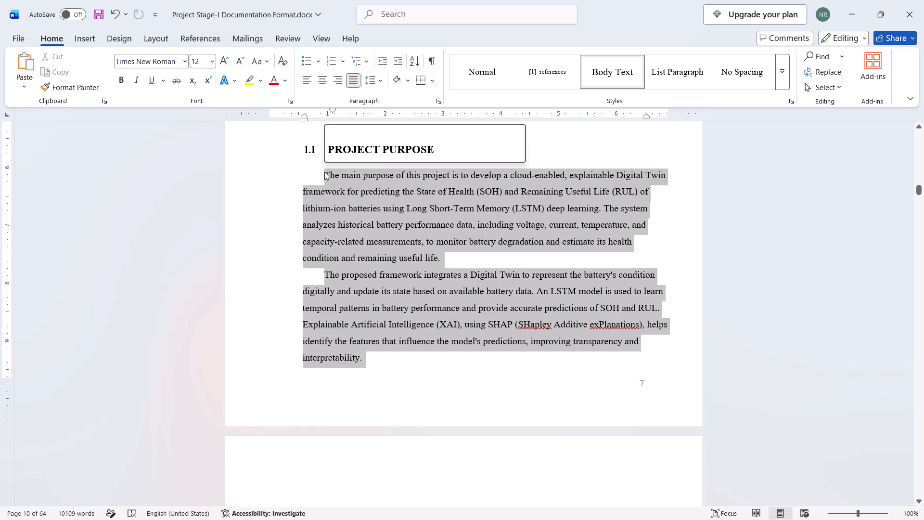
click(354, 80)
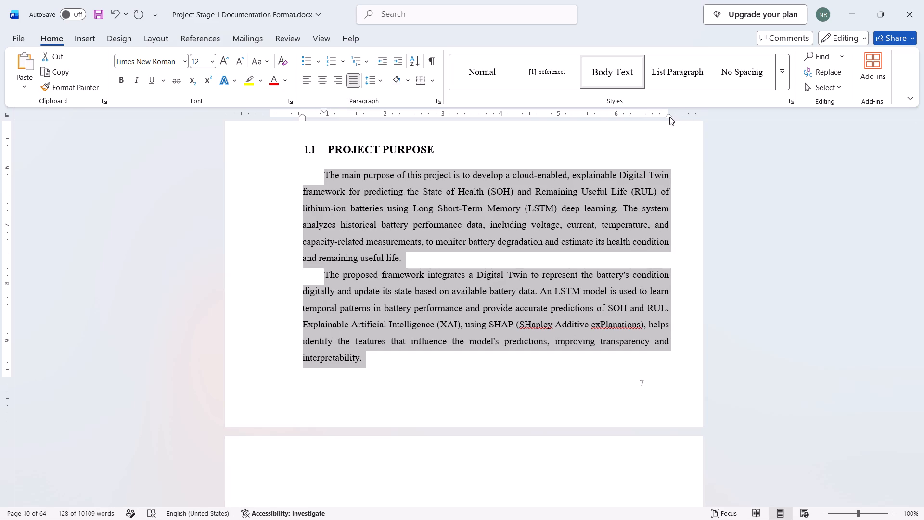
drag(669, 117, 649, 118)
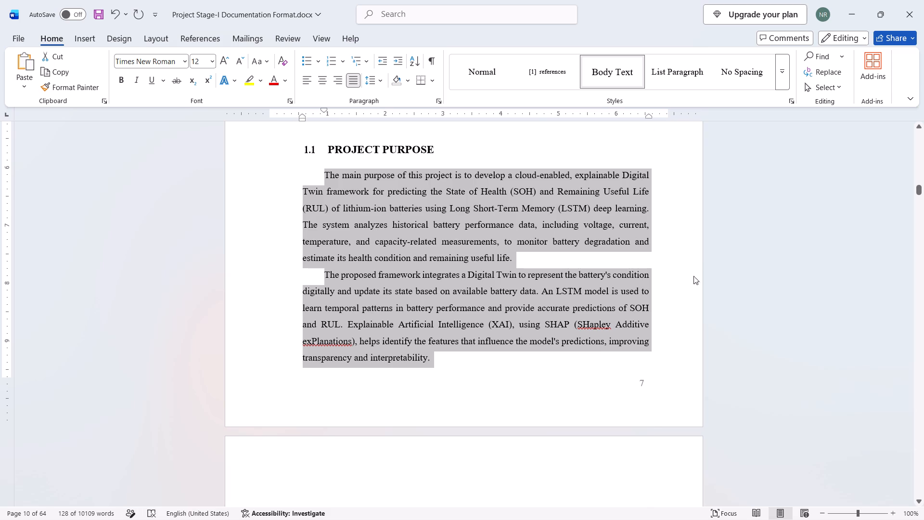
scroll(615, 267, up, 1)
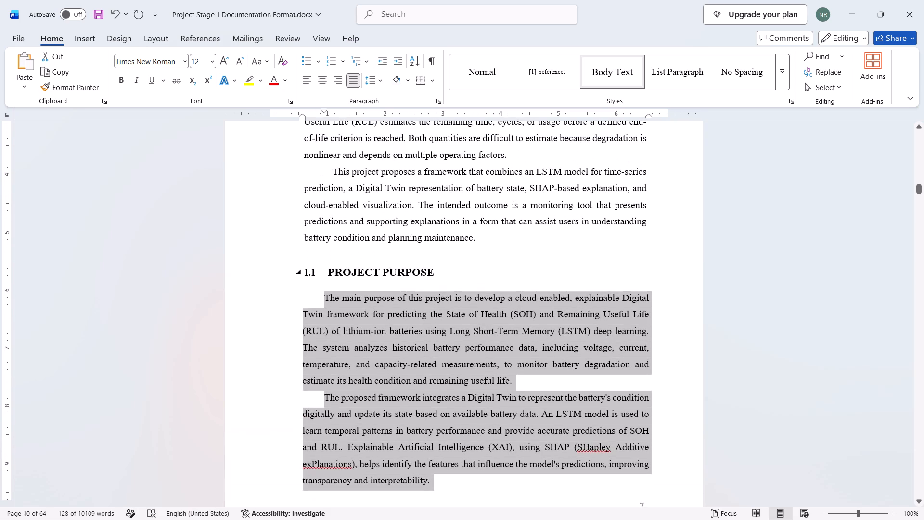
click(595, 265)
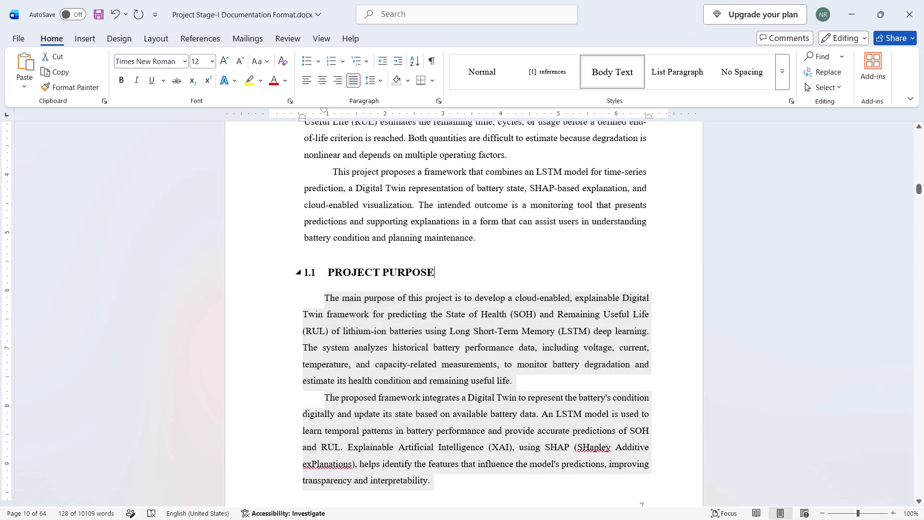
Examine the alignment and spacing of the paragraphs under 1.2 PROJECT FEATURES, continuing onto the following page.
scroll(595, 265, down, 4)
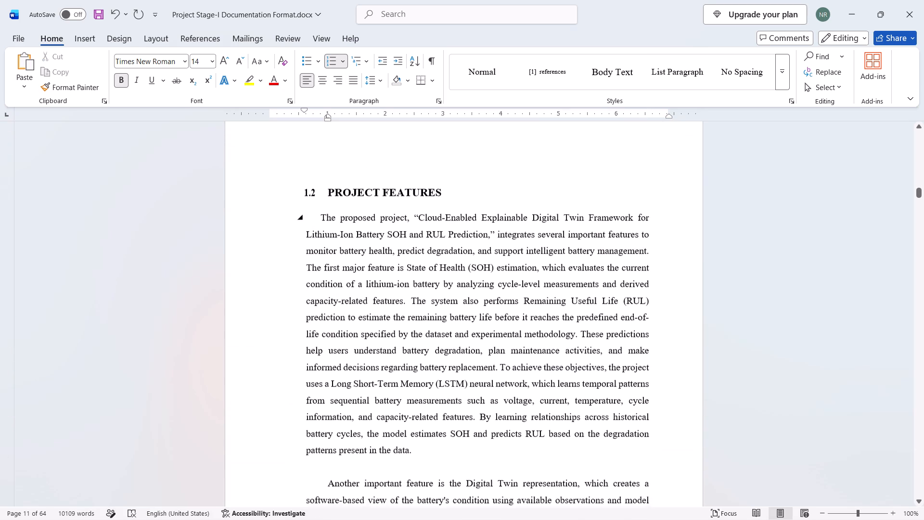
scroll(595, 265, down, 1)
drag(413, 418, 380, 360)
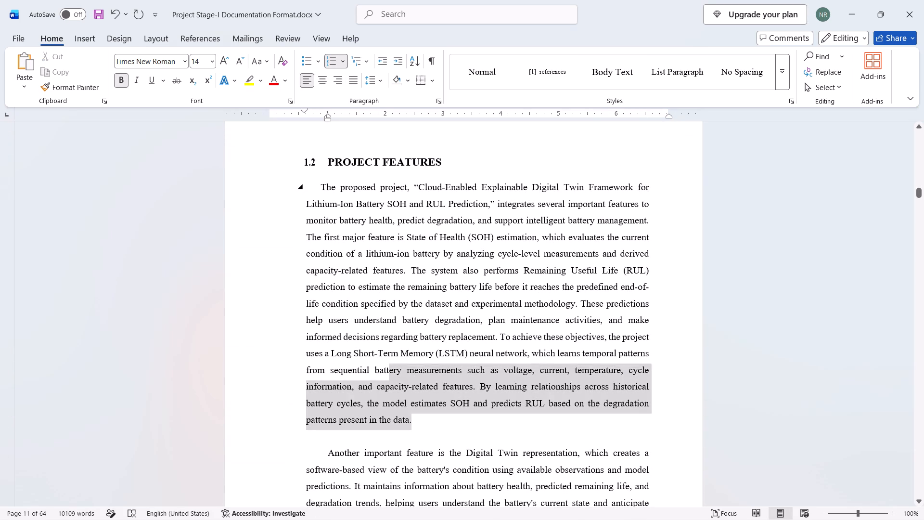
drag(380, 360, 328, 169)
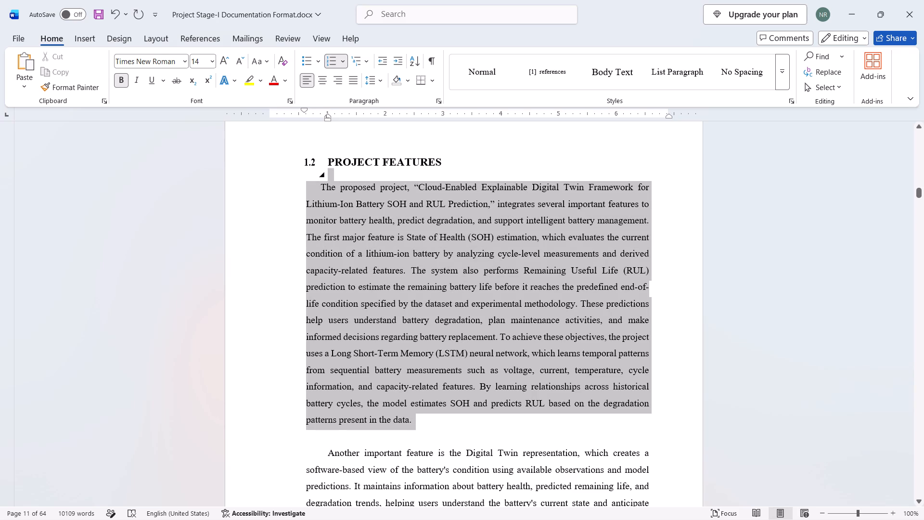
drag(328, 169, 324, 186)
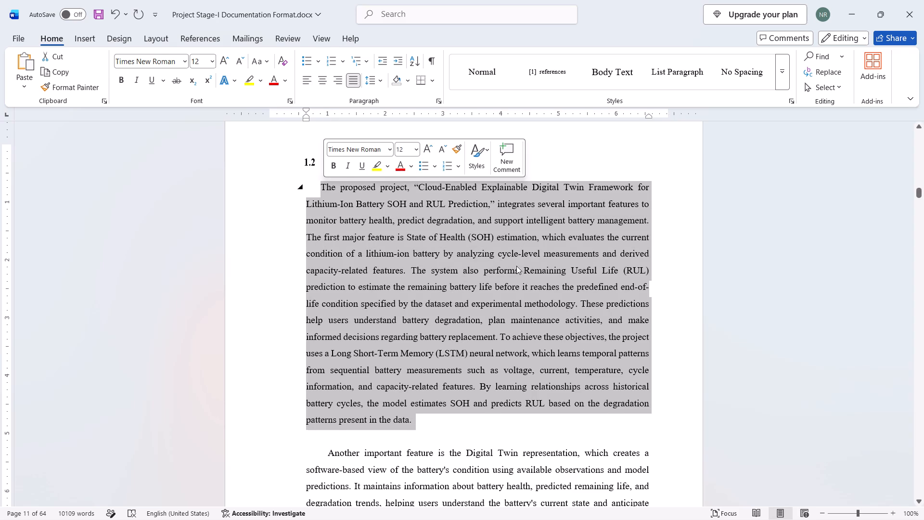
scroll(516, 292, down, 4)
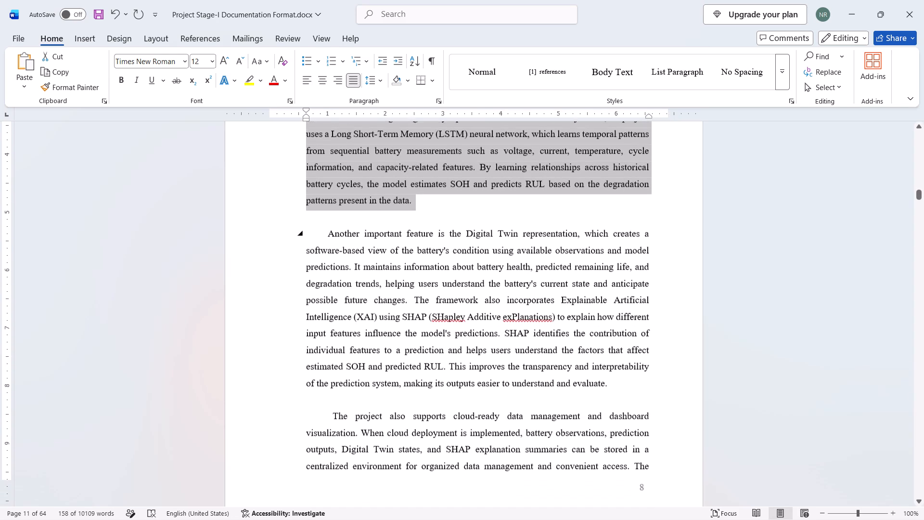
click(639, 396)
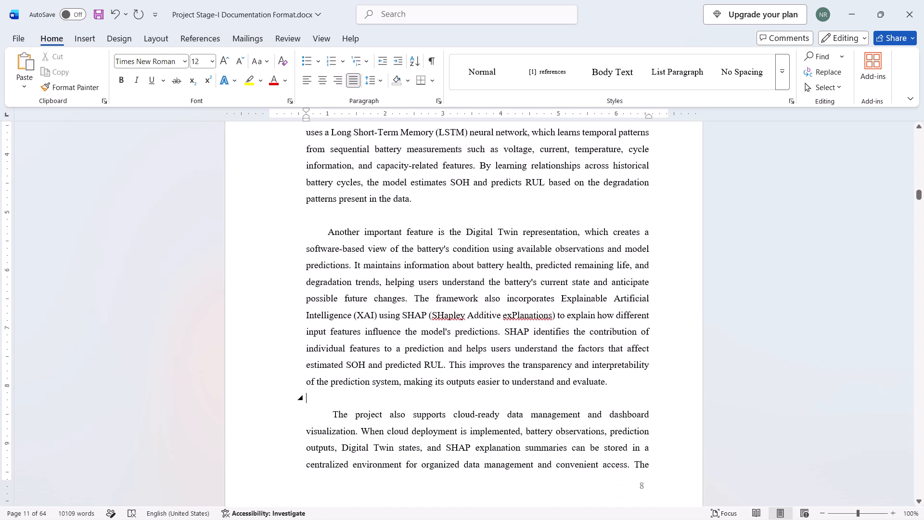
scroll(639, 396, down, 1)
drag(606, 367, 475, 332)
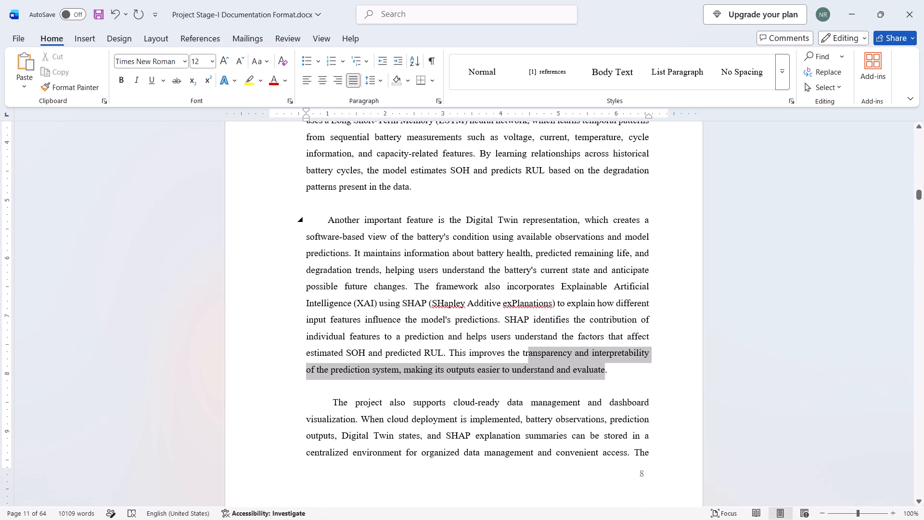
drag(475, 332, 335, 241)
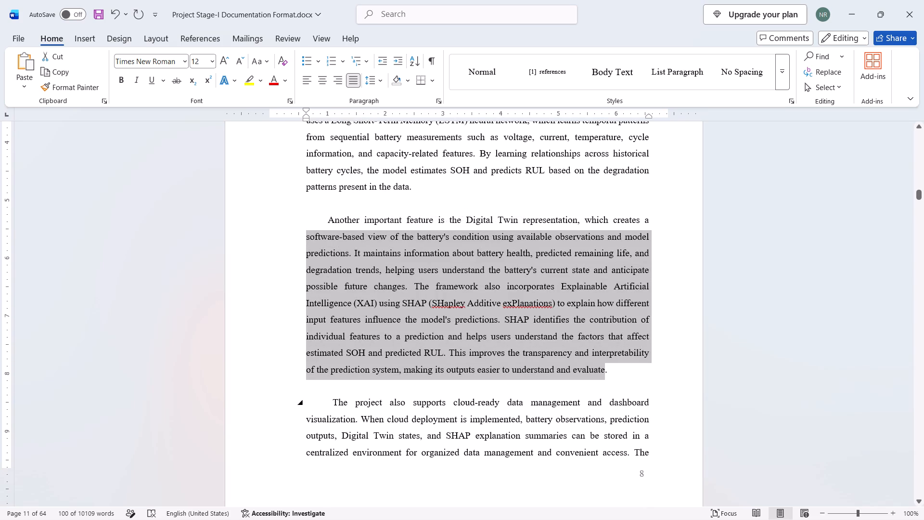
click(632, 385)
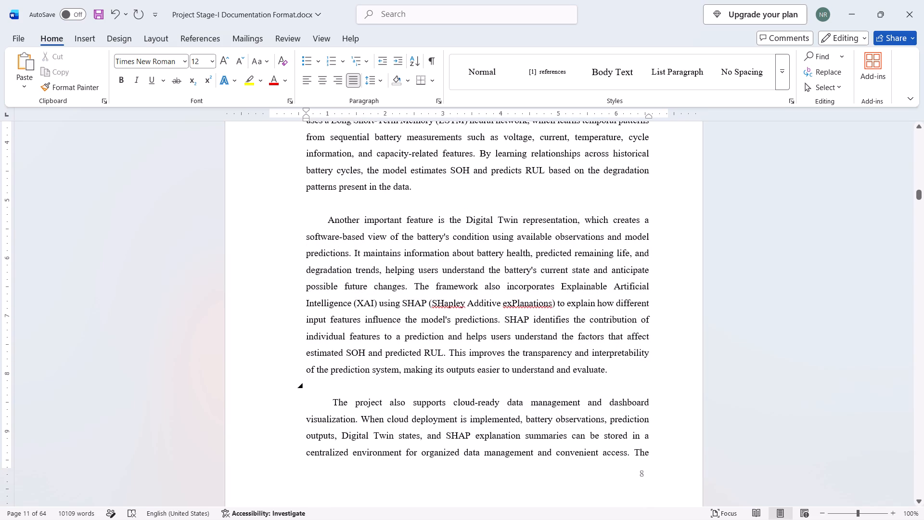
scroll(615, 376, up, 2)
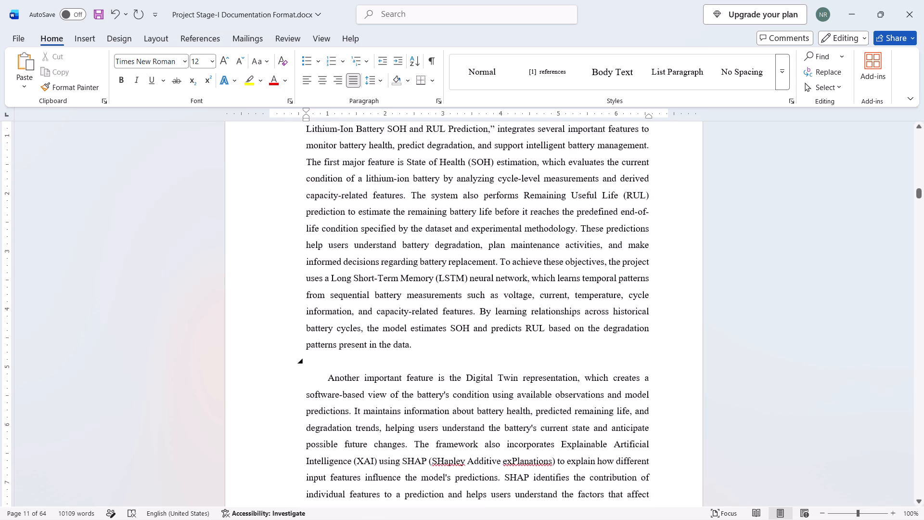
scroll(615, 376, up, 1)
scroll(615, 376, down, 2)
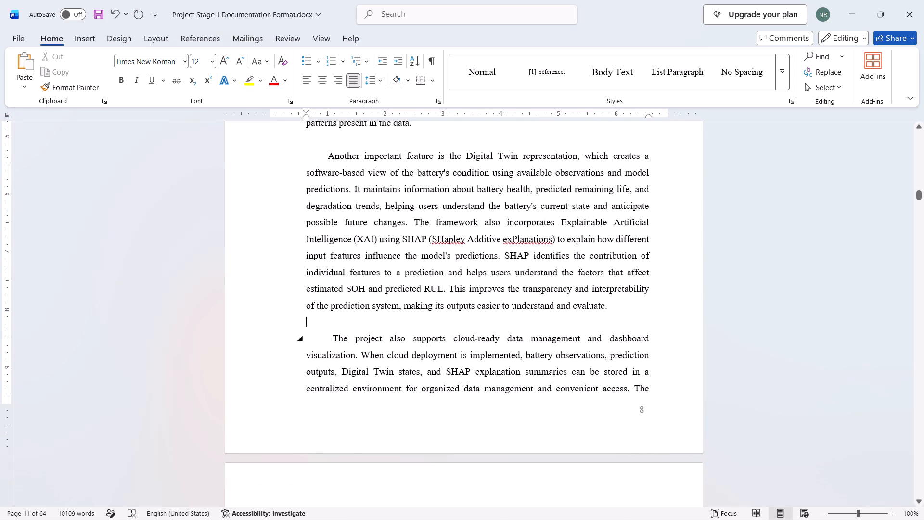
scroll(653, 390, down, 2)
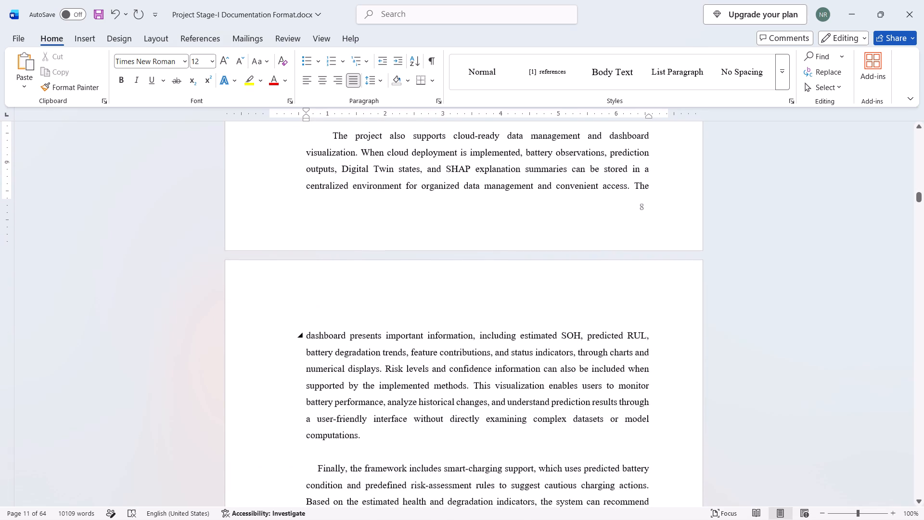
Examine the alignment and indents of the last two paragraphs under 1.2 PROJECT FEATURES, on dashboard visualization and smart-charging support.
scroll(653, 390, down, 1)
drag(366, 433, 303, 335)
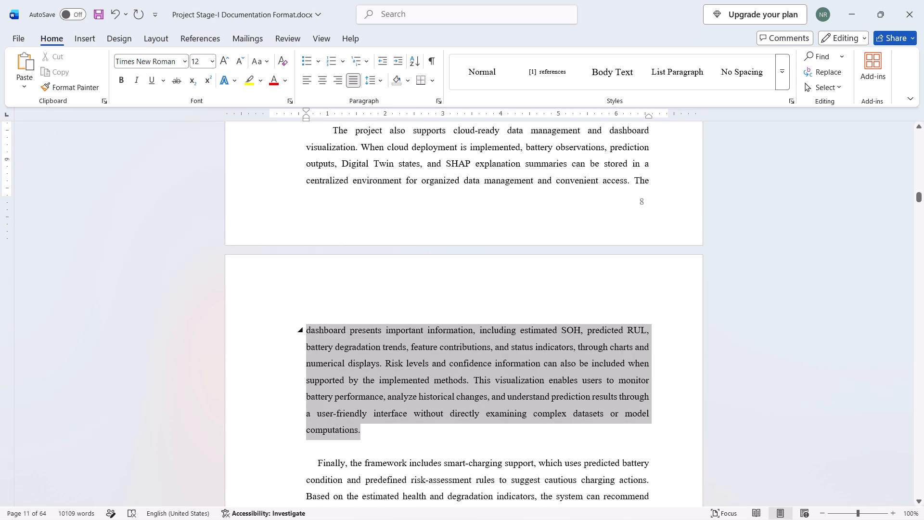
drag(303, 335, 303, 334)
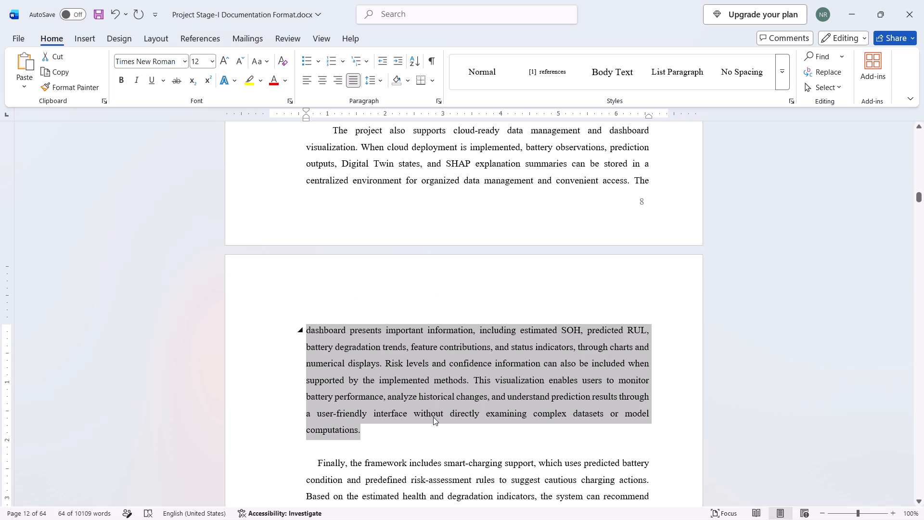
click(433, 417)
scroll(433, 417, down, 2)
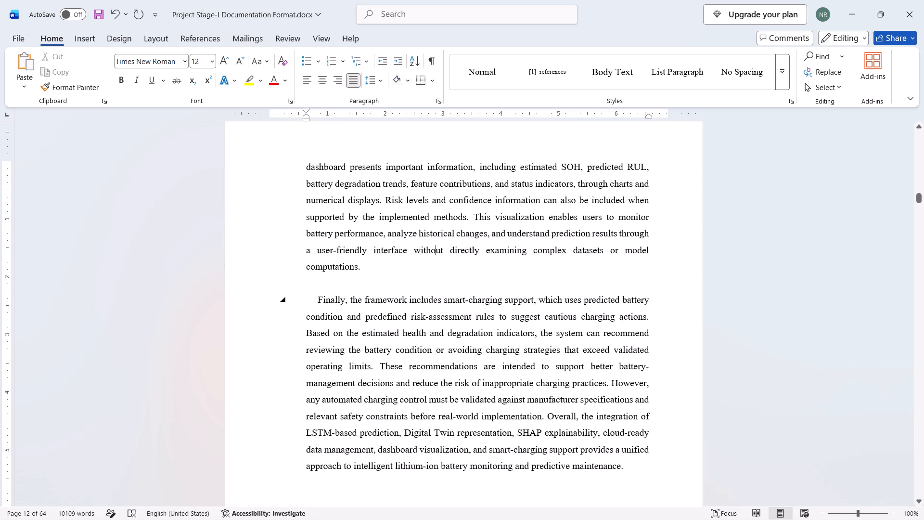
scroll(470, 444, down, 1)
drag(637, 445, 425, 378)
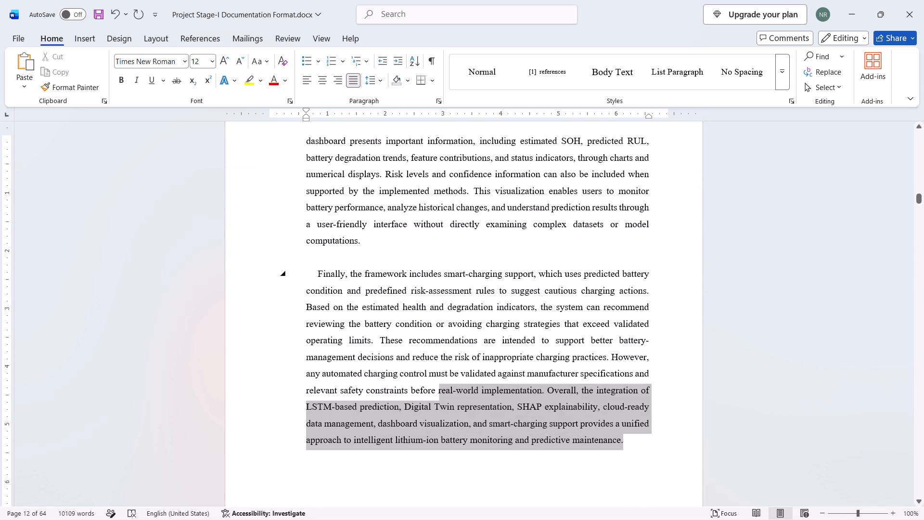
drag(425, 378, 337, 283)
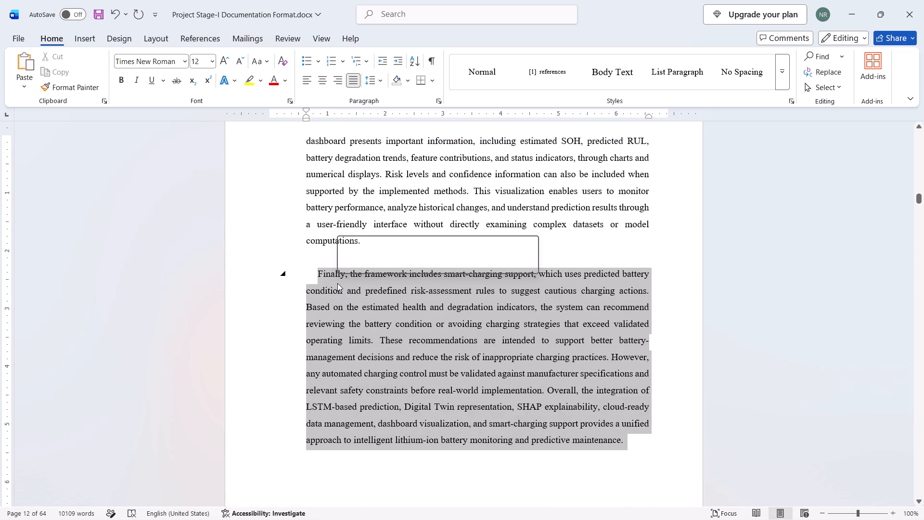
click(649, 441)
Review the paragraph formatting of 2. LITERATURE REVIEW from its heading through the statistical techniques paragraph.
scroll(649, 441, down, 4)
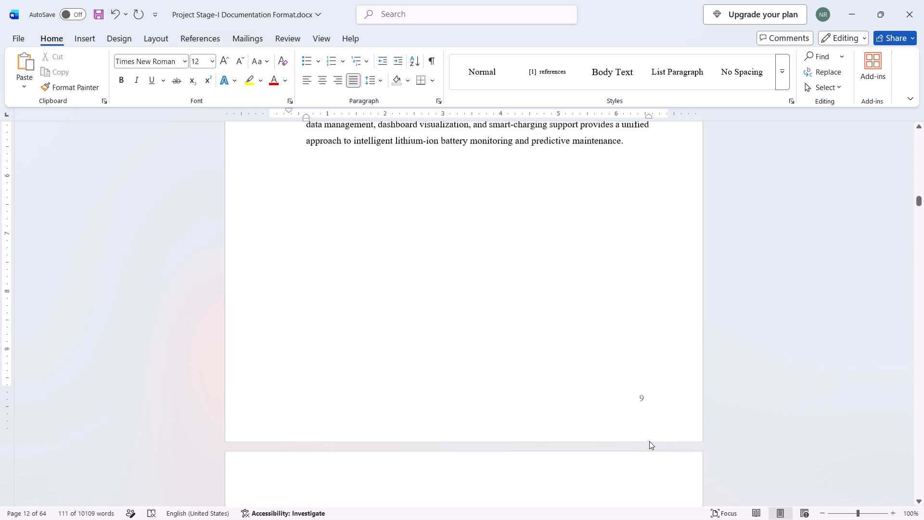
scroll(649, 441, down, 8)
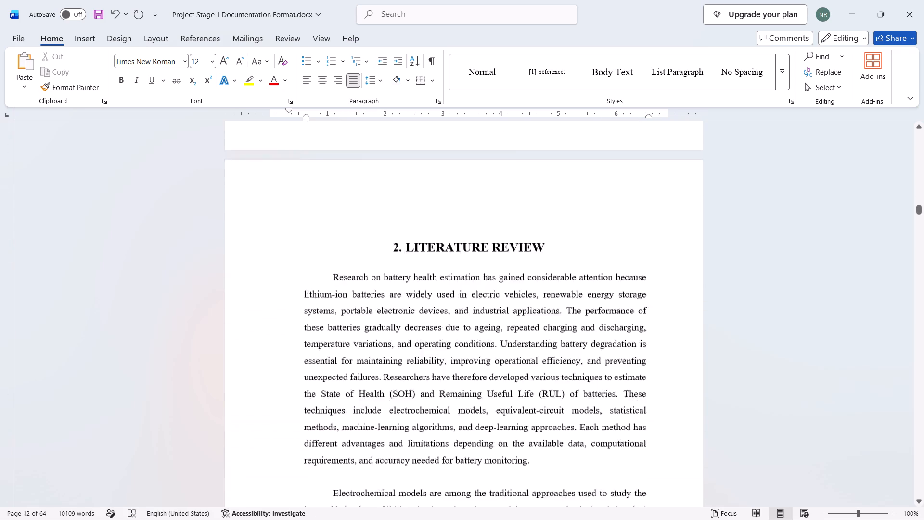
scroll(649, 441, down, 2)
scroll(649, 441, up, 1)
scroll(649, 441, down, 1)
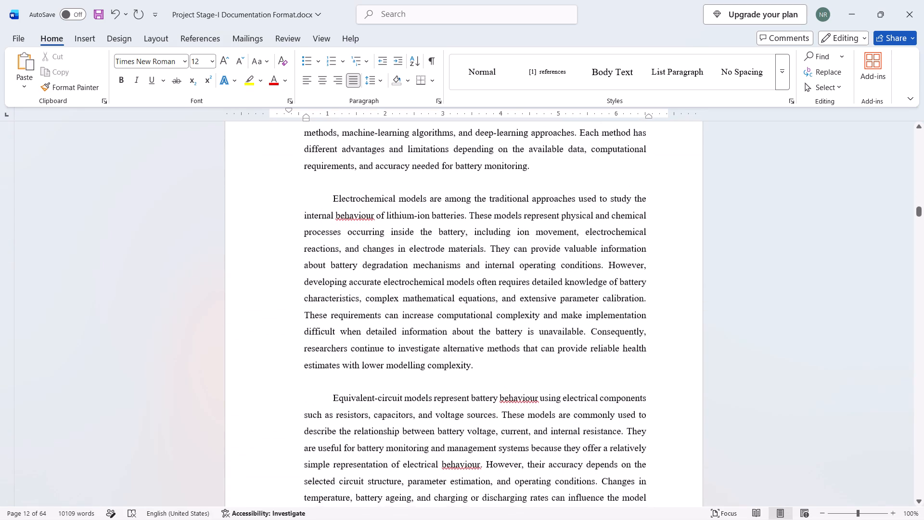
scroll(649, 441, down, 2)
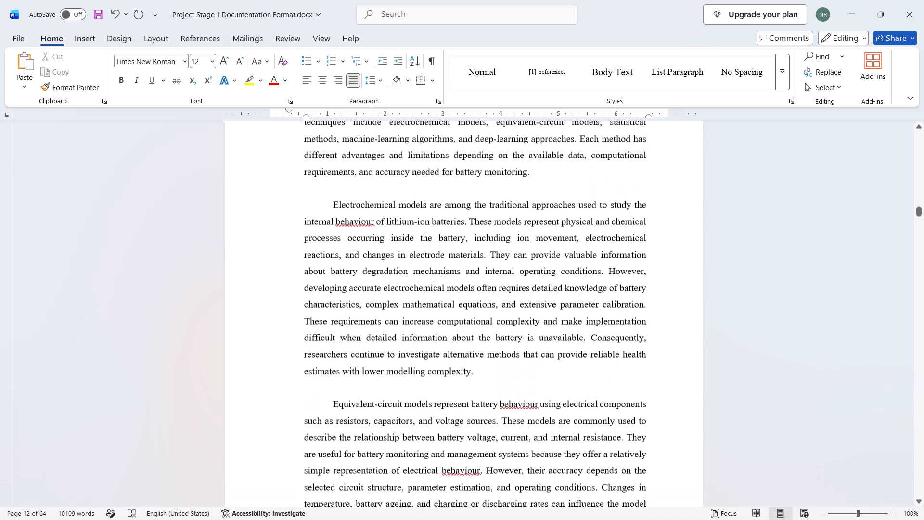
scroll(649, 441, down, 3)
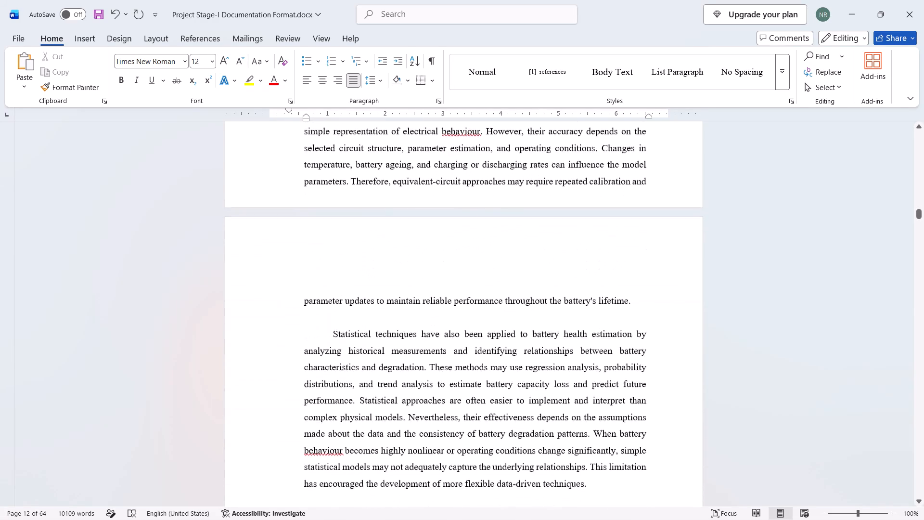
scroll(649, 441, down, 3)
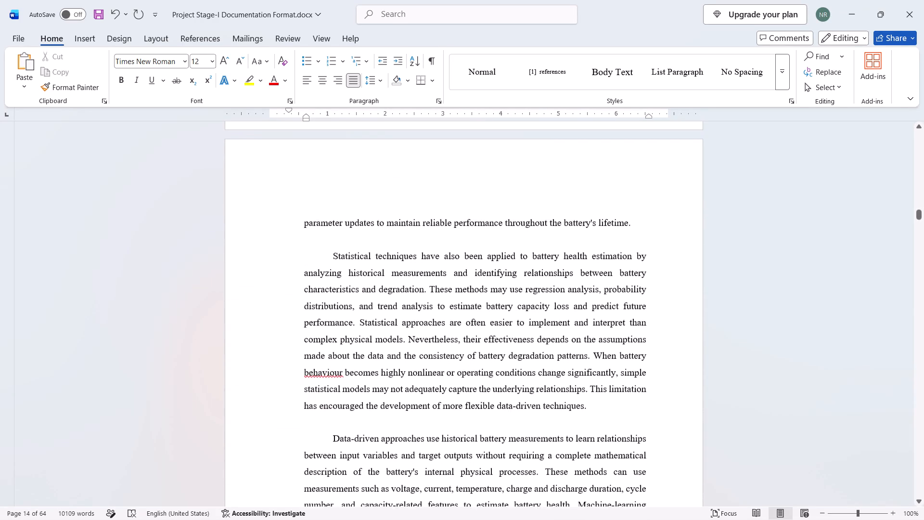
scroll(649, 441, down, 1)
Move the right indent of the "Statistical techniques" paragraph slightly outward to about 6.55 inches.
drag(591, 407, 372, 260)
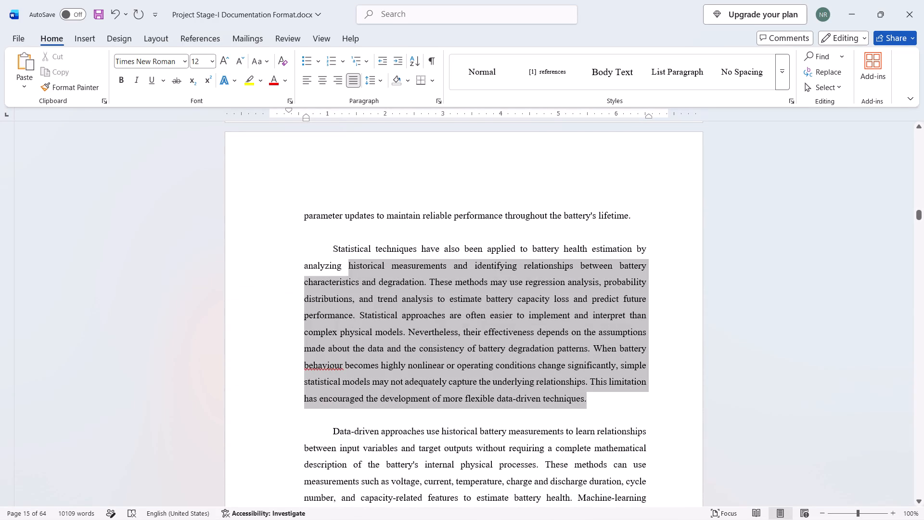
drag(372, 260, 355, 256)
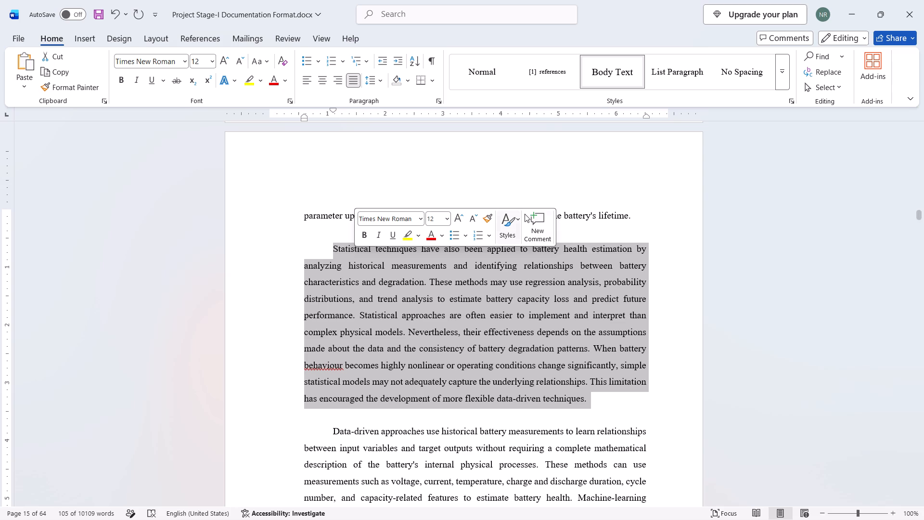
click(646, 117)
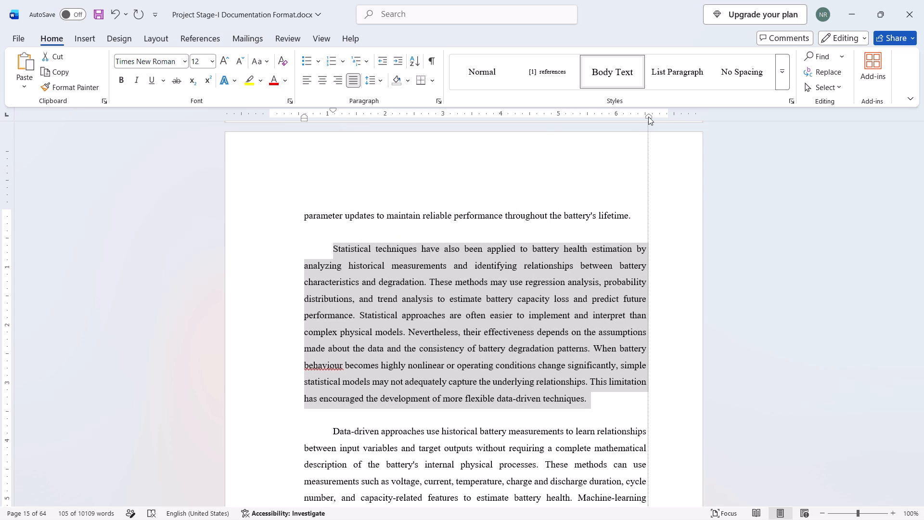
click(655, 220)
Check the alignment of the literature review paragraphs from data-driven approaches through deep-learning methods and State of Health estimation.
scroll(655, 220, down, 1)
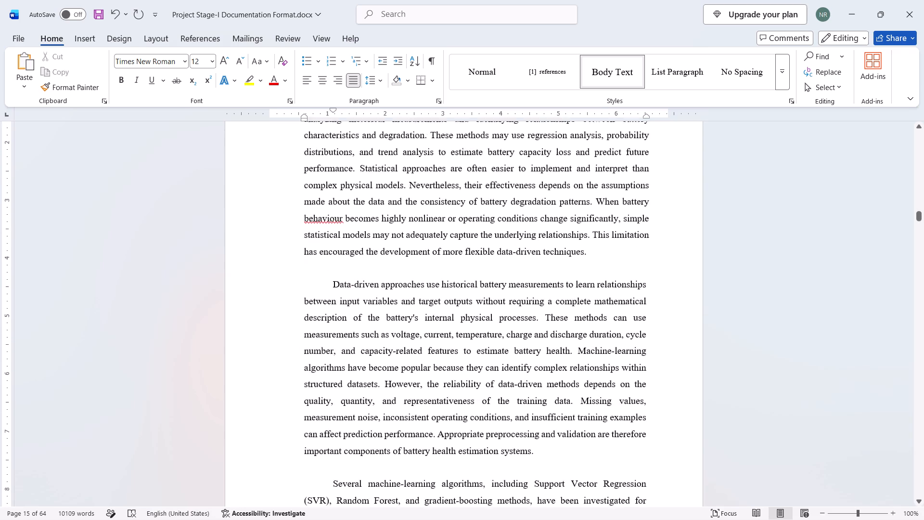
scroll(655, 220, down, 2)
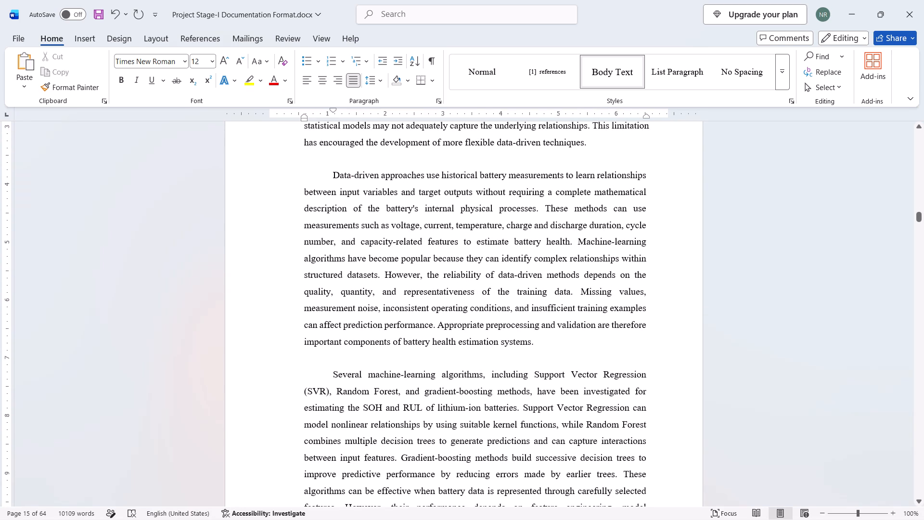
double_click(582, 329)
click(552, 339)
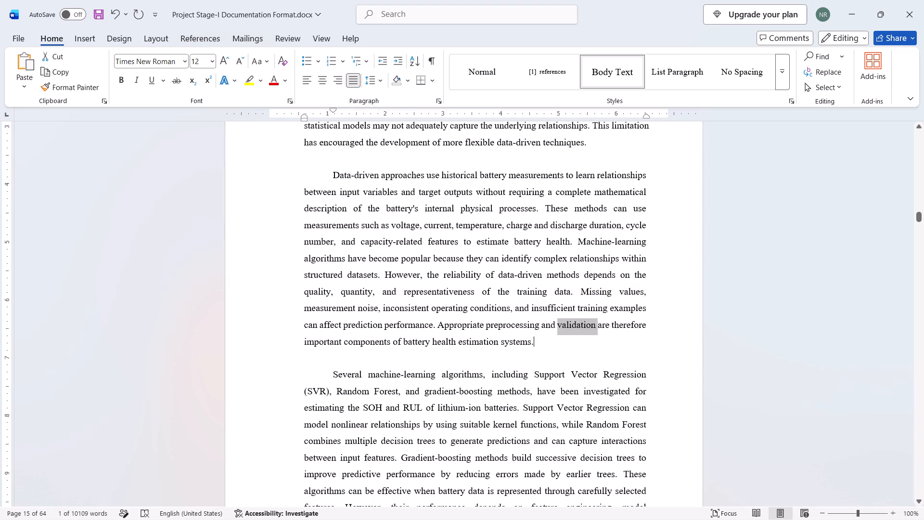
scroll(552, 339, down, 4)
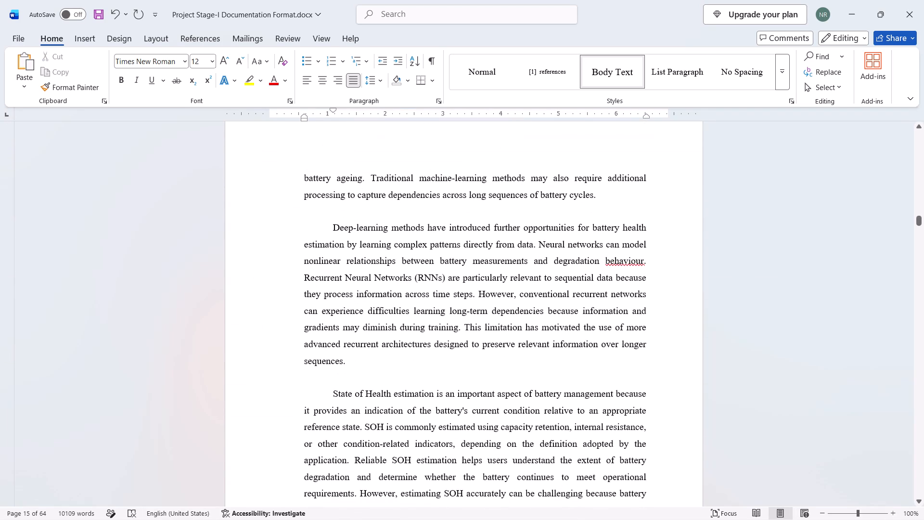
drag(358, 363, 317, 237)
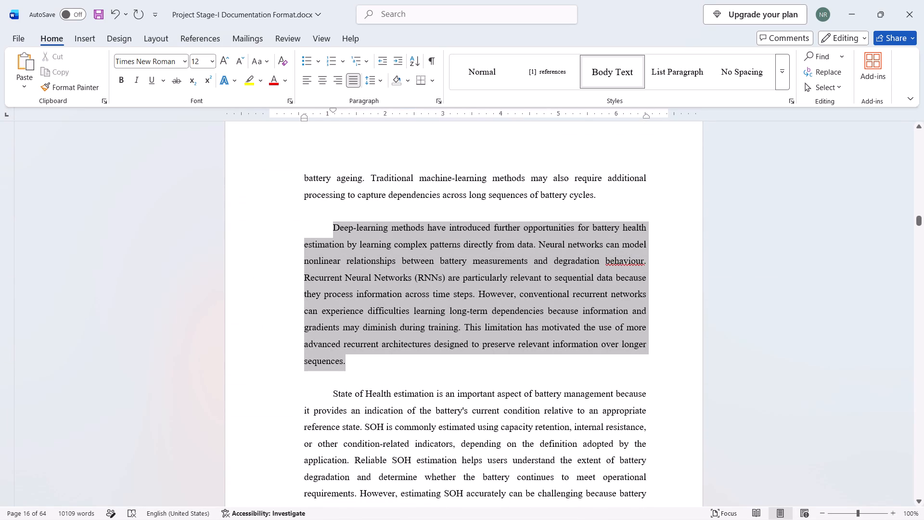
drag(317, 237, 330, 225)
click(463, 385)
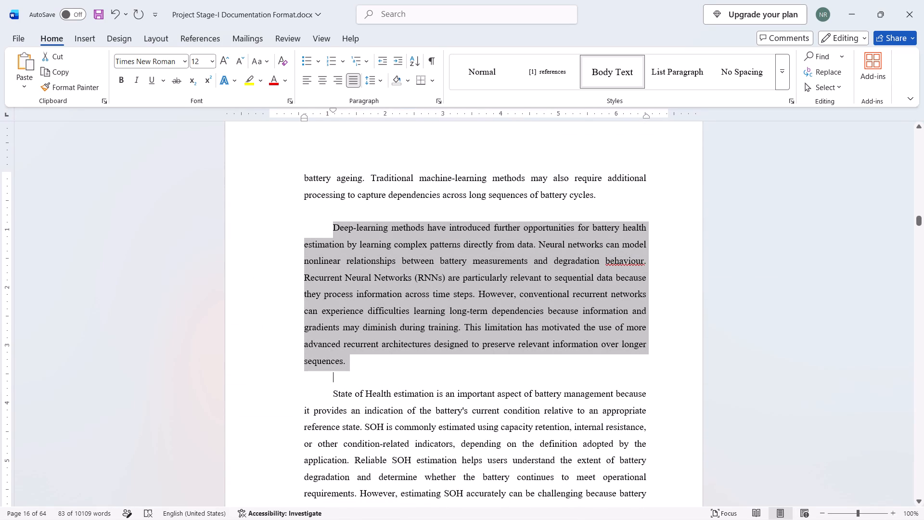
scroll(463, 385, down, 2)
drag(532, 365, 451, 337)
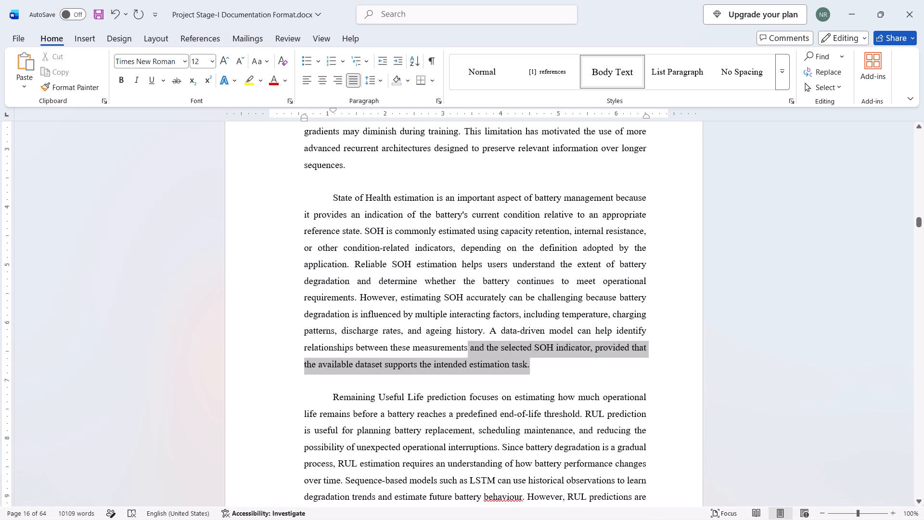
drag(451, 337, 371, 249)
click(482, 361)
scroll(482, 361, down, 1)
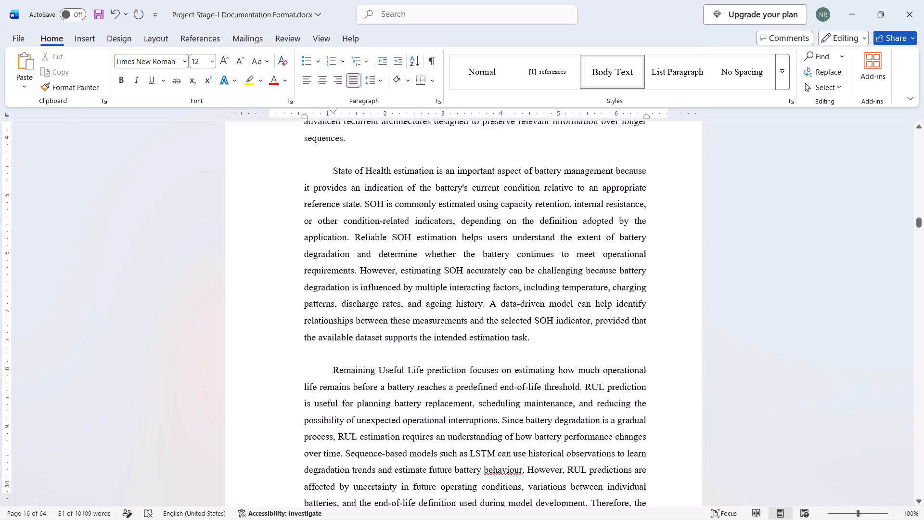
Check the alignment of the literature review paragraphs on Digital Twin technology, its integration with deep-learning models, and SHAP.
scroll(482, 361, down, 2)
scroll(564, 311, down, 2)
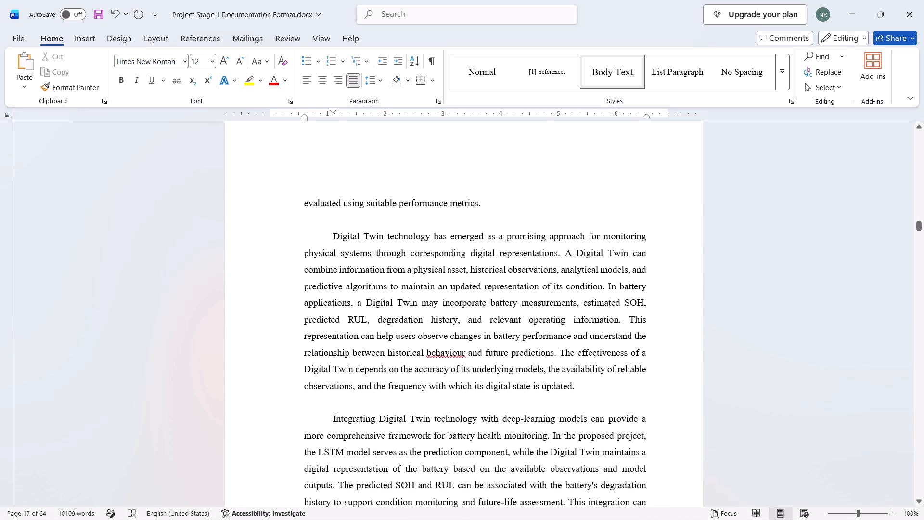
drag(576, 386, 452, 272)
scroll(452, 272, down, 2)
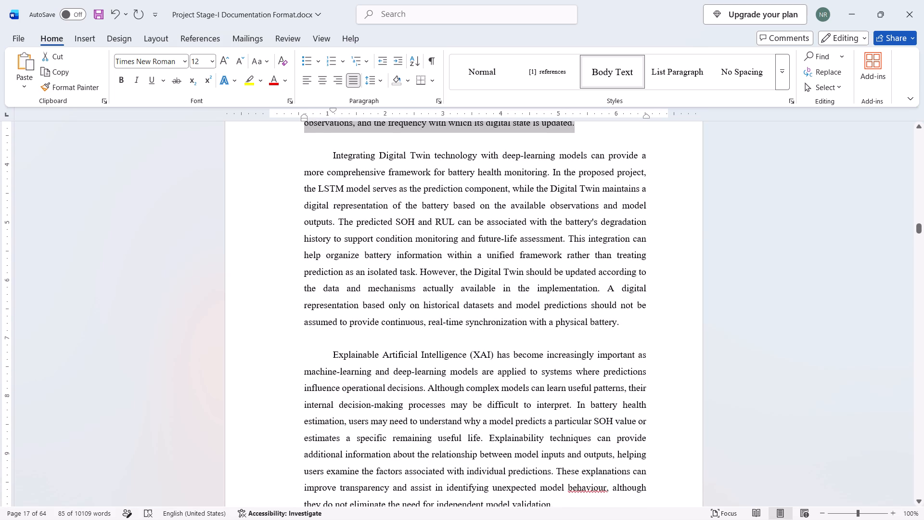
click(609, 302)
drag(639, 333, 450, 258)
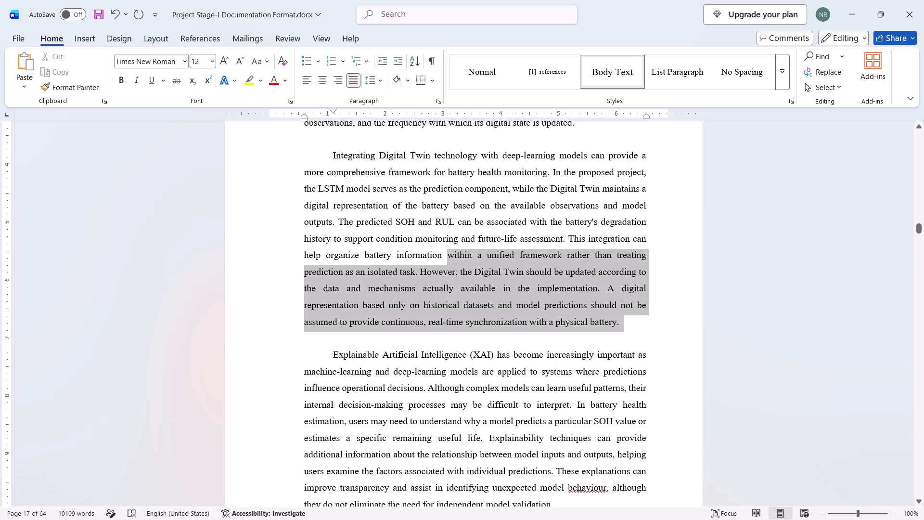
drag(450, 258, 440, 203)
scroll(490, 277, down, 1)
scroll(528, 306, down, 1)
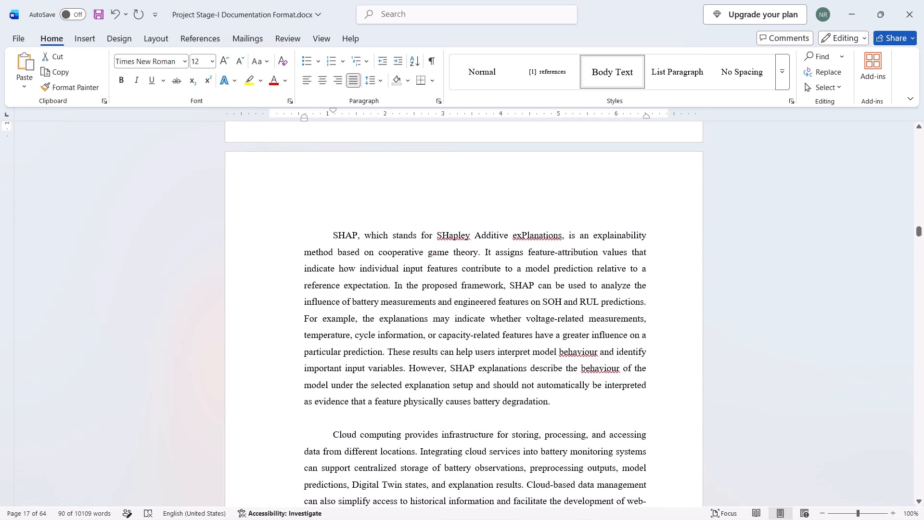
drag(550, 405, 407, 273)
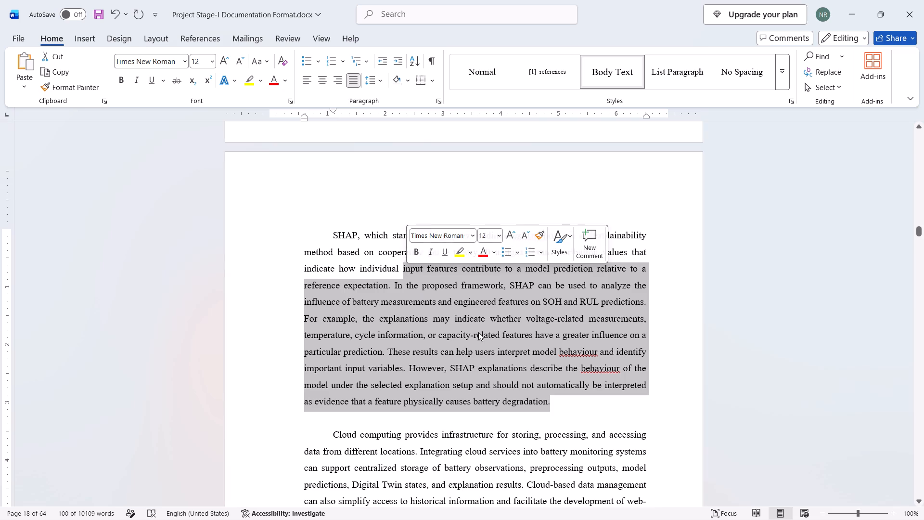
click(597, 392)
Replace both occurrences of "behaviour" in the SHAP paragraph with the suggested spelling "behavior".
click(578, 352)
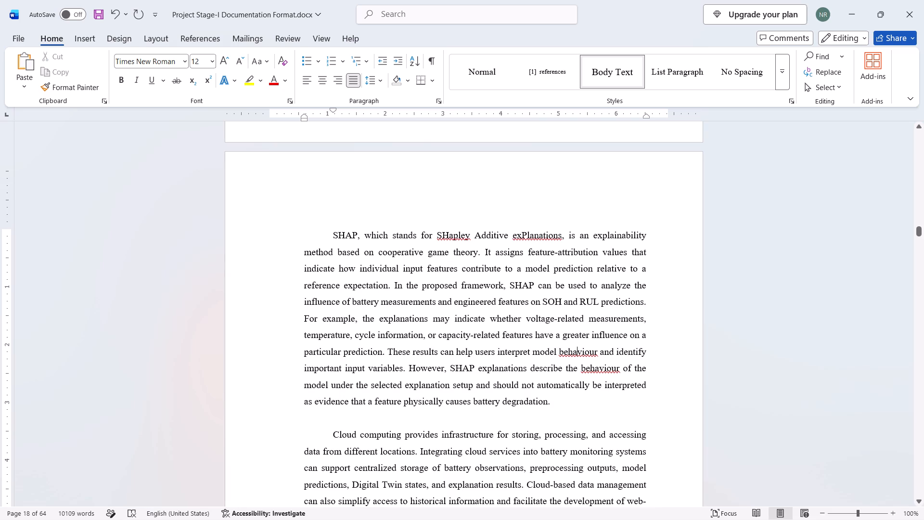
right_click(578, 352)
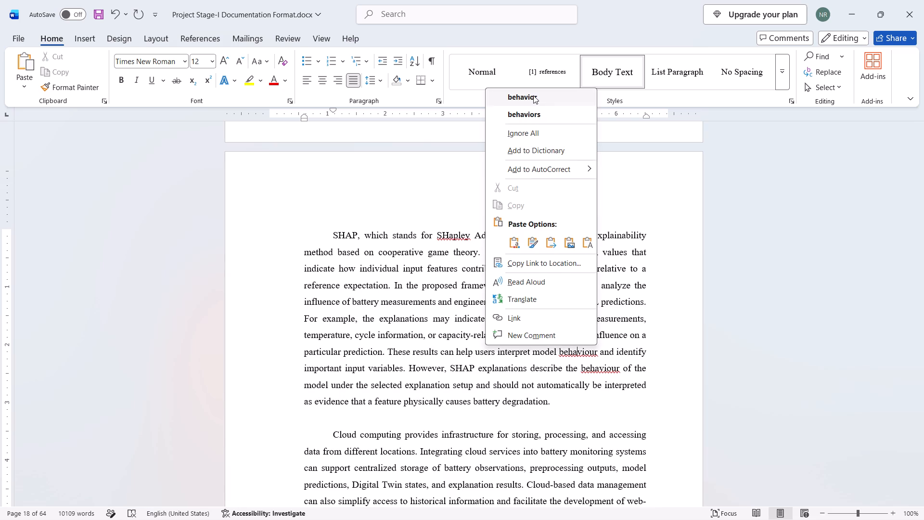
click(533, 95)
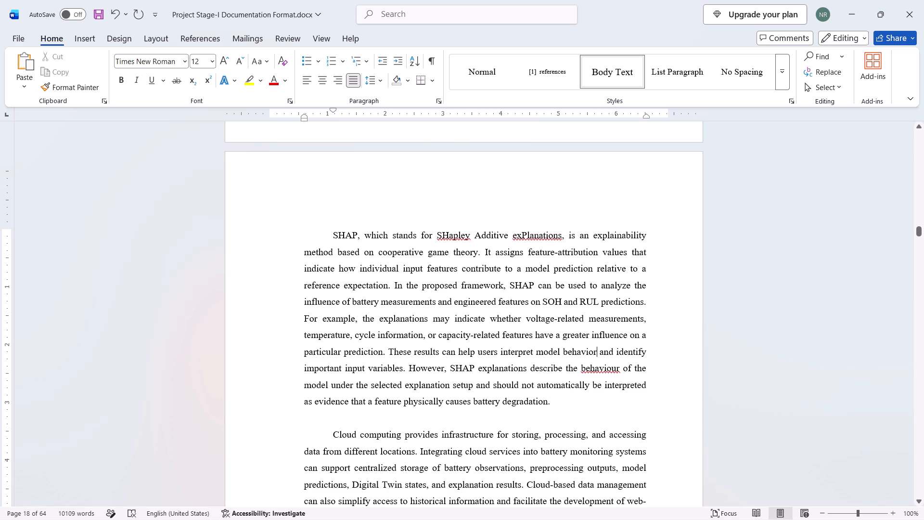
click(607, 372)
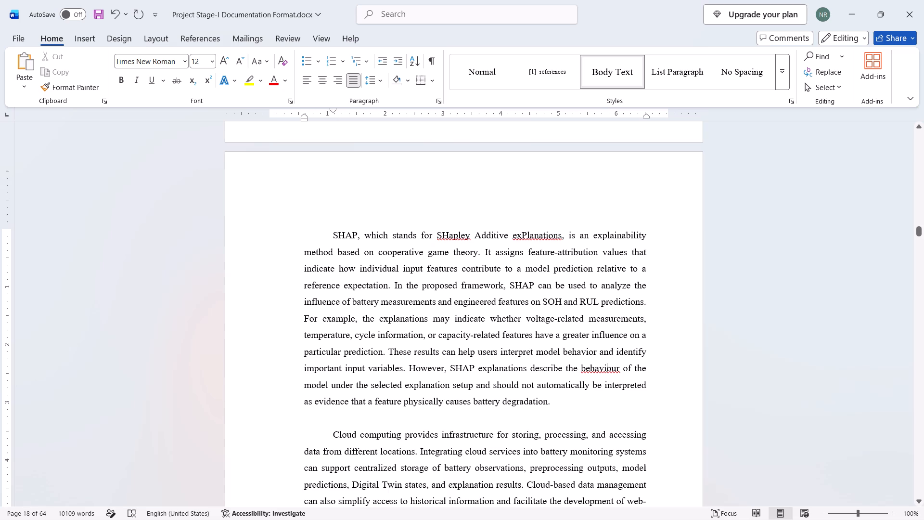
click(611, 372)
right_click(611, 372)
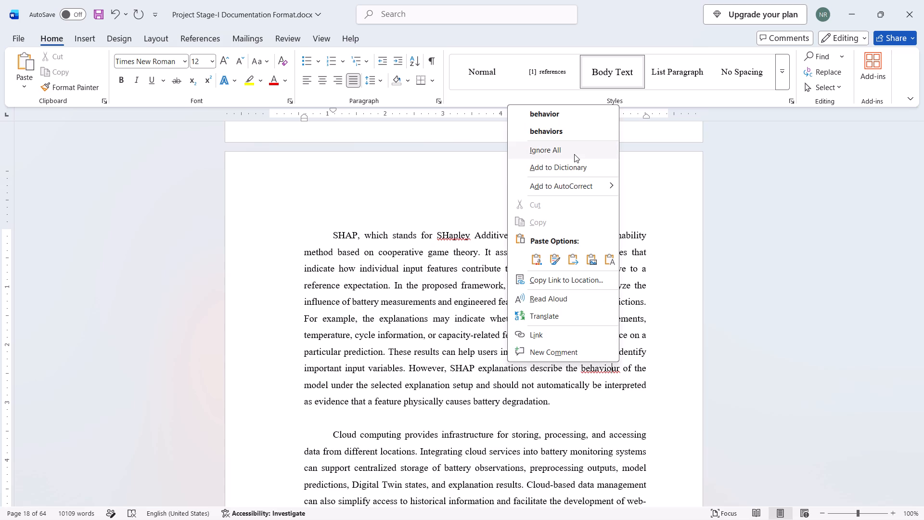
click(561, 110)
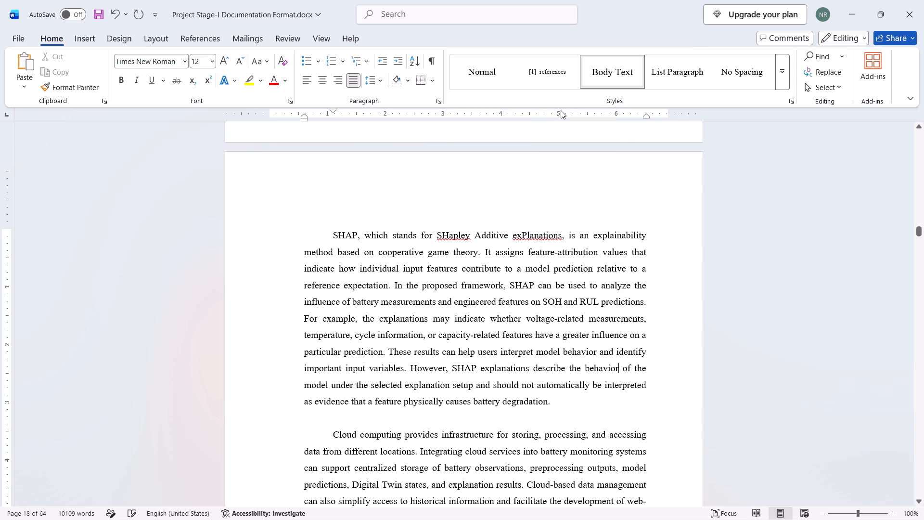
Check the alignment of the literature review paragraphs from cloud computing through the Battery Health Estimation paragraph in section 2.1.1.
scroll(562, 152, down, 1)
scroll(540, 265, down, 3)
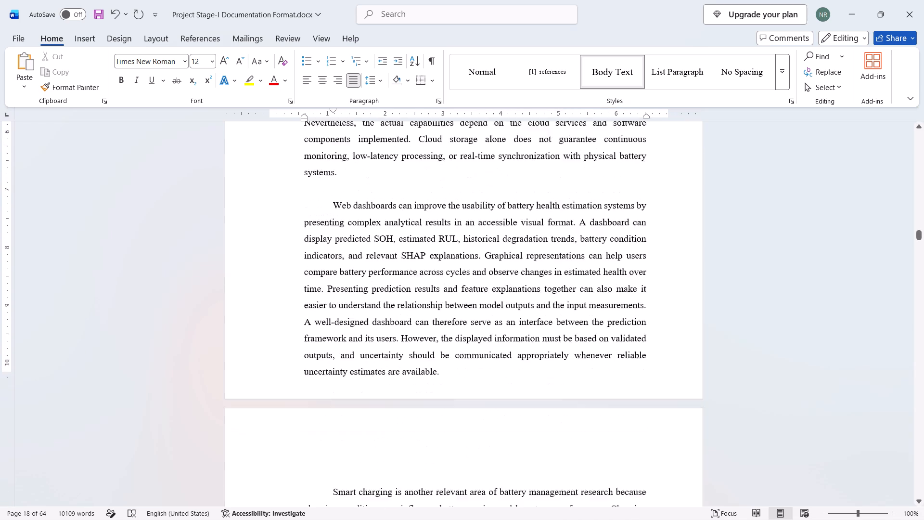
scroll(540, 265, down, 5)
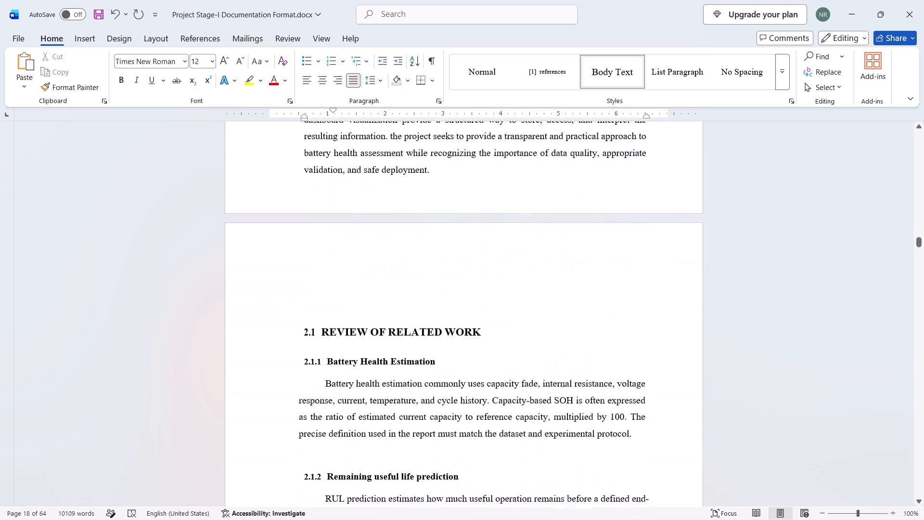
scroll(540, 265, down, 2)
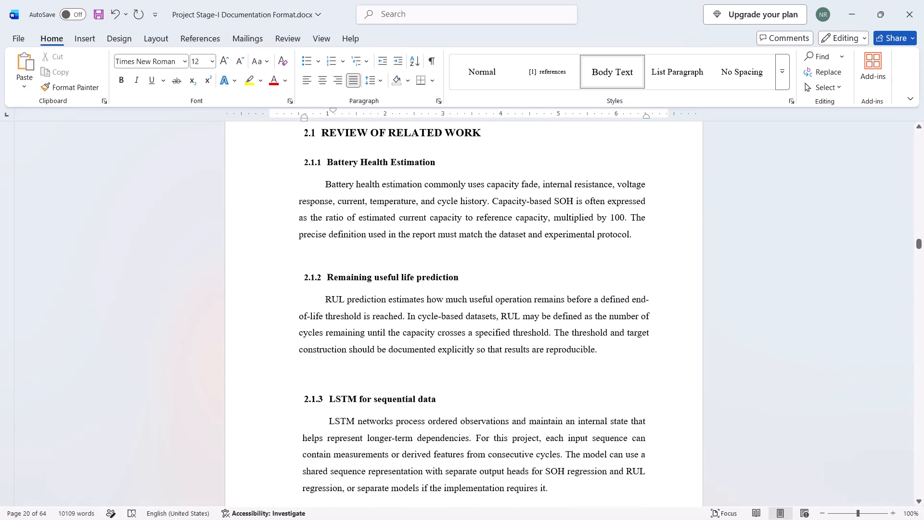
drag(635, 241, 328, 188)
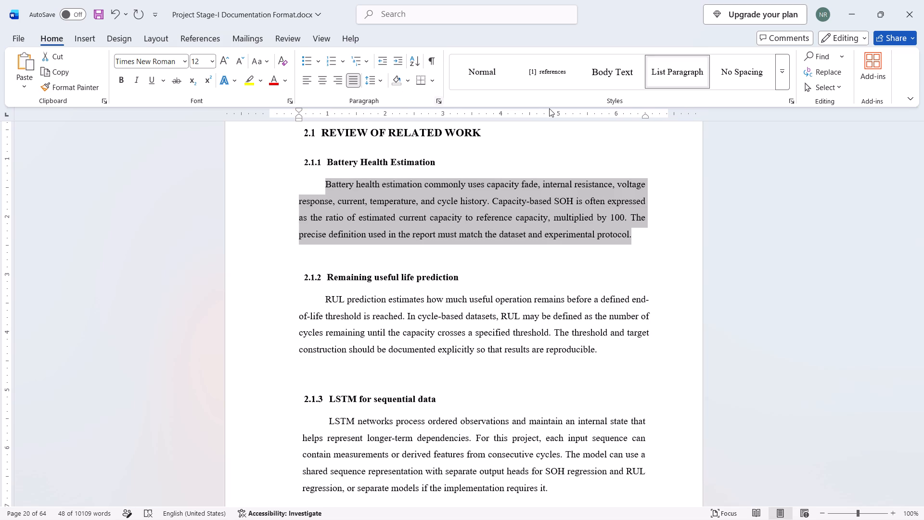
click(641, 240)
Check the alignment of the related work paragraphs from Remaining useful life prediction through SHAP-based explainability.
scroll(641, 240, down, 1)
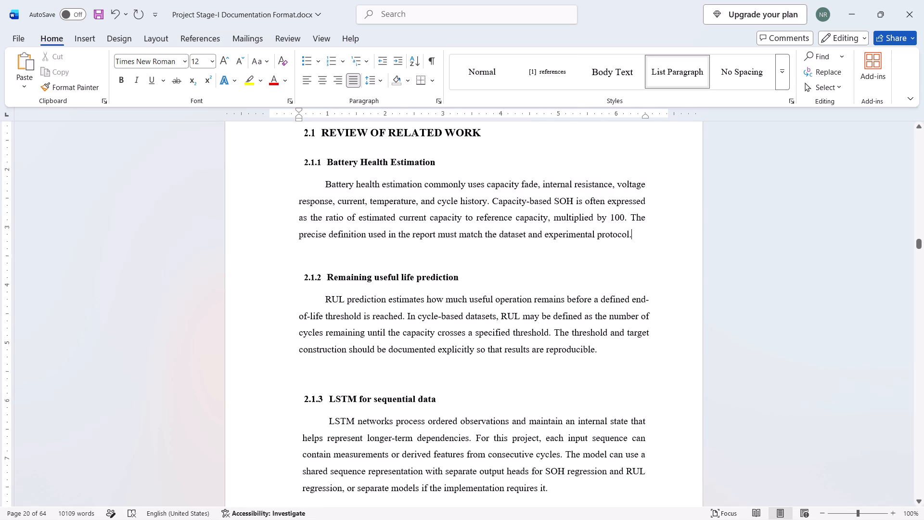
scroll(641, 240, down, 2)
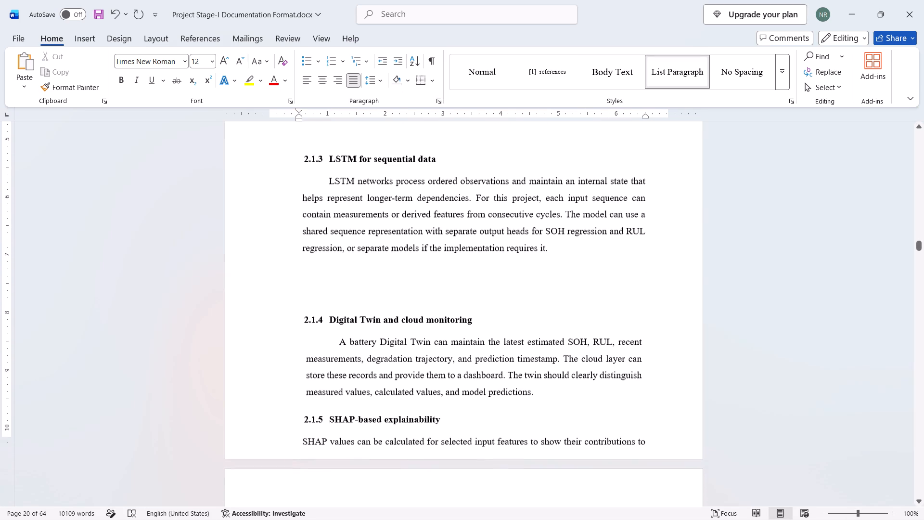
scroll(641, 240, down, 2)
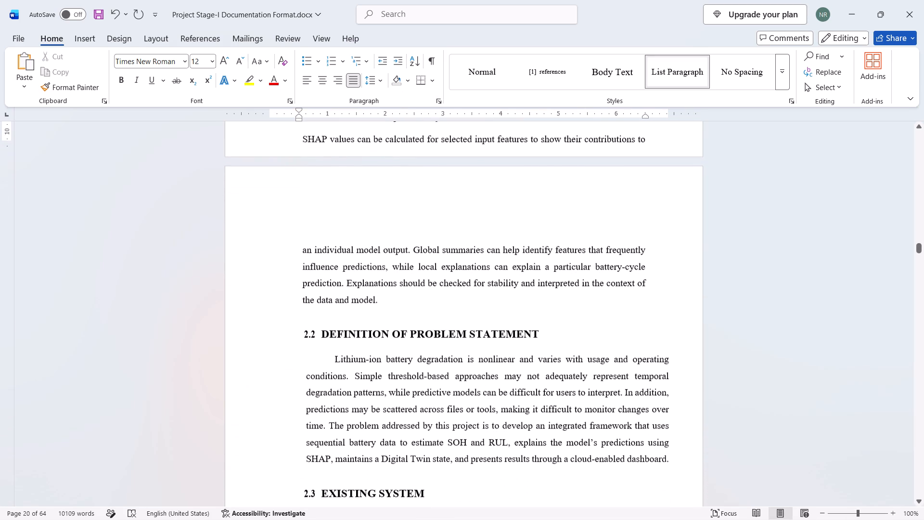
scroll(641, 240, down, 1)
drag(379, 283, 379, 287)
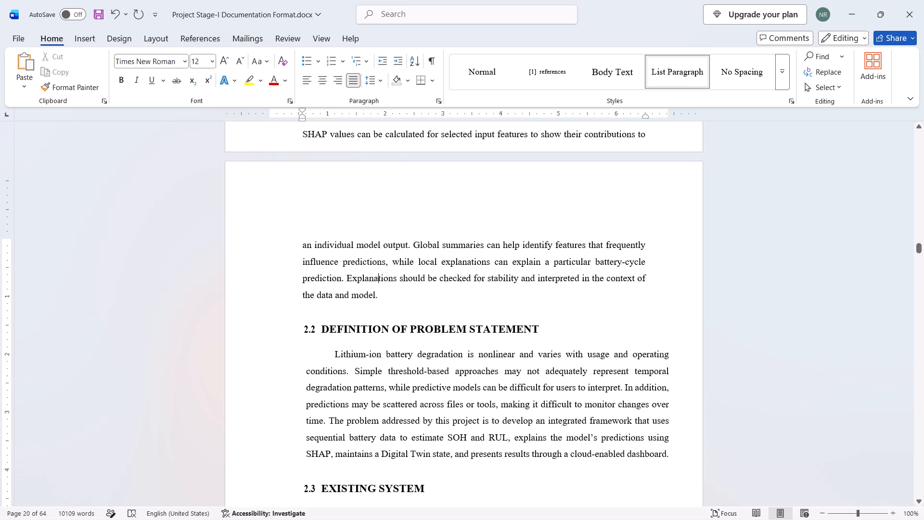
drag(383, 296, 308, 241)
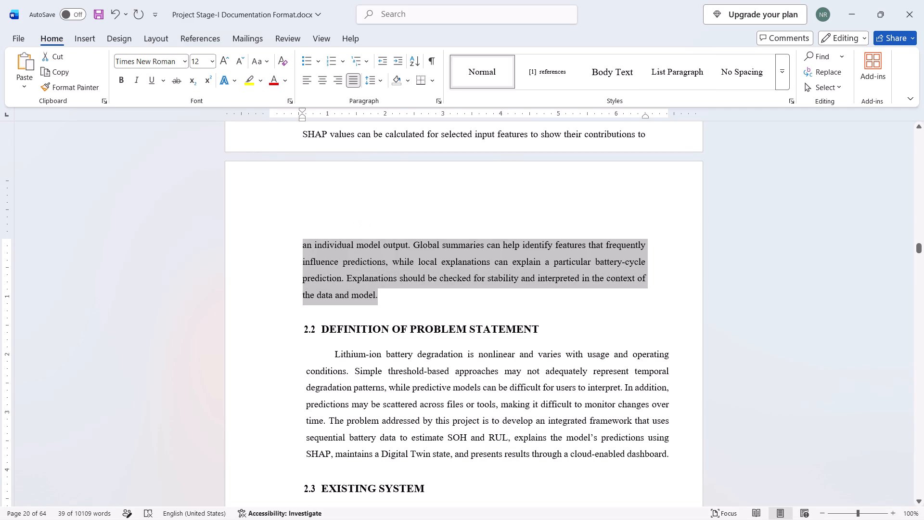
click(398, 292)
Move the right indent of the paragraph under 2.2 Definition of Problem Statement inward to about 6.55 inches.
scroll(398, 292, down, 1)
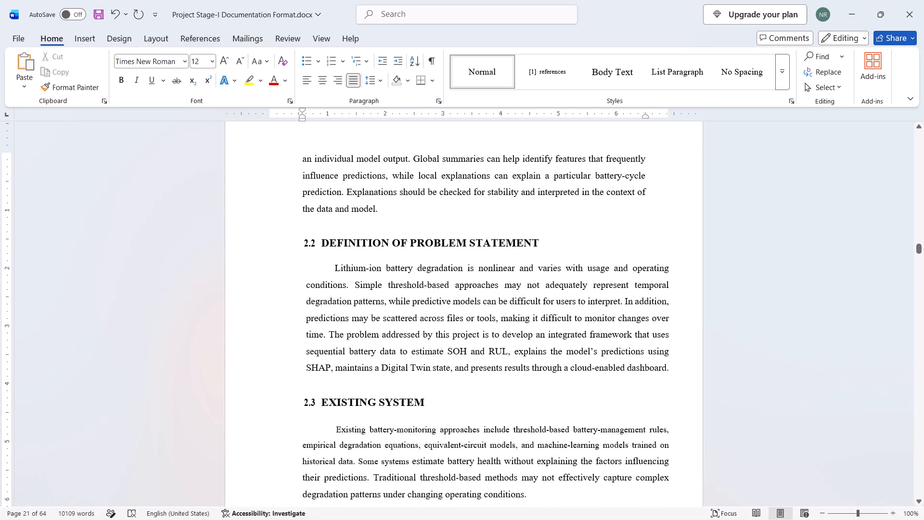
drag(672, 370, 355, 284)
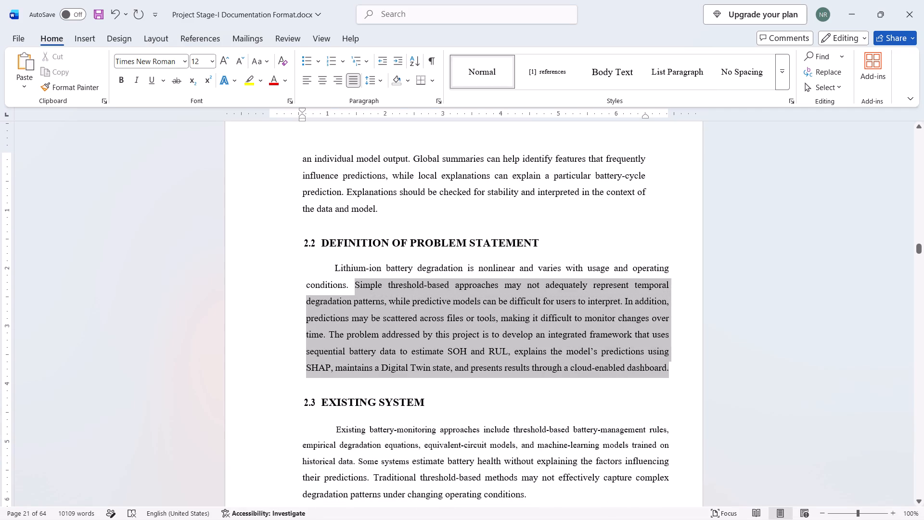
drag(355, 284, 338, 272)
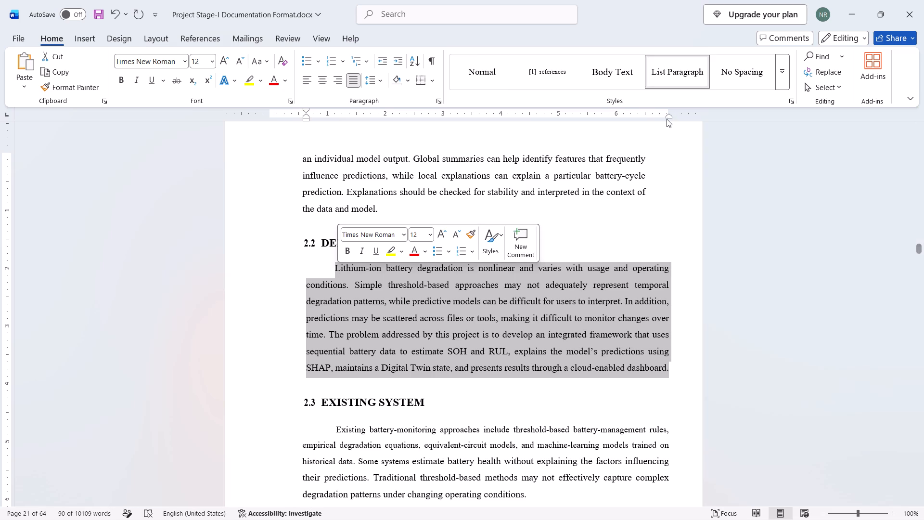
drag(668, 115, 649, 115)
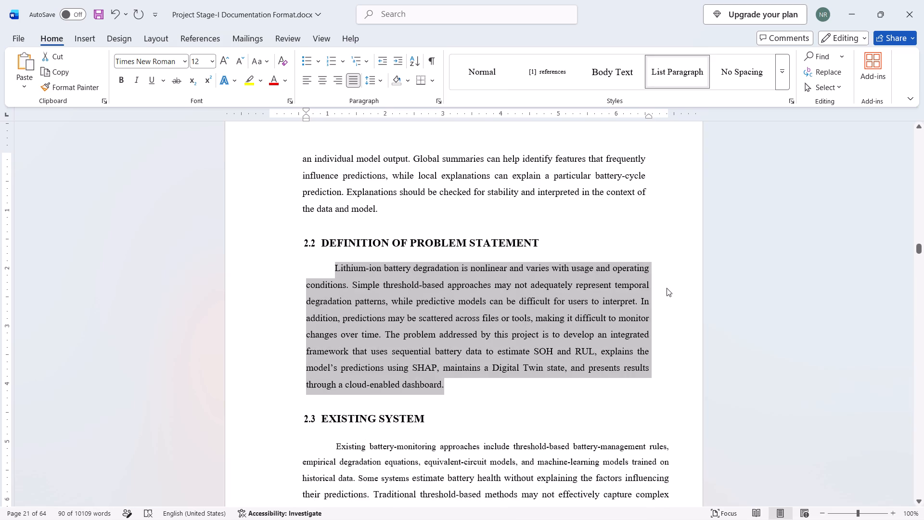
click(647, 227)
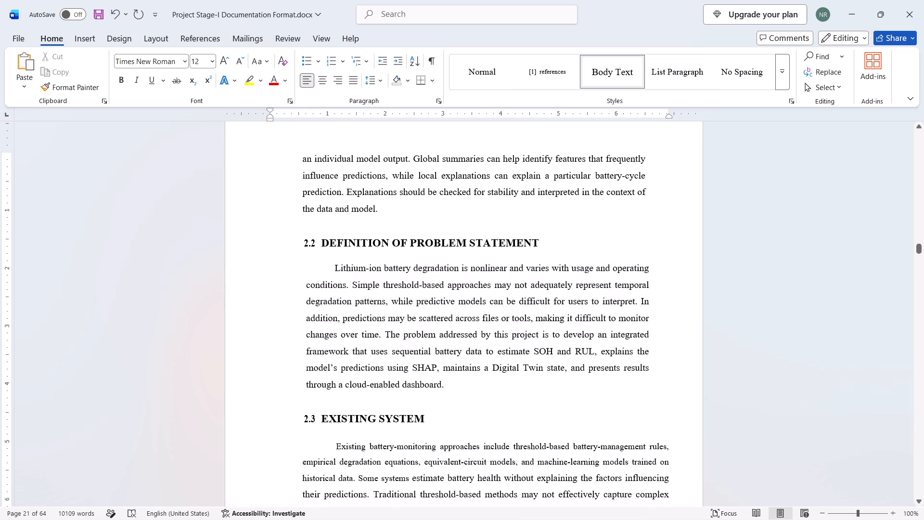
Move the right indent of the first paragraph under 2.3 Existing System inward to about 6.55 inches.
scroll(647, 227, down, 2)
drag(532, 328, 436, 308)
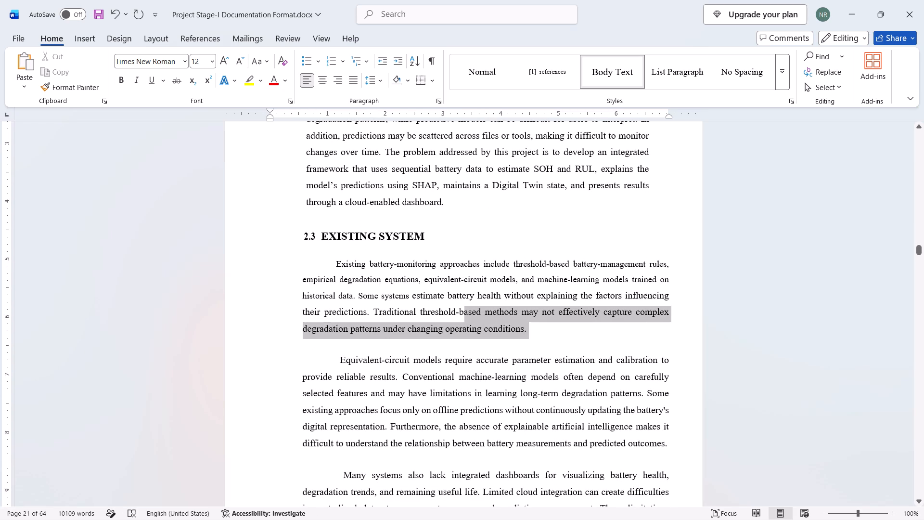
drag(436, 308, 342, 269)
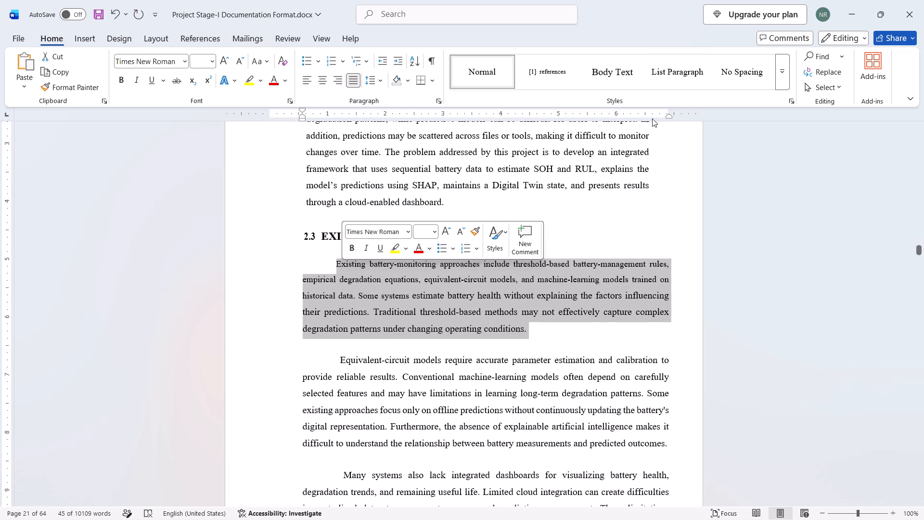
drag(668, 116, 646, 115)
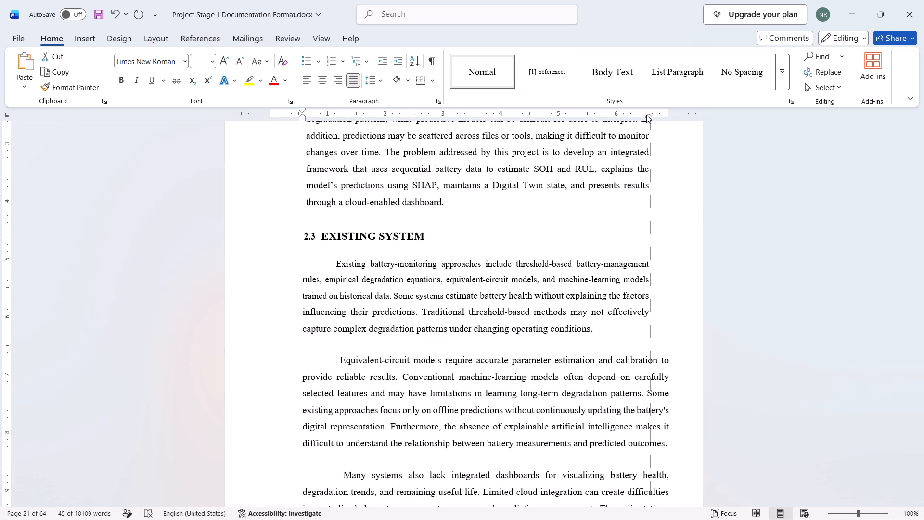
drag(646, 115, 648, 115)
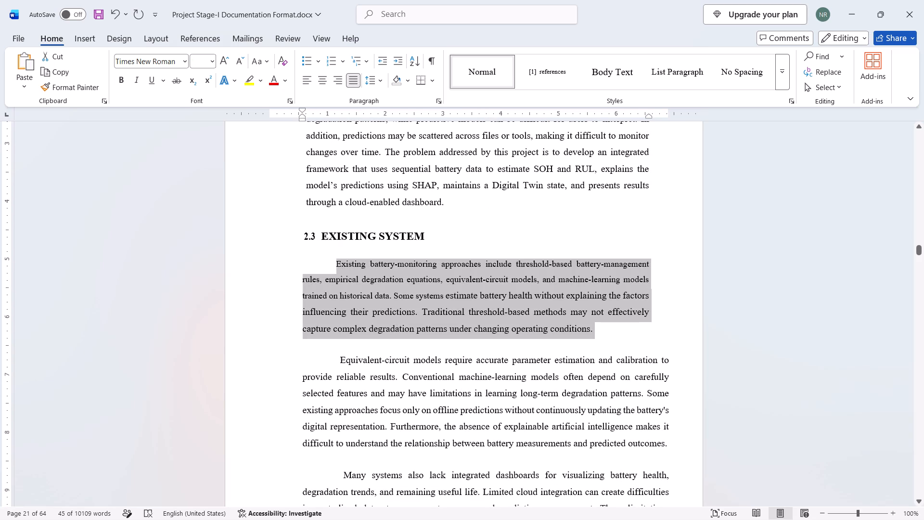
click(630, 336)
Move the right indent of the "Equivalent-circuit models" and "Many systems also lack" paragraphs inward to about 6.55 inches.
scroll(630, 336, down, 2)
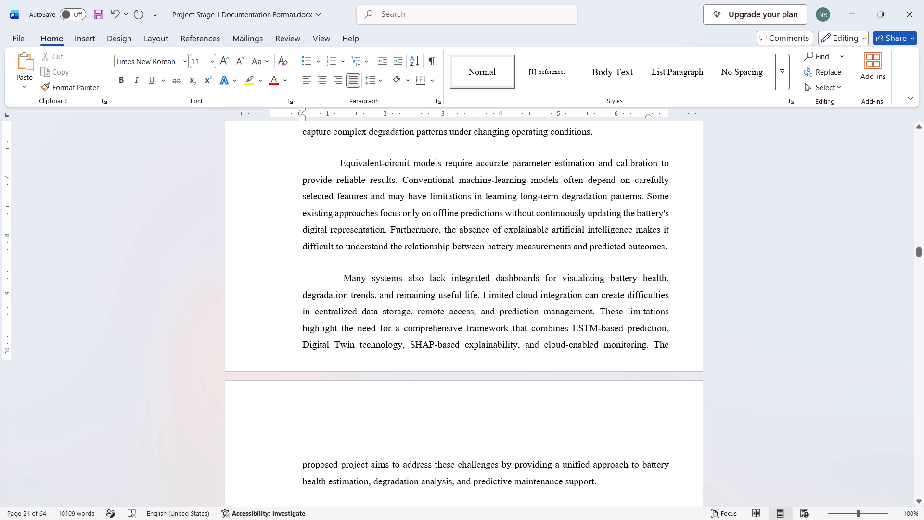
drag(673, 348, 342, 163)
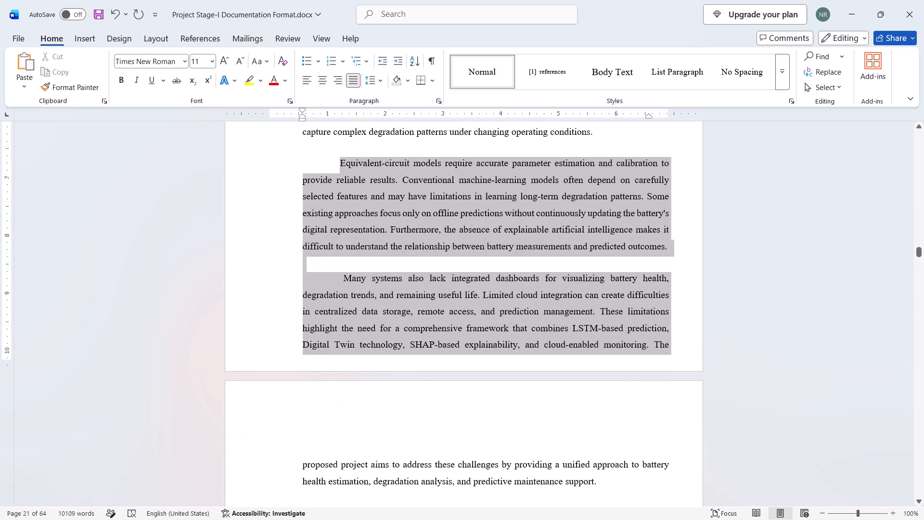
drag(342, 163, 342, 164)
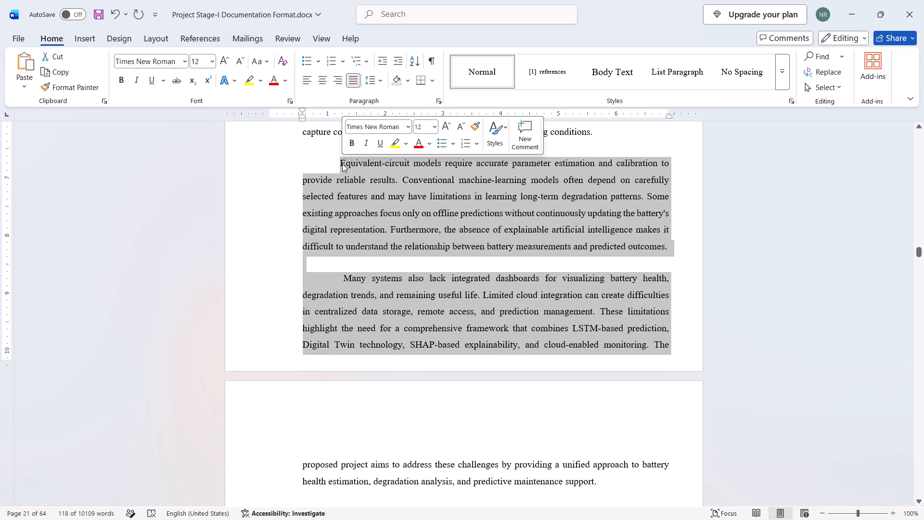
drag(670, 116, 660, 116)
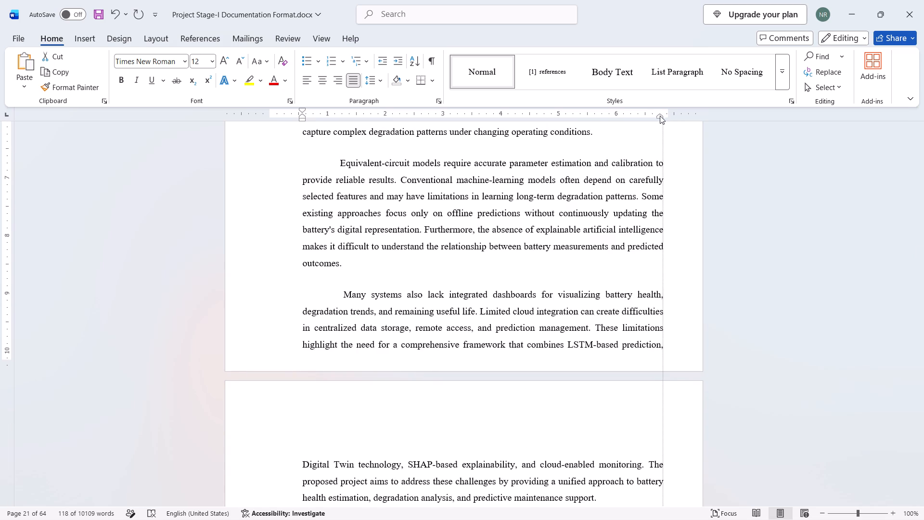
drag(660, 116, 649, 114)
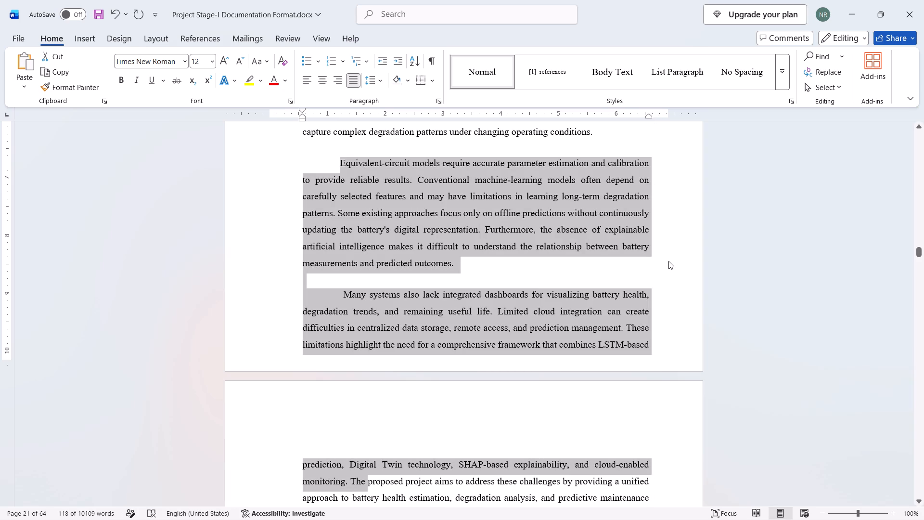
click(668, 261)
scroll(668, 261, down, 4)
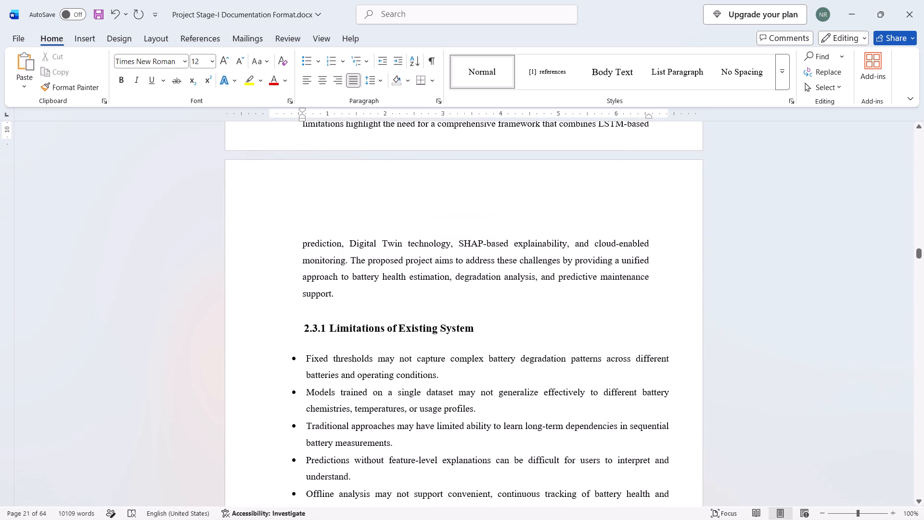
drag(356, 295, 303, 250)
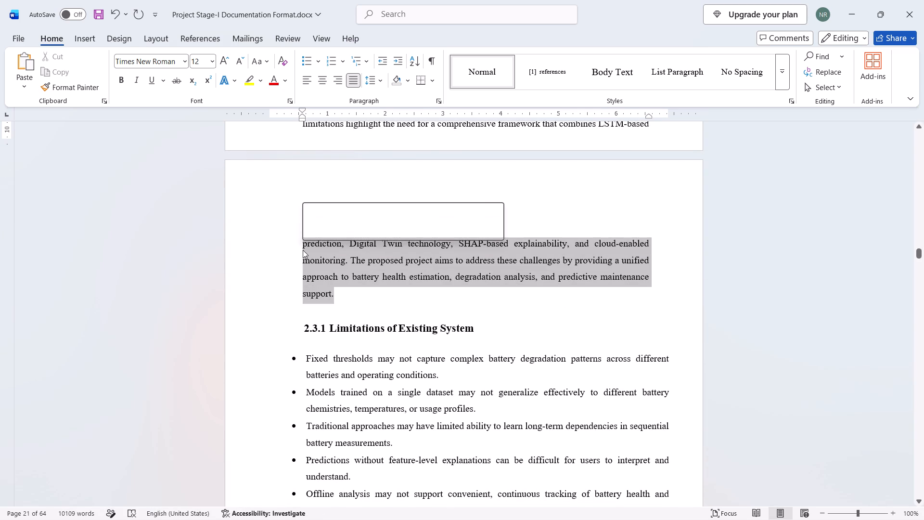
click(381, 302)
Move the right indent of the first eleven bullets under 2.3.1 Limitations of Existing System inward to about 6.55 inches.
scroll(381, 302, down, 1)
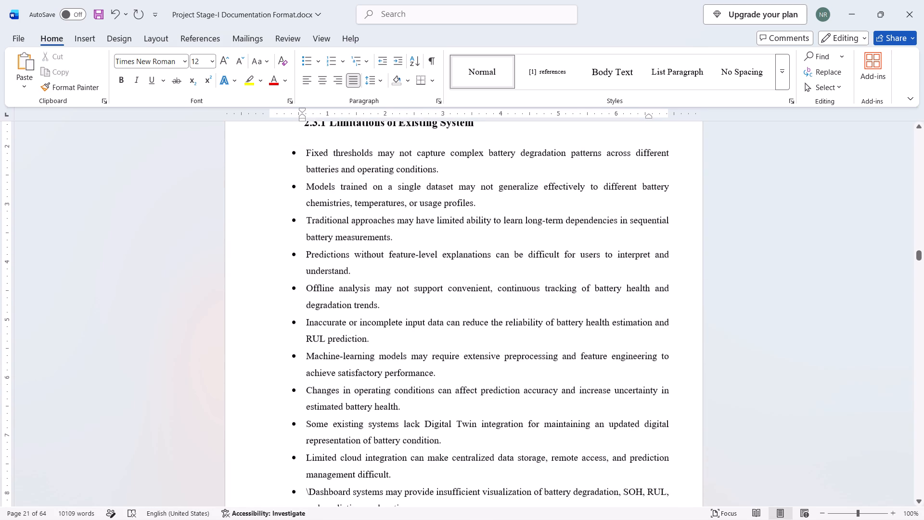
scroll(381, 302, down, 1)
ctrl+scroll(381, 302, down, 1)
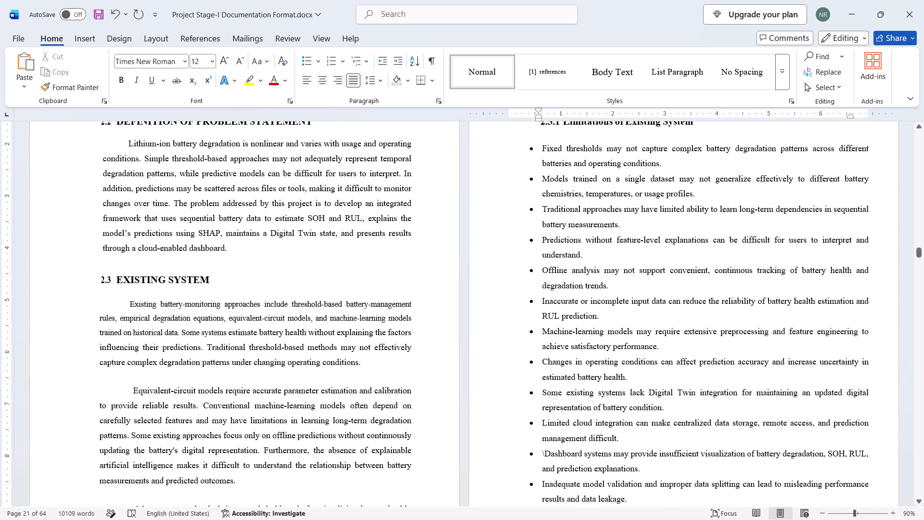
drag(644, 471, 576, 196)
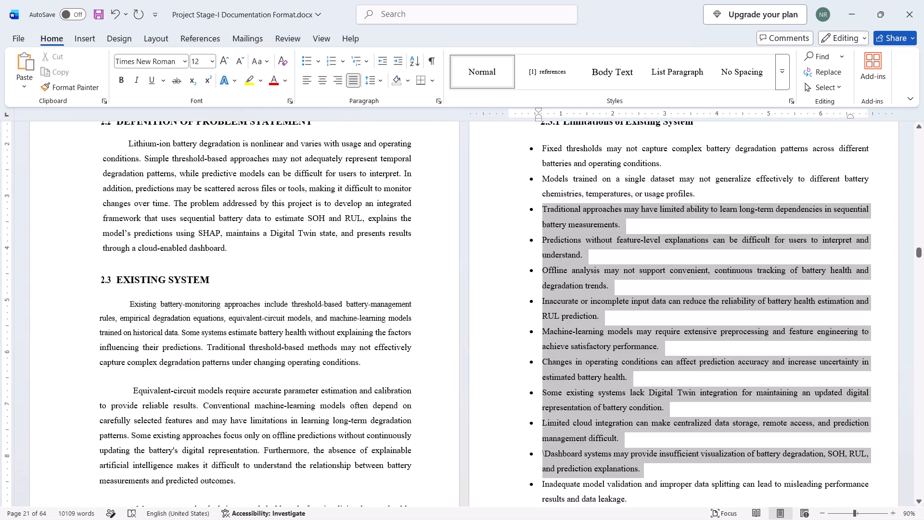
drag(576, 196, 547, 142)
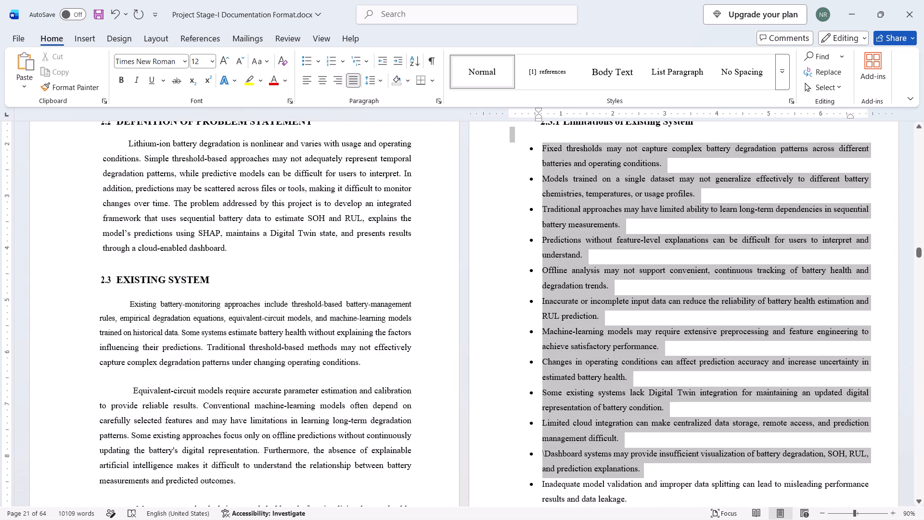
drag(547, 142, 548, 145)
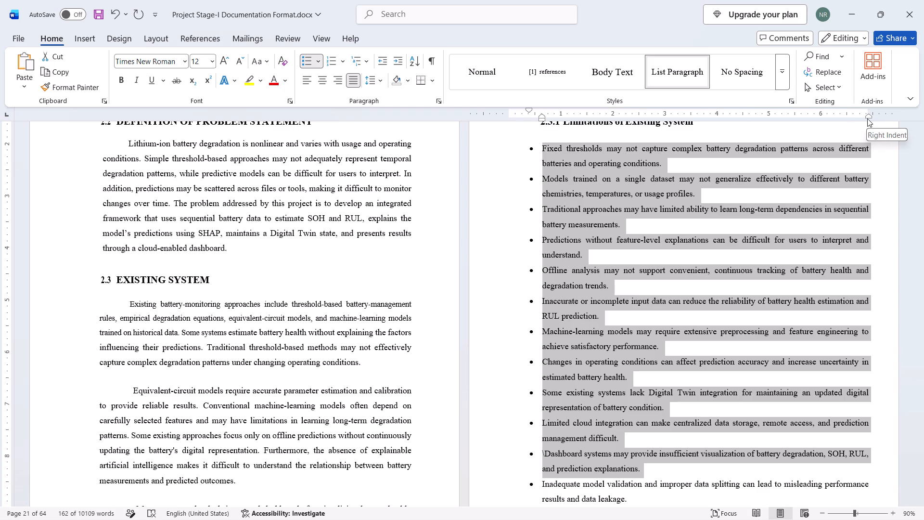
drag(868, 117, 867, 117)
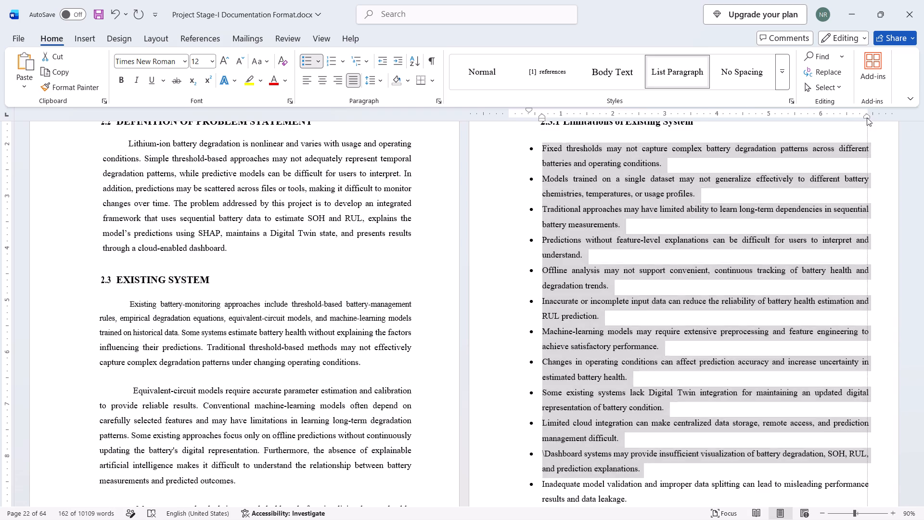
drag(867, 117, 853, 117)
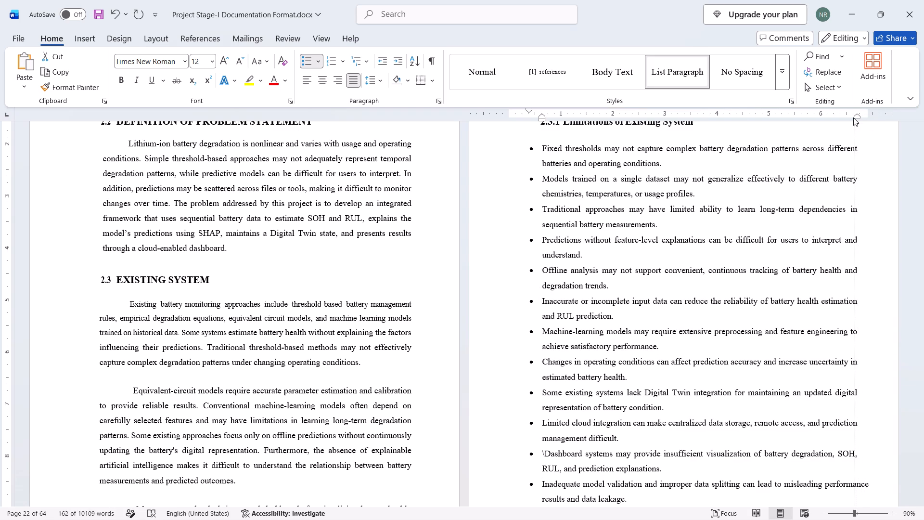
drag(853, 117, 851, 117)
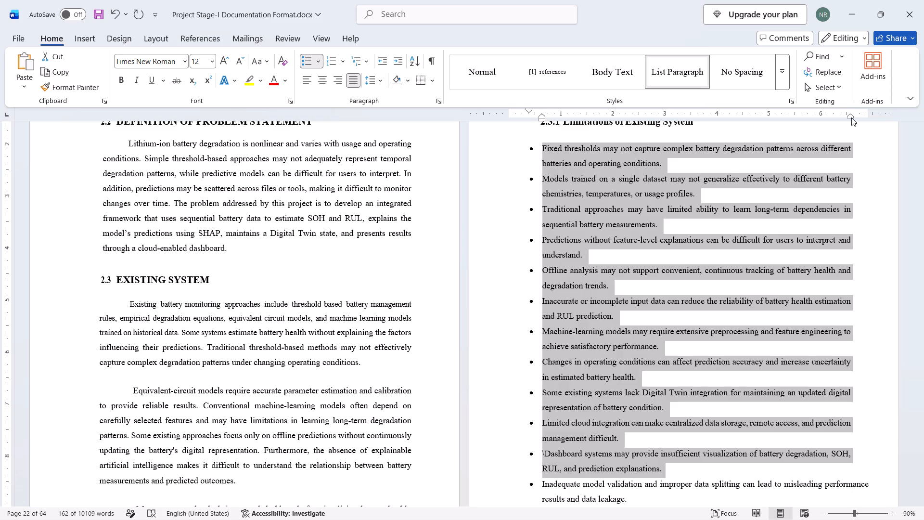
click(878, 236)
Move the right indent of the last three bullets on the 2.3.1 Limitations page, from "Inadequate model validation" onward, inward to about 6.55 inches.
scroll(803, 318, down, 1)
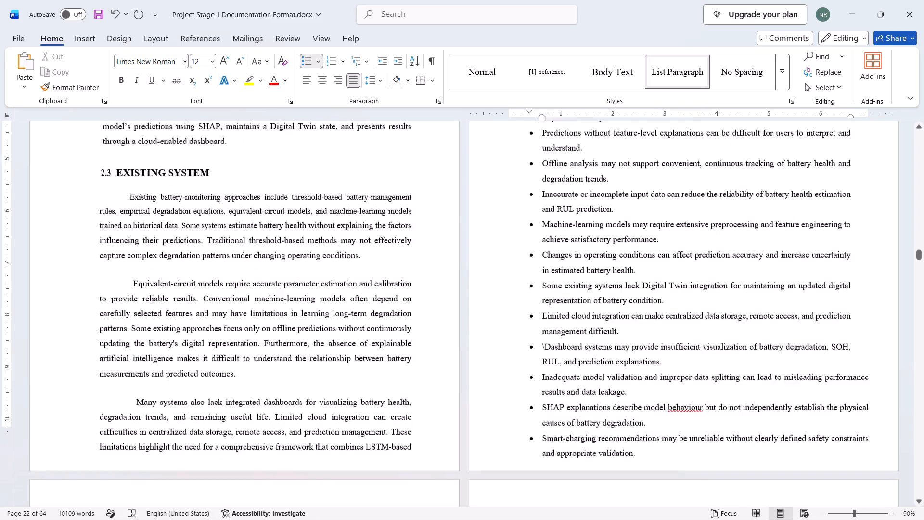
scroll(803, 318, down, 1)
drag(640, 365, 550, 296)
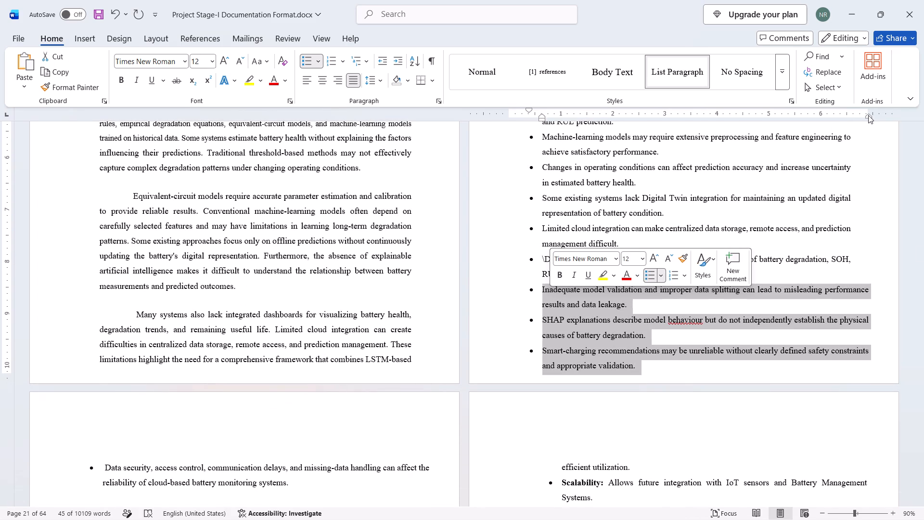
drag(868, 115, 852, 116)
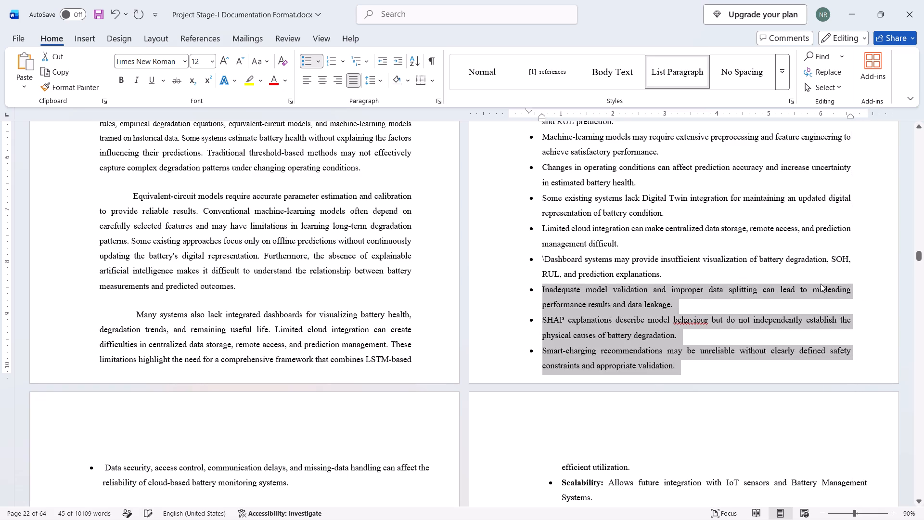
Move the right indent of the advantages bullets above 2.5 Objectives, through Scalability and Smart Charging Support, inward to about 6.55 inches.
scroll(821, 289, down, 2)
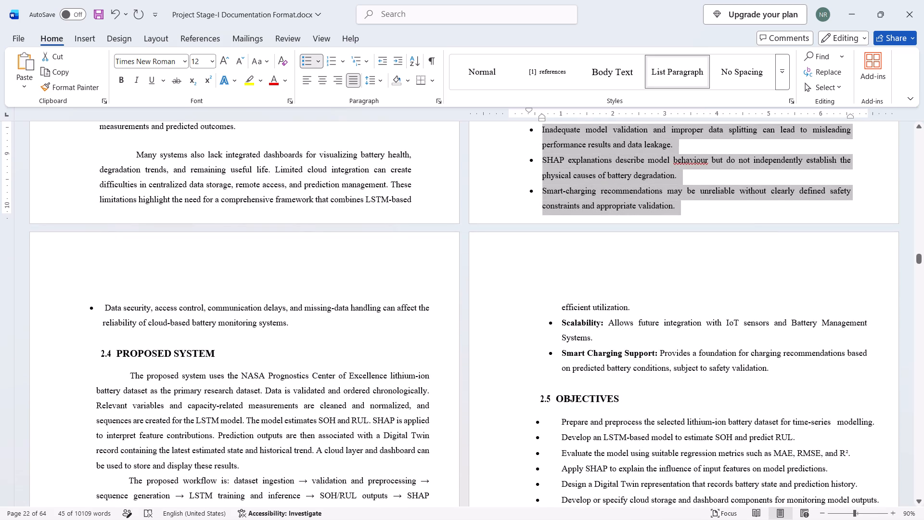
drag(774, 375, 576, 312)
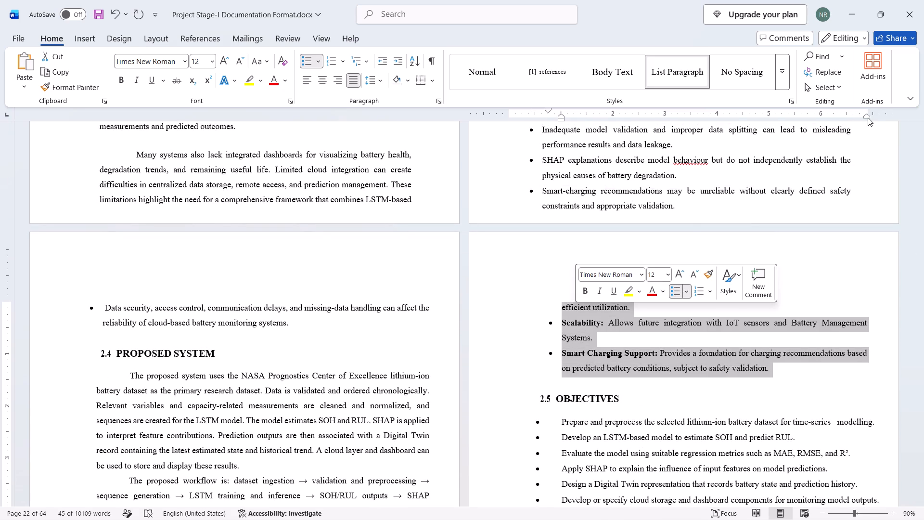
drag(868, 117, 850, 117)
click(838, 244)
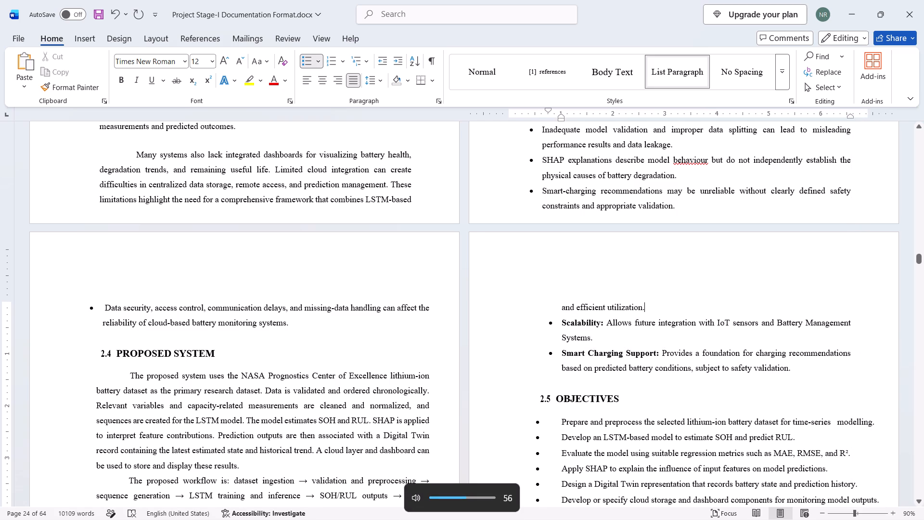
Correct the flagged word "behaviour" to "behavior" in the SHAP explanations bullet.
click(696, 159)
right_click(696, 159)
click(682, 172)
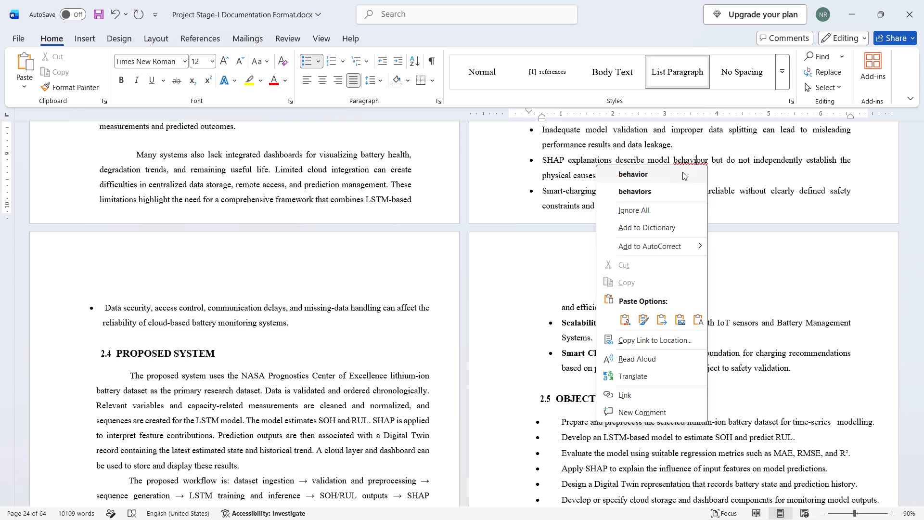
Move the right indent of all 2.5 Objectives bullets inward to about 6.55 inches and justify their text.
scroll(645, 243, up, 2)
scroll(645, 243, down, 1)
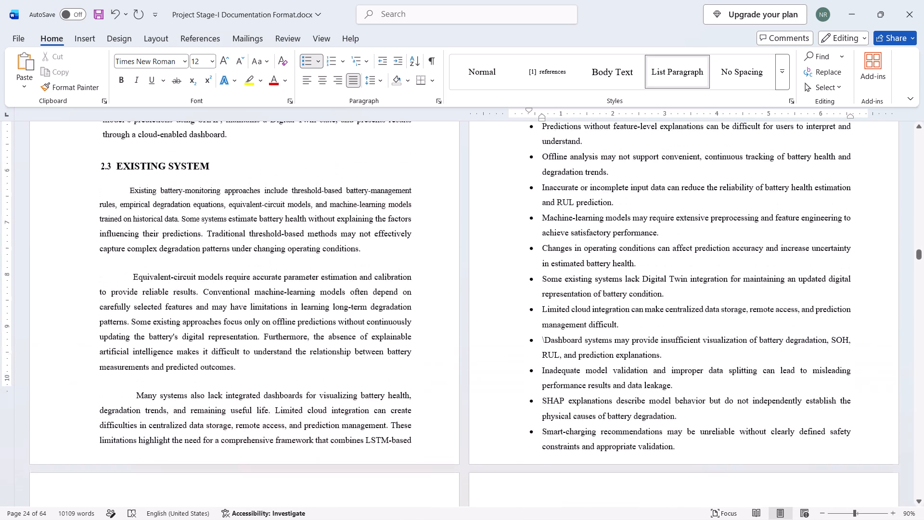
scroll(645, 243, down, 3)
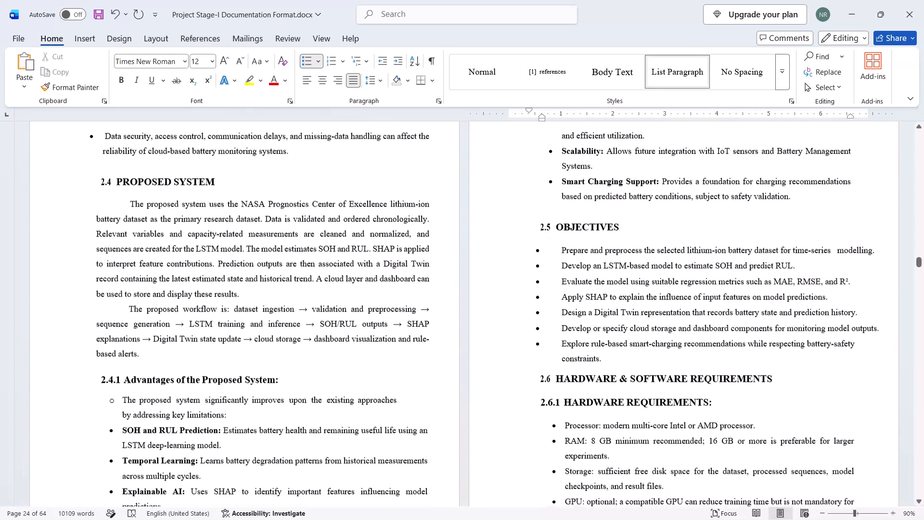
scroll(645, 243, down, 1)
drag(608, 356, 598, 342)
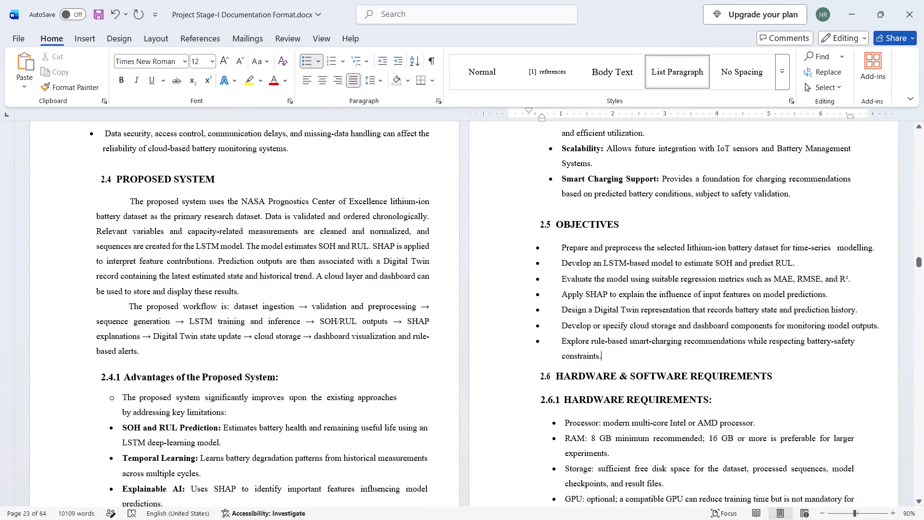
drag(598, 342, 557, 252)
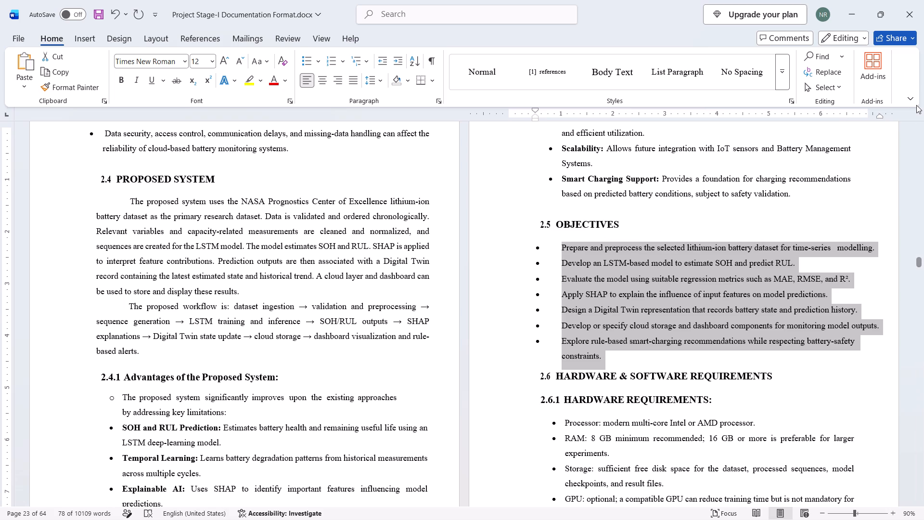
drag(881, 117, 847, 125)
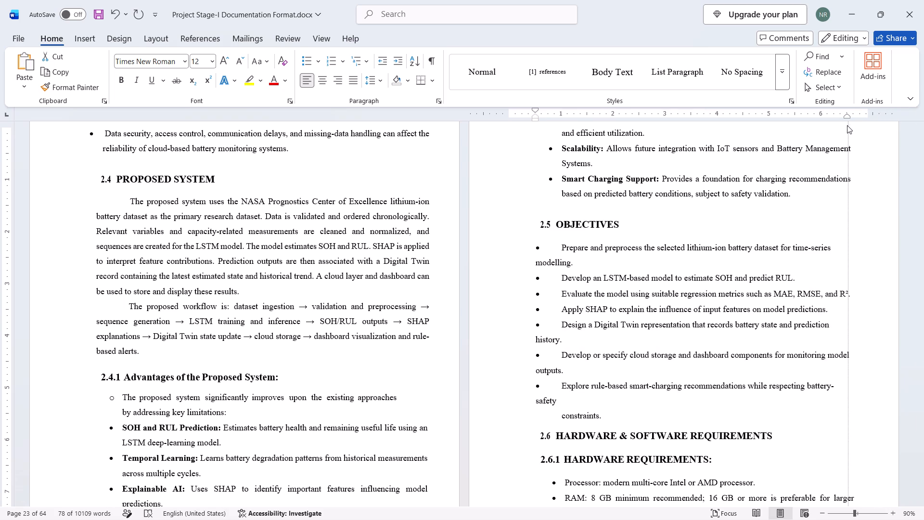
drag(847, 125, 850, 124)
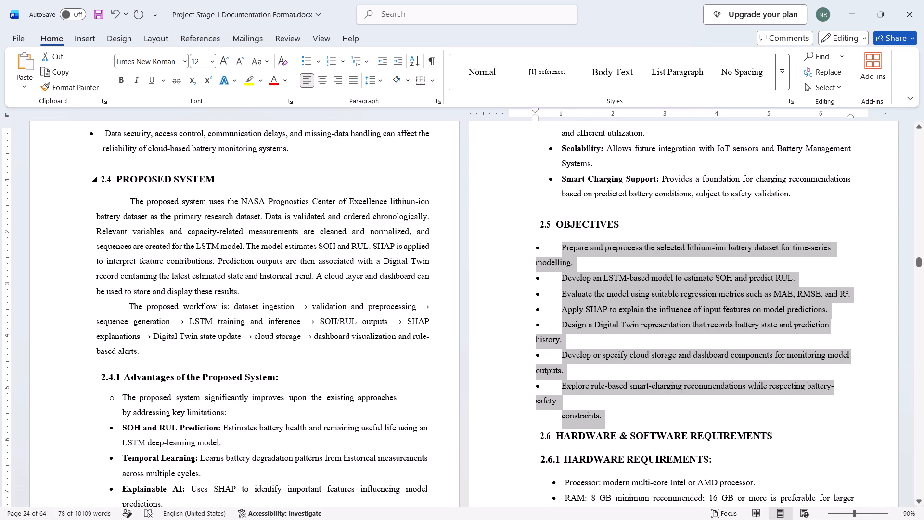
click(349, 78)
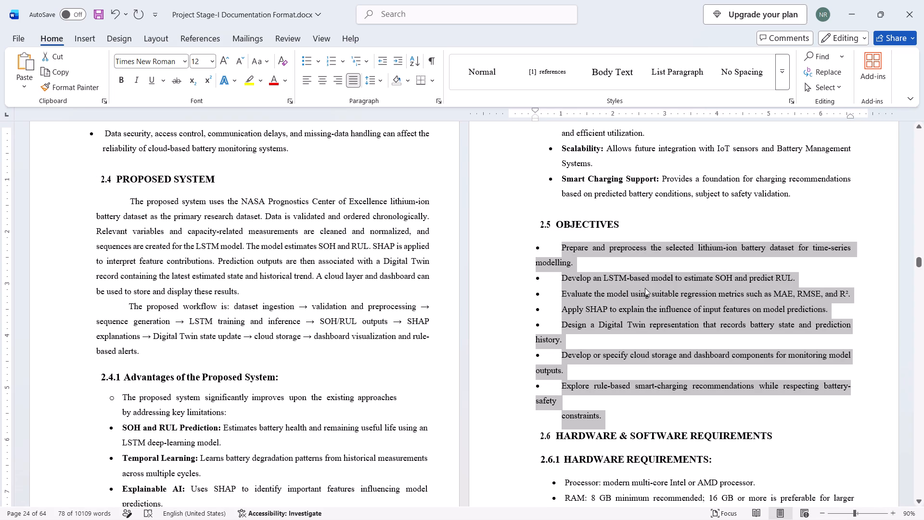
click(617, 336)
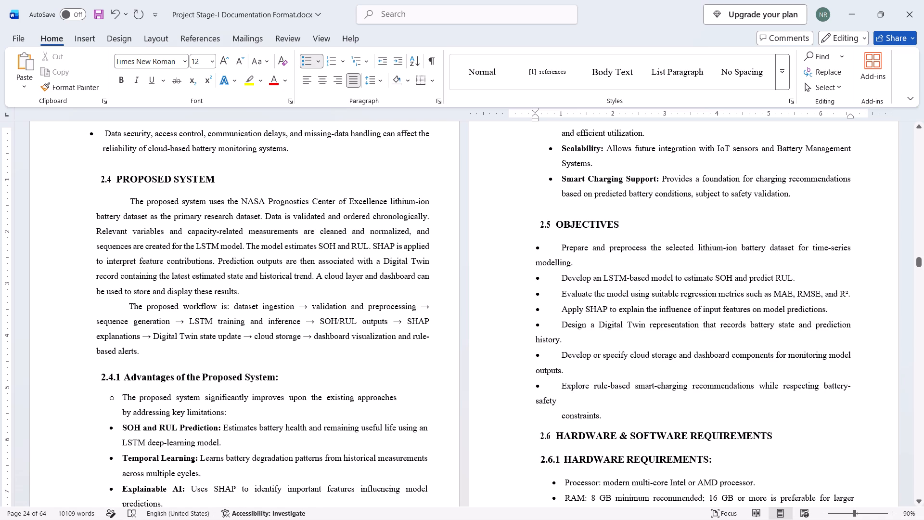
Move the first-line indent of the 2.5 Objectives bullets inward to about 0.8 inches.
drag(614, 415, 536, 213)
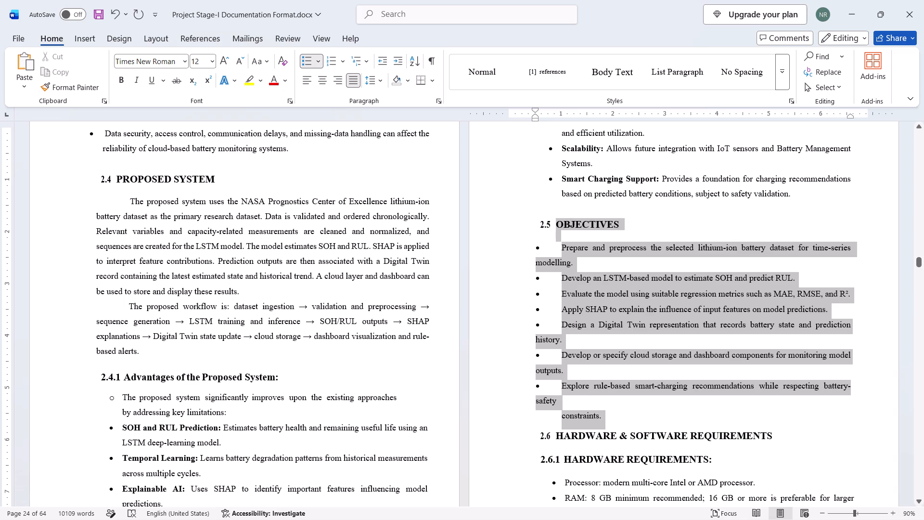
drag(536, 213, 544, 246)
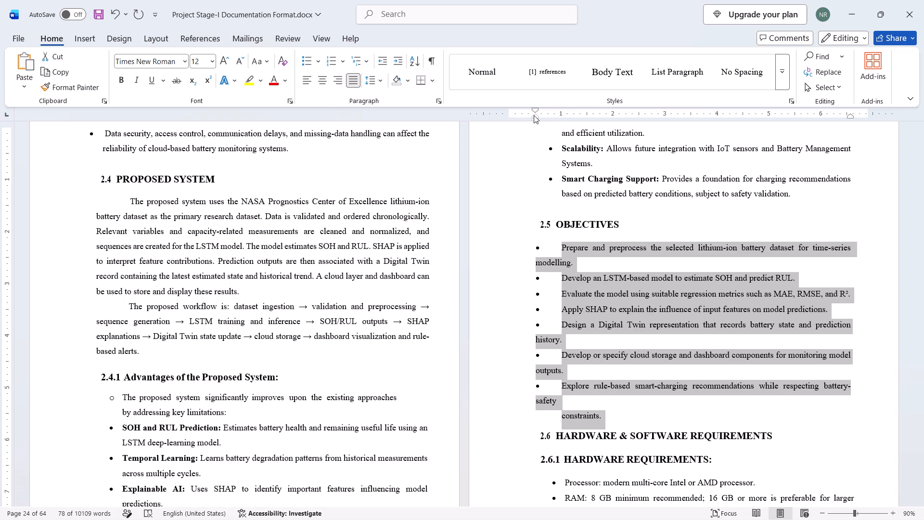
drag(535, 110, 546, 109)
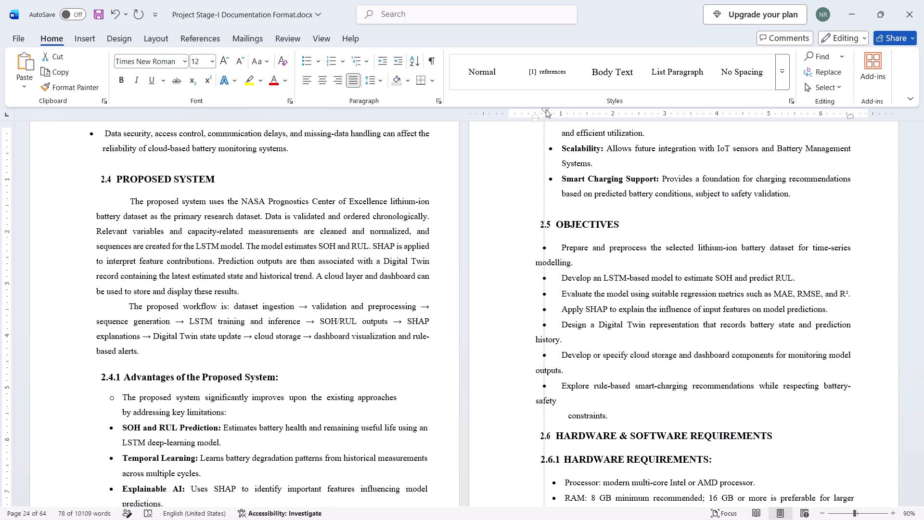
drag(546, 109, 550, 109)
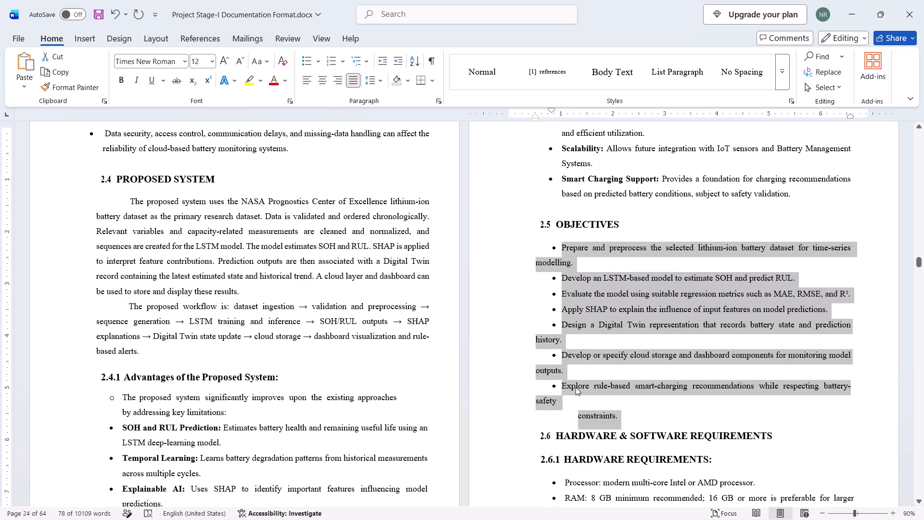
Reduce the indents of the separate "constraints." line under 2.5 Objectives to about 0.65 inches left and 0.95 inches first-line.
click(620, 419)
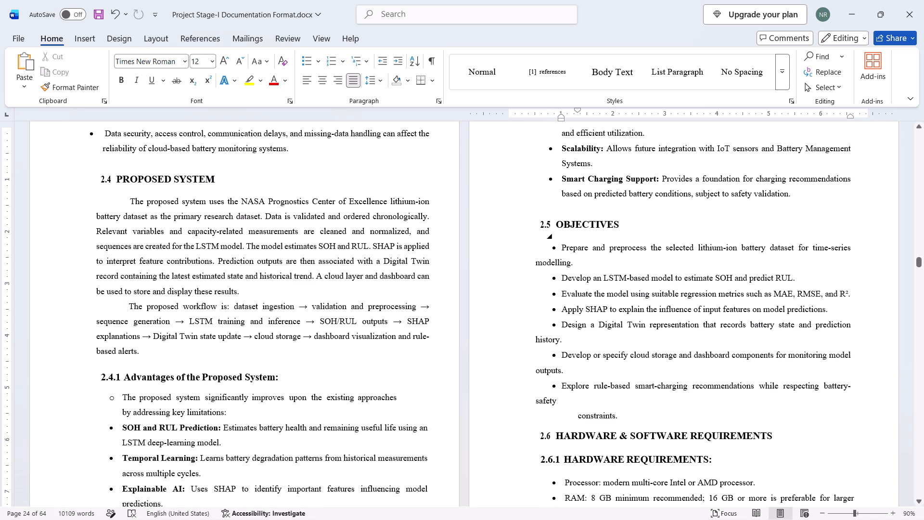
drag(562, 116, 548, 116)
drag(548, 116, 540, 115)
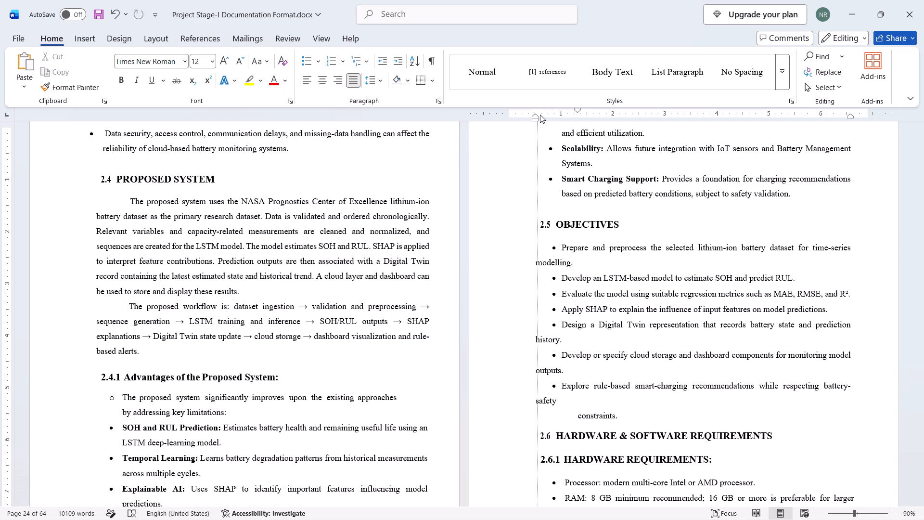
drag(540, 115, 540, 115)
drag(576, 110, 558, 110)
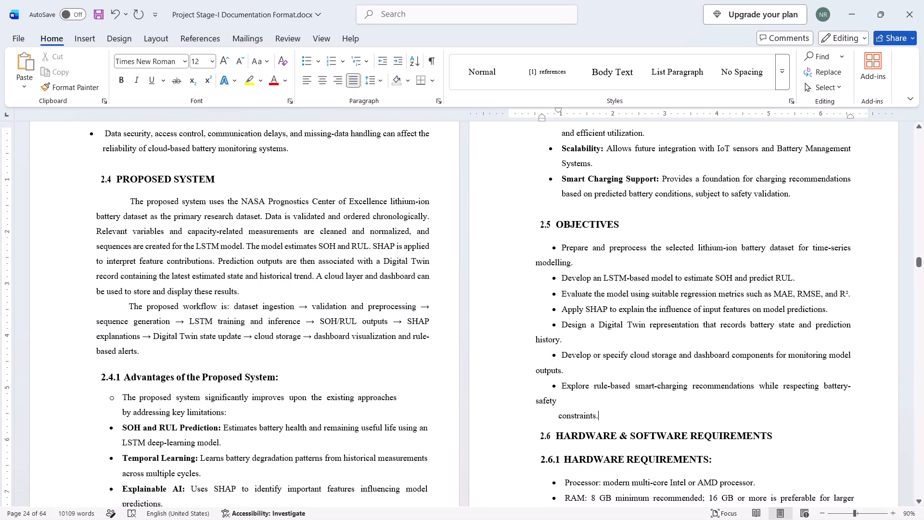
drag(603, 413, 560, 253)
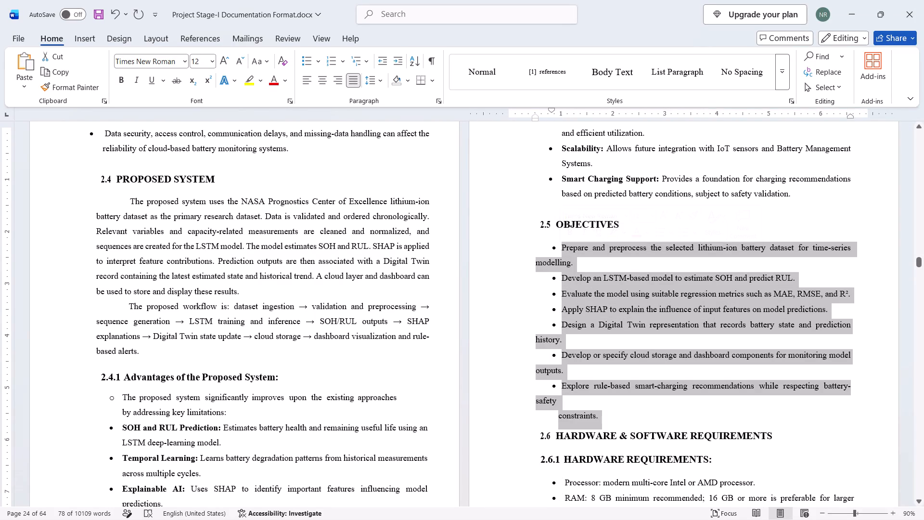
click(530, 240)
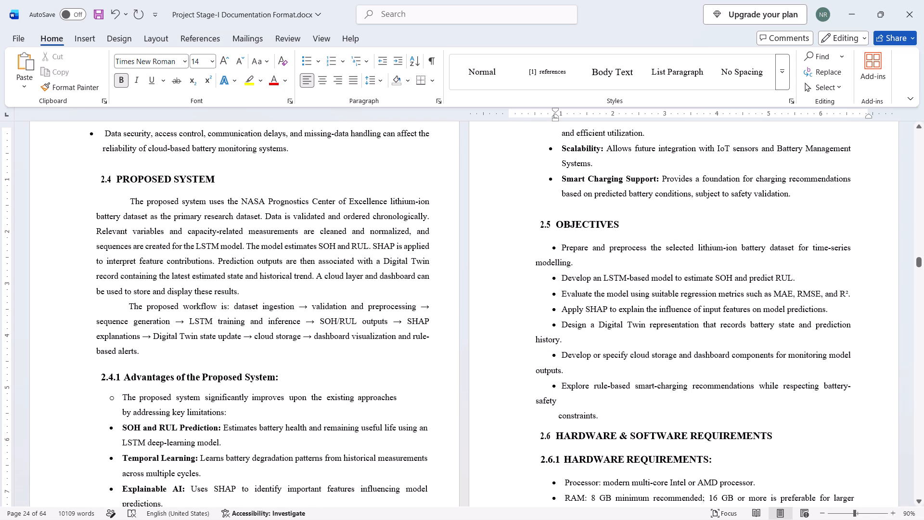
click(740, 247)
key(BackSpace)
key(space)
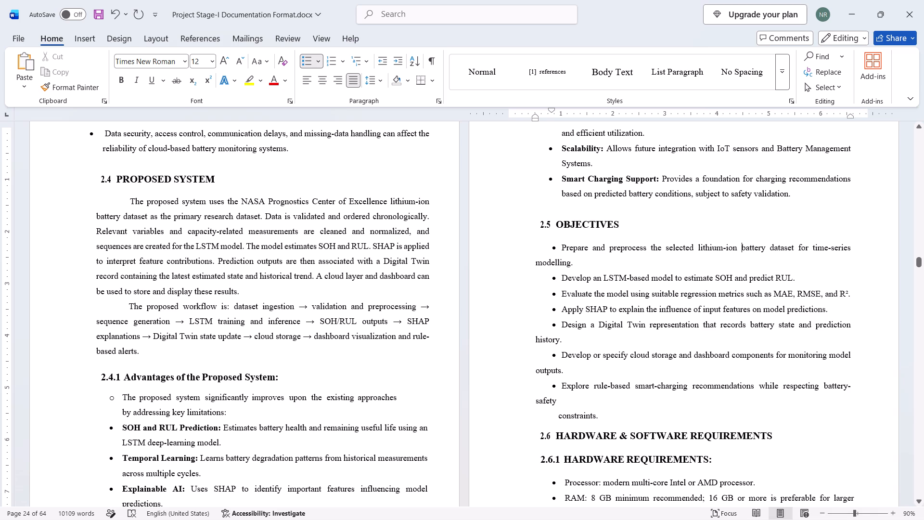
Delete the first 2.5 Objectives bullet, "Prepare and preprocess the selected lithium-ion battery dataset for time-series modelling.".
drag(577, 261, 553, 251)
key(BackSpace)
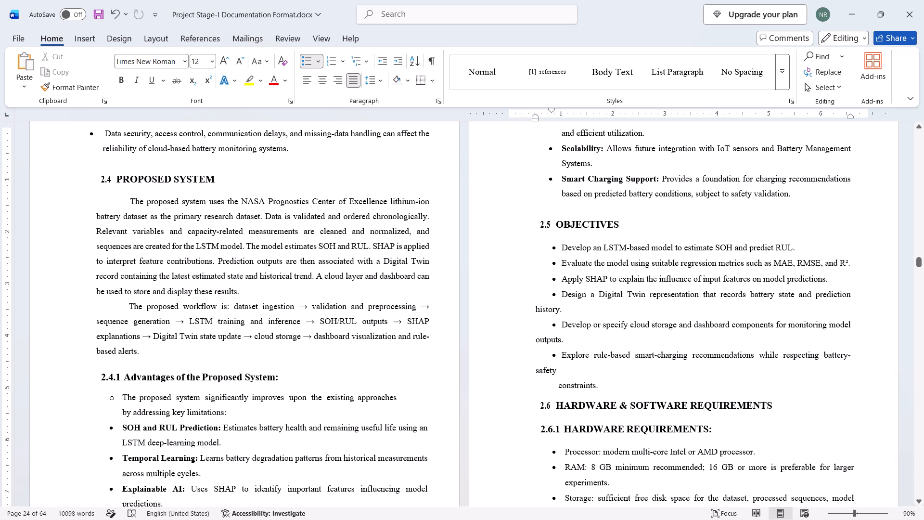
Delete the words "Develop or" from the start of the cloud storage and dashboard bullet under 2.5 Objectives.
drag(629, 325, 604, 325)
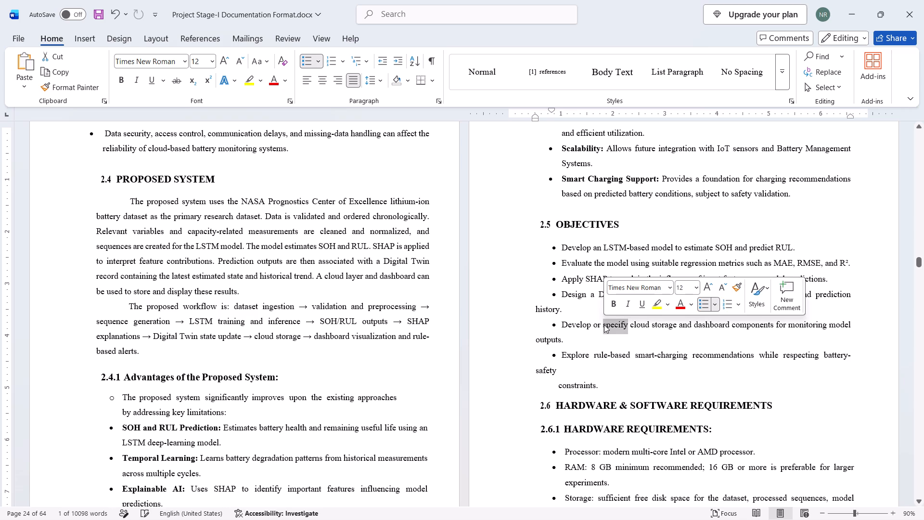
click(600, 325)
drag(600, 325, 575, 327)
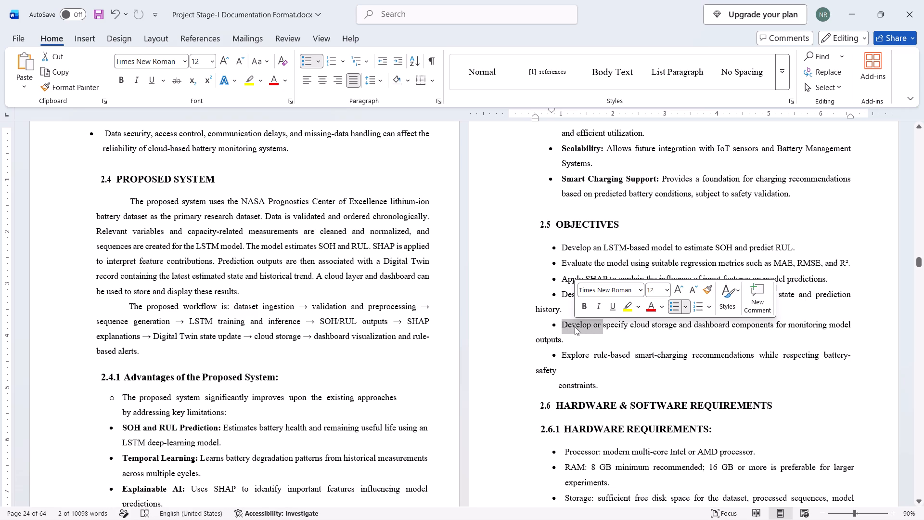
key(BackSpace)
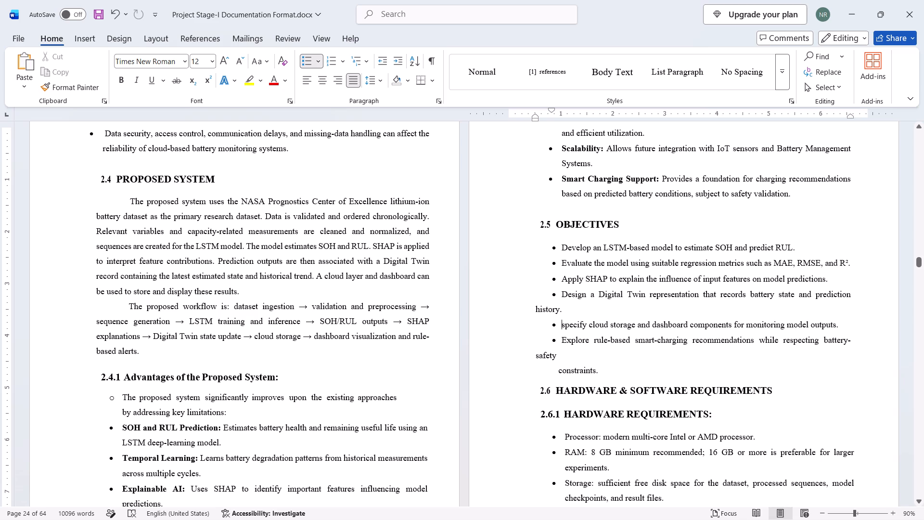
Reword the opening of the "Design a Digital Twin representation" objective so it begins with "A Digital Twin representation".
click(590, 294)
key(BackSpace)
key(BackSpace)
key(BackSpace)
key(BackSpace)
key(BackSpace)
key(BackSpace)
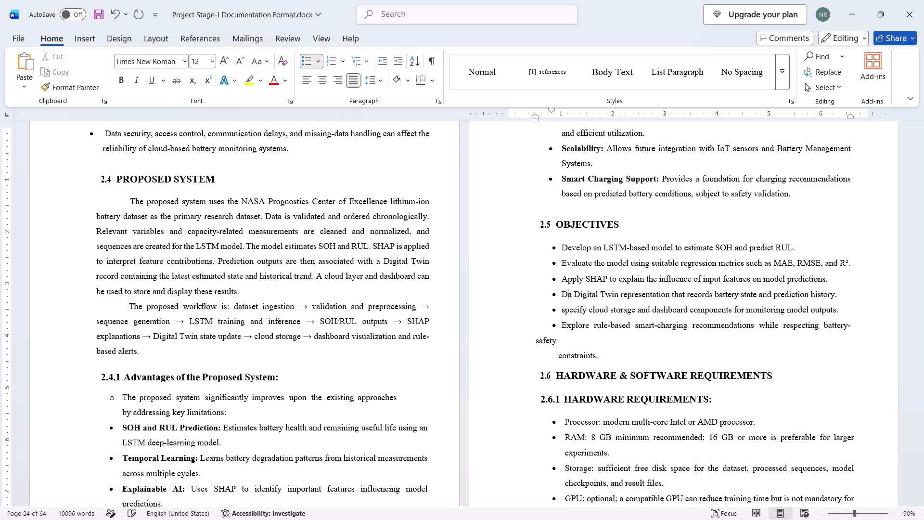
key(BackSpace)
key(Right)
key(BackSpace)
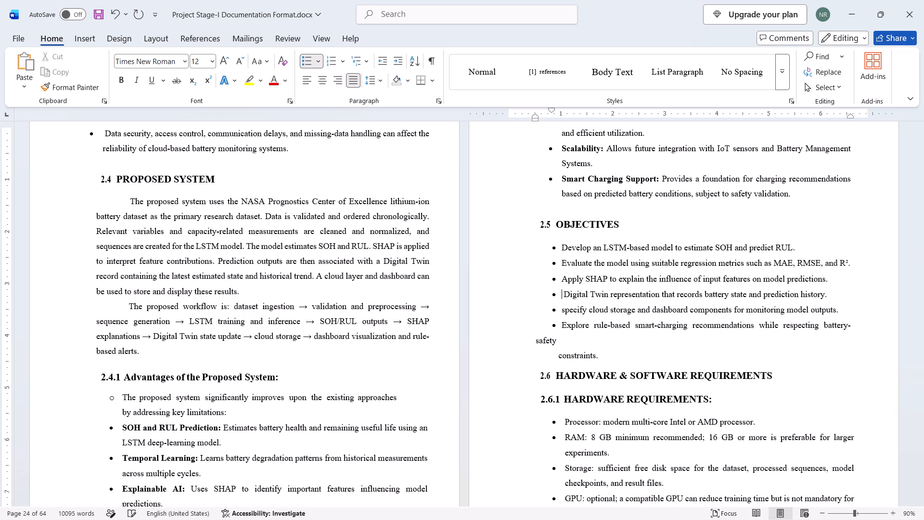
key(shift+a)
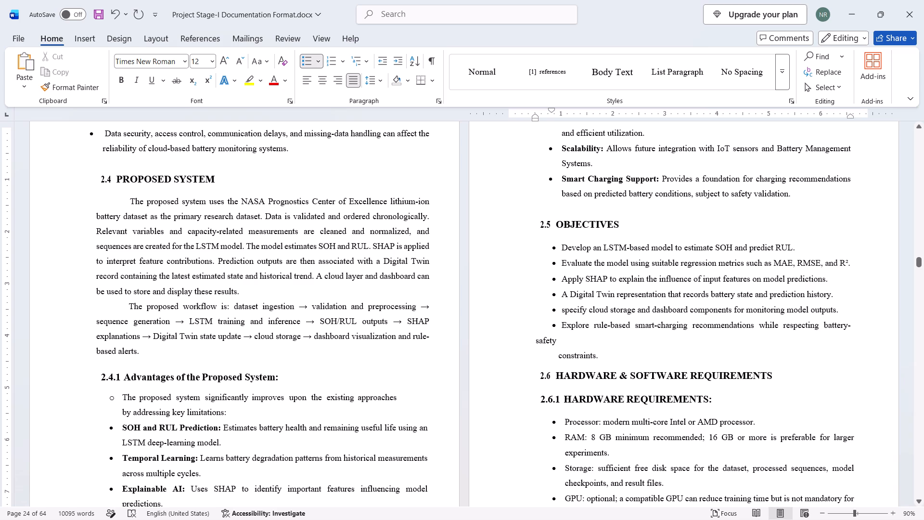
Join the separate "constraints." line to the end of the last 2.5 Objectives bullet about rule-based smart-charging recommendations.
click(596, 338)
scroll(605, 350, down, 1)
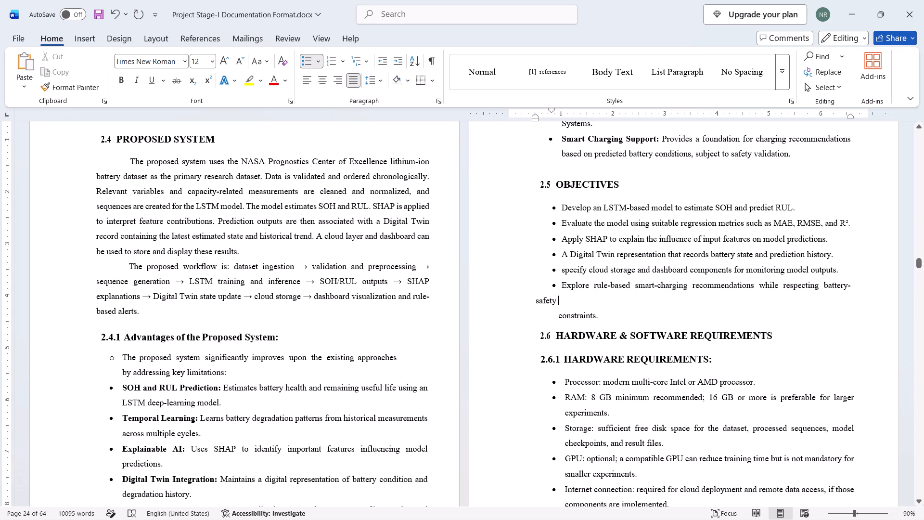
click(602, 317)
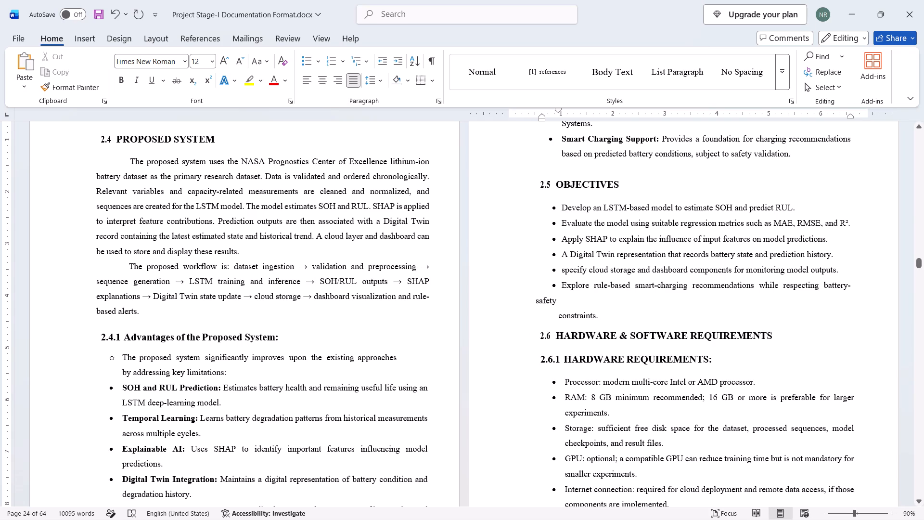
click(556, 314)
key(BackSpace)
key(BackSpace)
key(BackSpace)
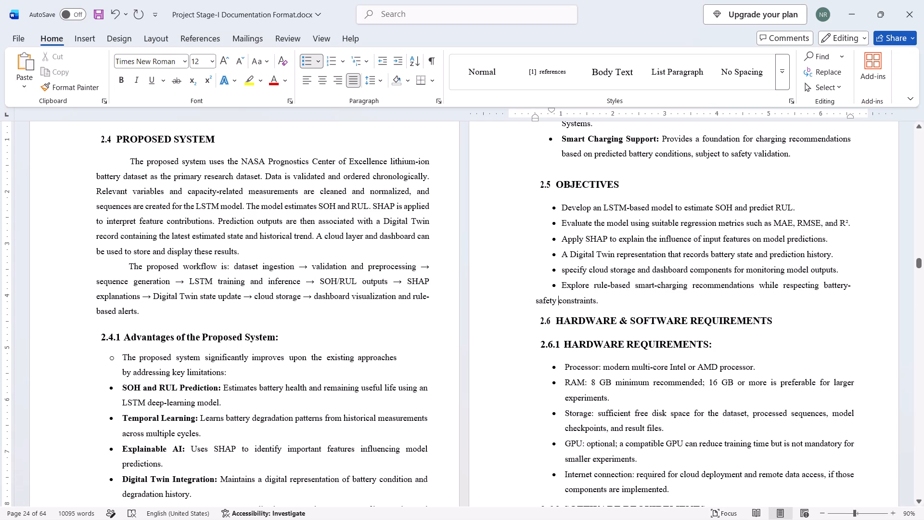
Replace the hyphen between "battery" and "safety" in the last objective with a space, and re-enter the space before "constraints.".
click(536, 305)
key(BackSpace)
key(space)
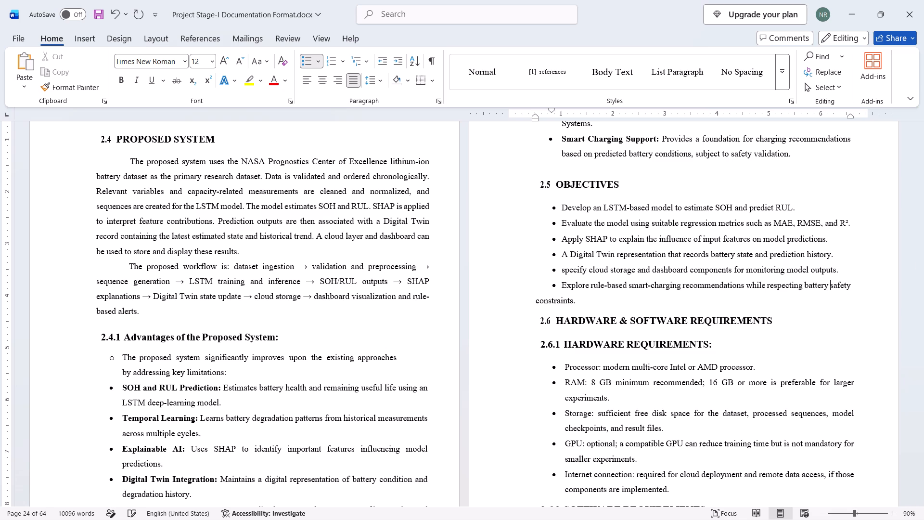
click(531, 304)
key(BackSpace)
key(space)
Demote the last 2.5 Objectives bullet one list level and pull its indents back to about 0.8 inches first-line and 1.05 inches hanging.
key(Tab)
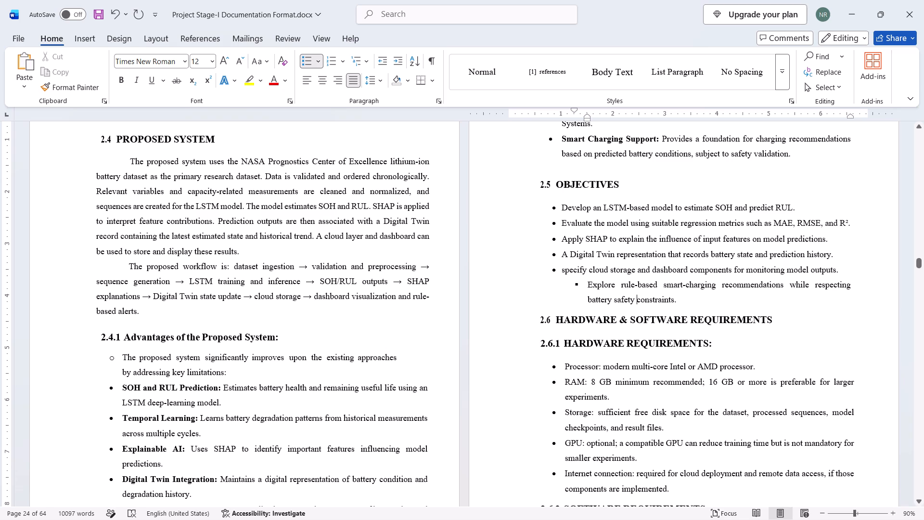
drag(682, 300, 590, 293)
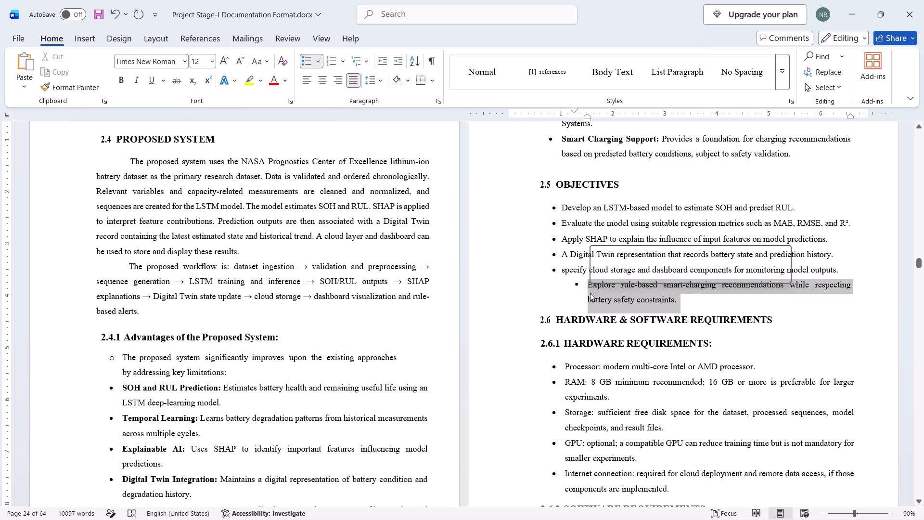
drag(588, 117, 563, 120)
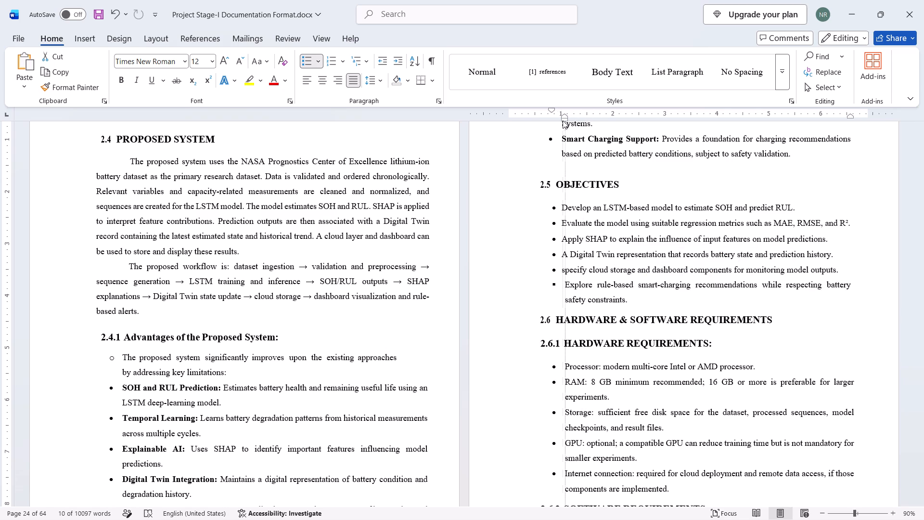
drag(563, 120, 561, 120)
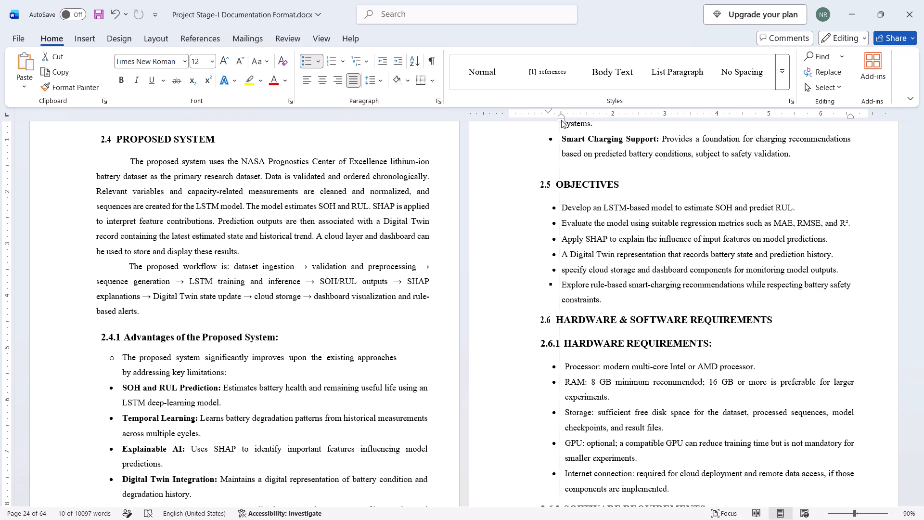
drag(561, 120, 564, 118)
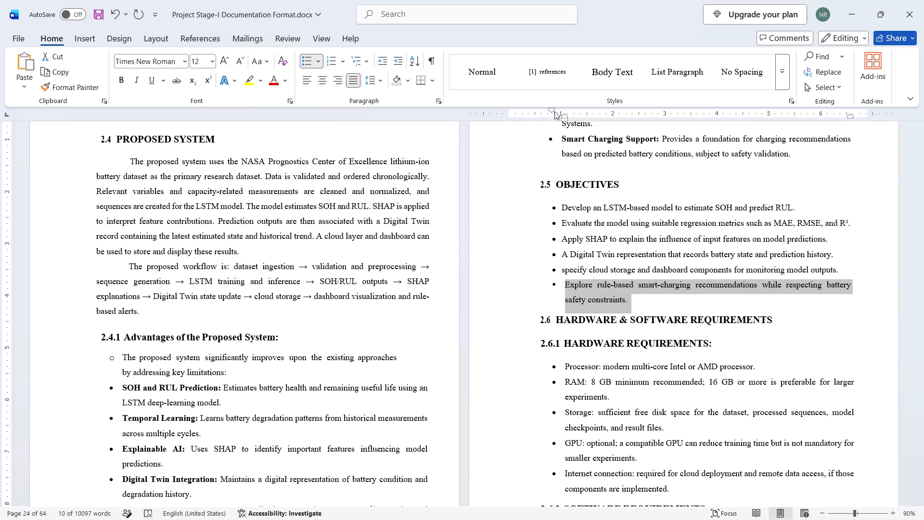
Change the bullet symbol of the last 2.5 Objectives item to the solid round bullet.
click(310, 63)
click(317, 63)
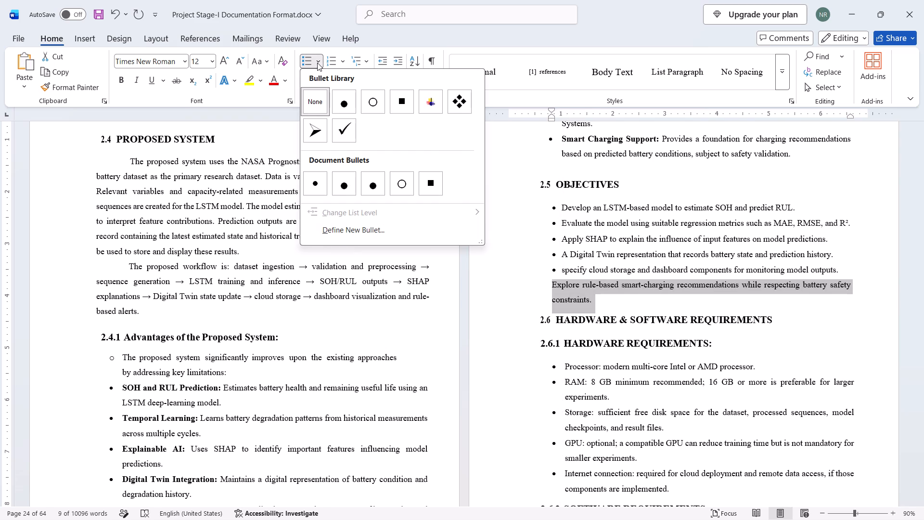
click(344, 95)
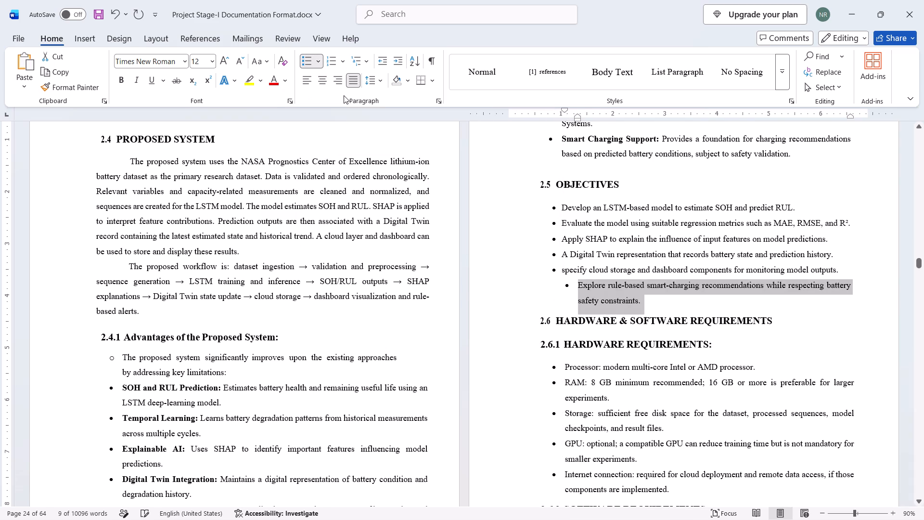
Align the last objective with the bullets above it, with its first-line indent at about 0.8 inches and hanging indent at 1 inch.
click(577, 116)
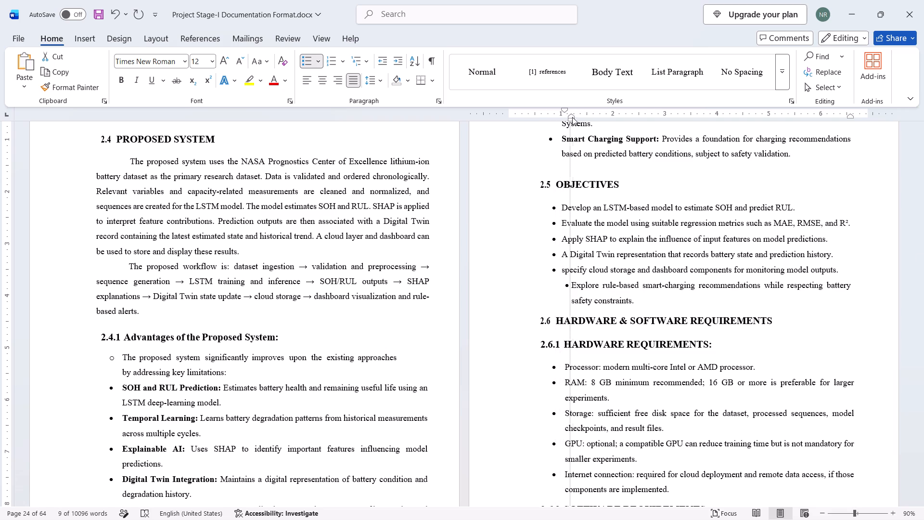
drag(565, 109, 552, 112)
drag(574, 114, 570, 114)
drag(570, 114, 561, 114)
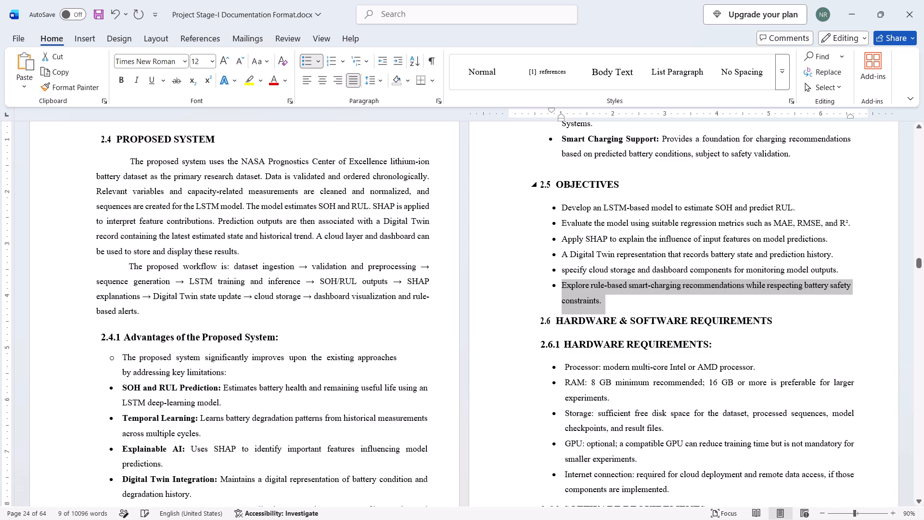
click(631, 293)
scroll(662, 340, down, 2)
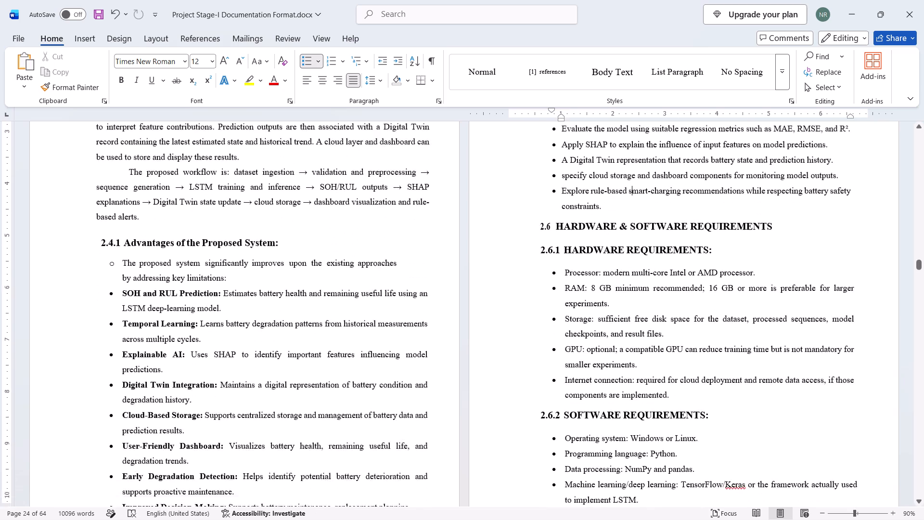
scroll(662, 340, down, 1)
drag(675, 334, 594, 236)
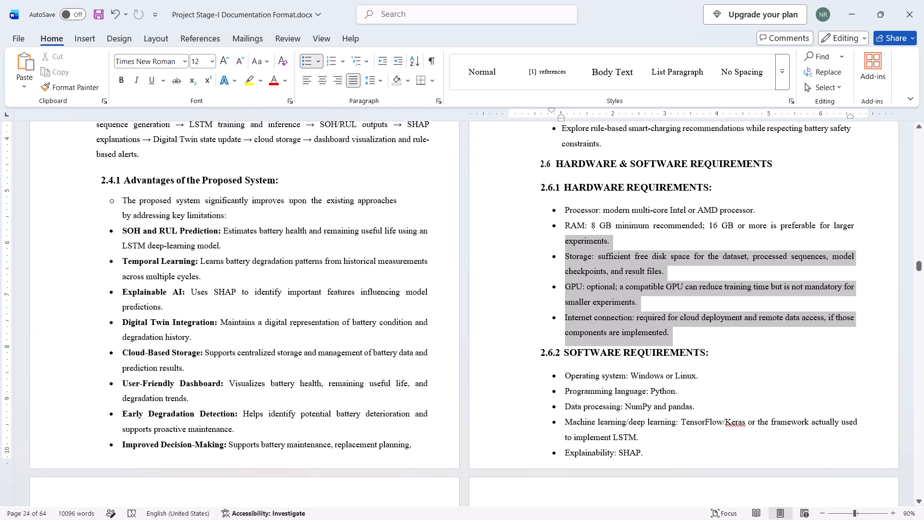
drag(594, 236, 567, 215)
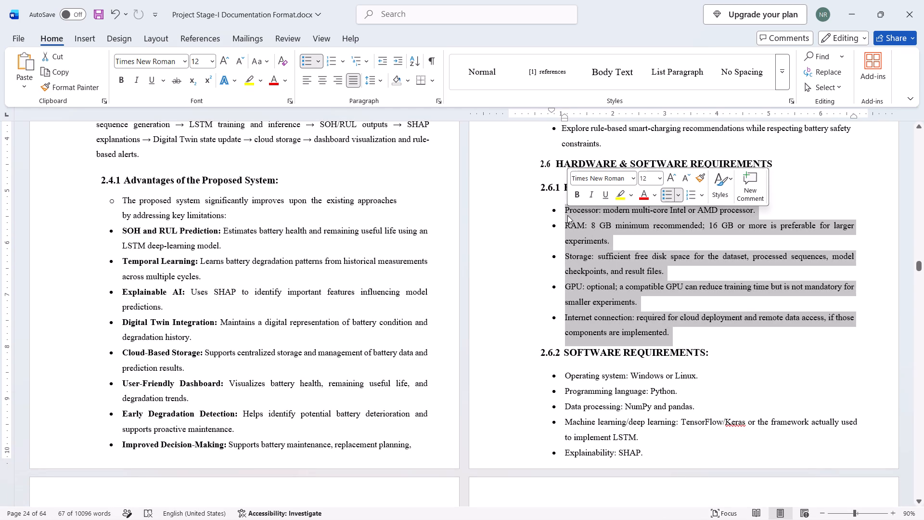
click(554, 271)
Justify the introductory paragraph of 3. System Architecture & Design and move its right indent to about the 6.55-inch ruler mark.
scroll(554, 271, down, 1)
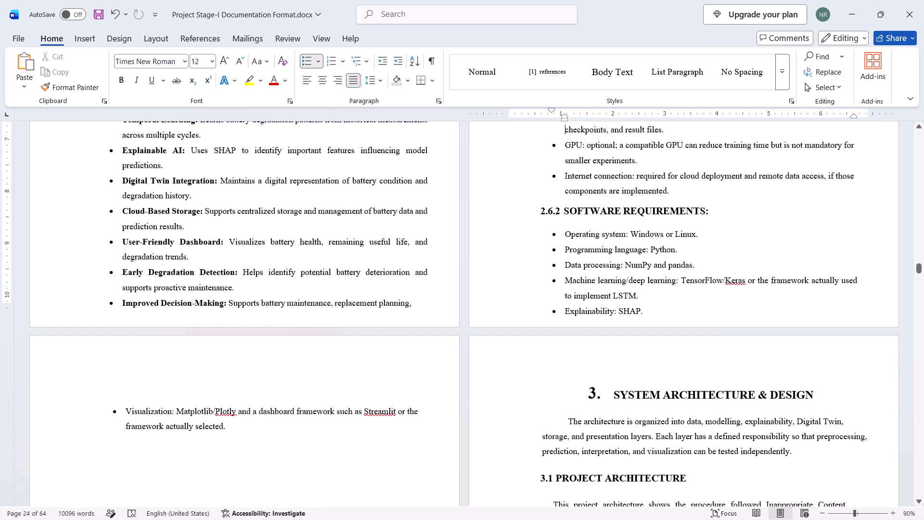
scroll(554, 271, down, 1)
scroll(635, 283, down, 1)
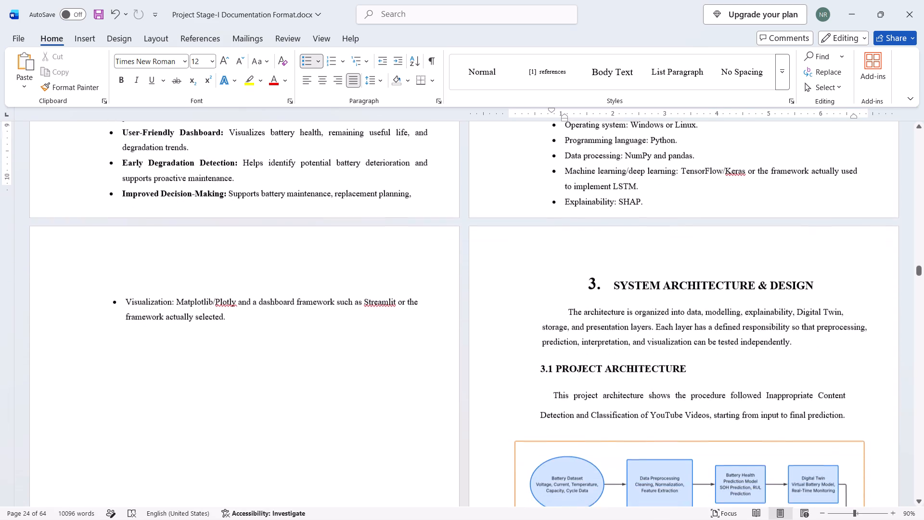
scroll(635, 283, down, 1)
drag(794, 249, 657, 216)
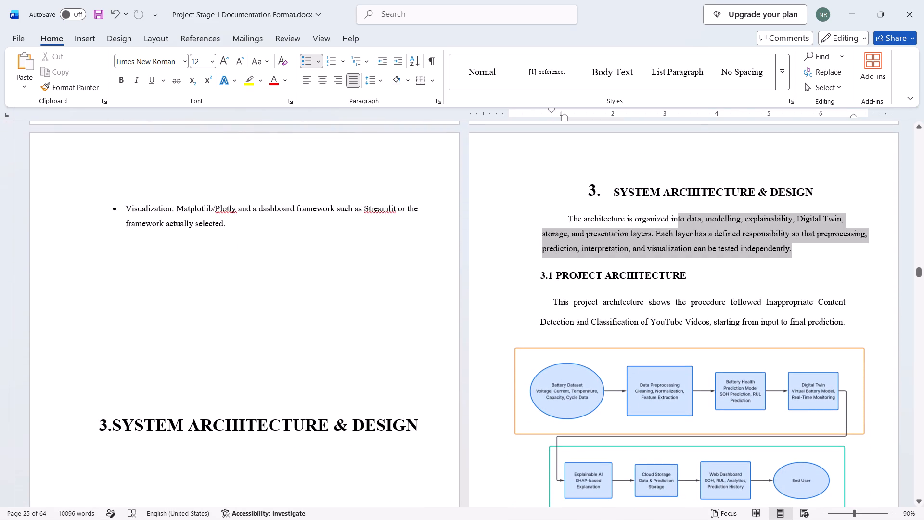
drag(657, 216, 572, 216)
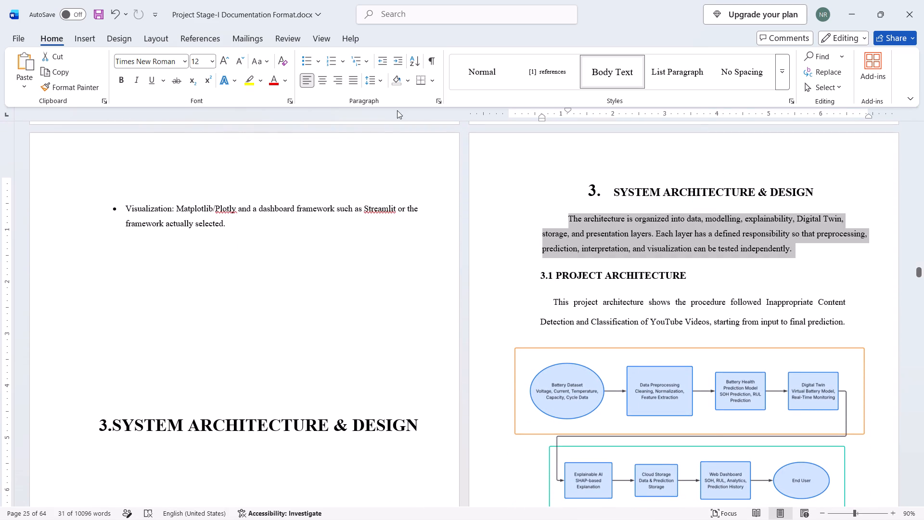
click(347, 81)
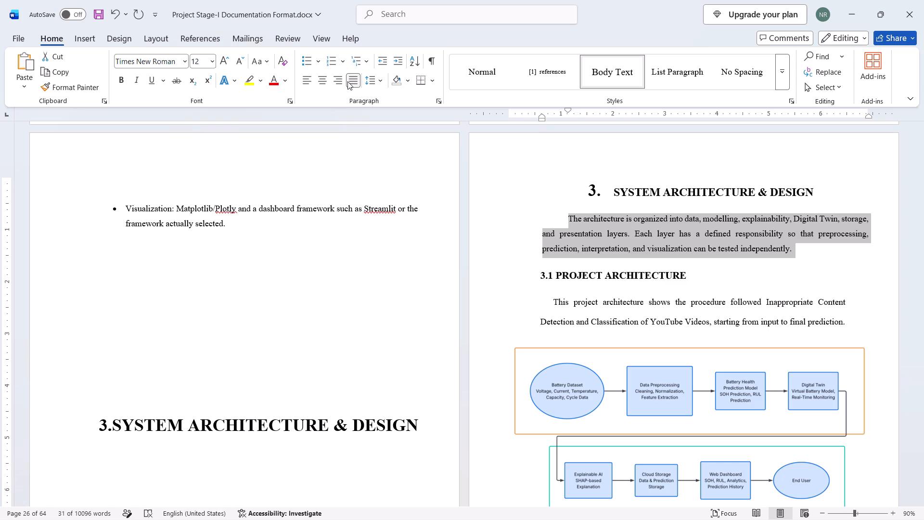
click(374, 74)
click(580, 157)
drag(867, 116, 850, 115)
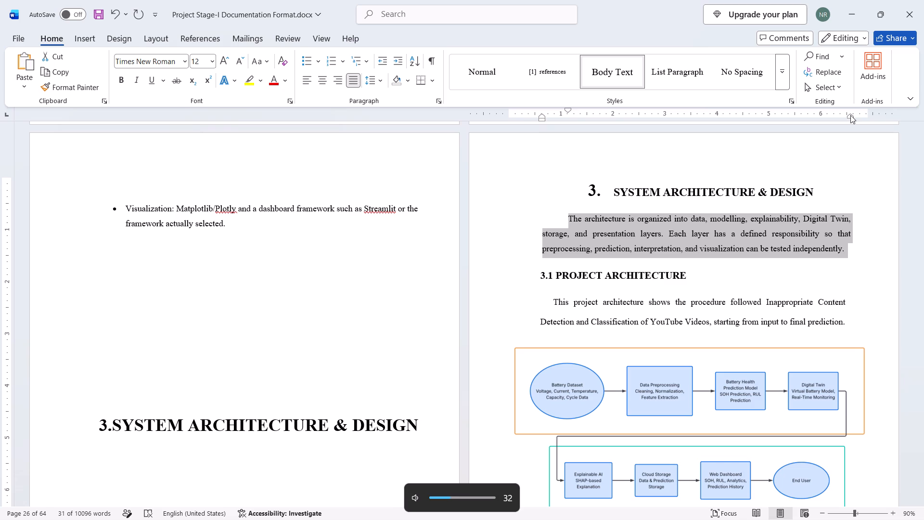
click(784, 270)
Justify the paragraph under 3.1 Project Architecture and move its right indent to about the 6.55-inch ruler mark.
scroll(784, 270, down, 1)
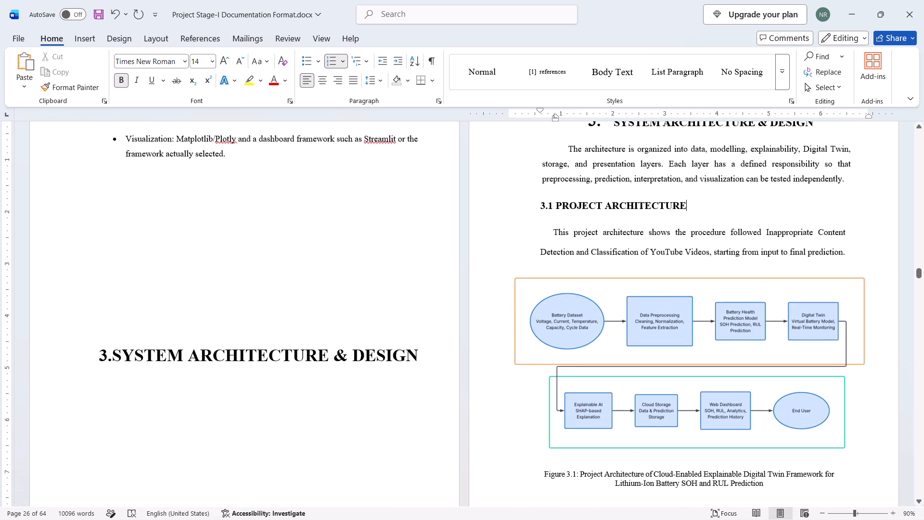
drag(848, 253, 562, 235)
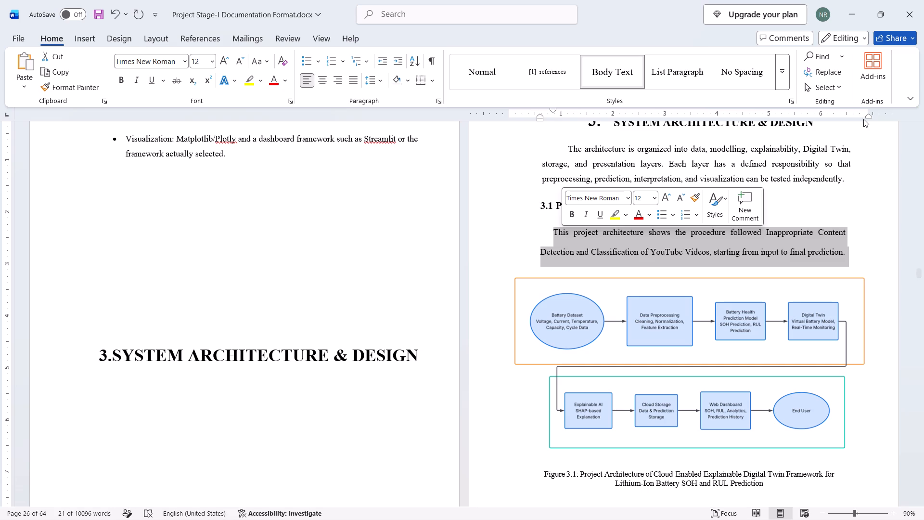
click(358, 79)
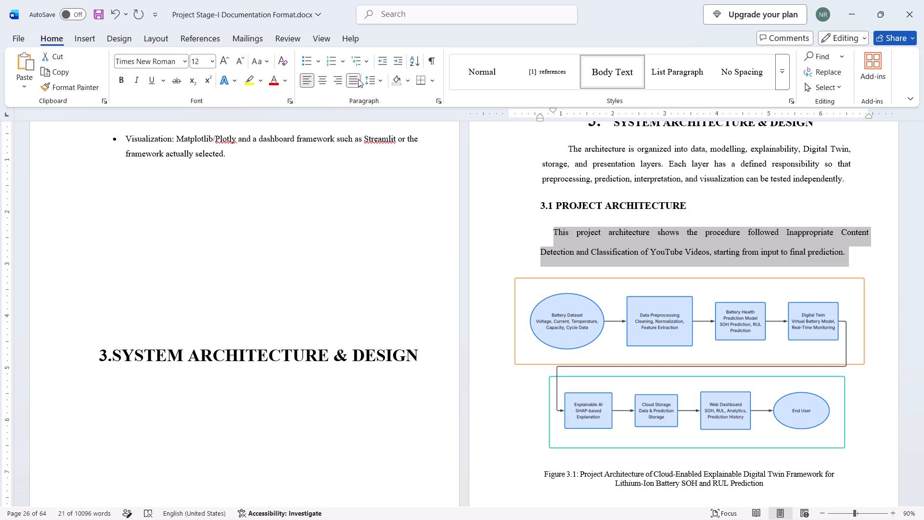
drag(869, 117, 850, 118)
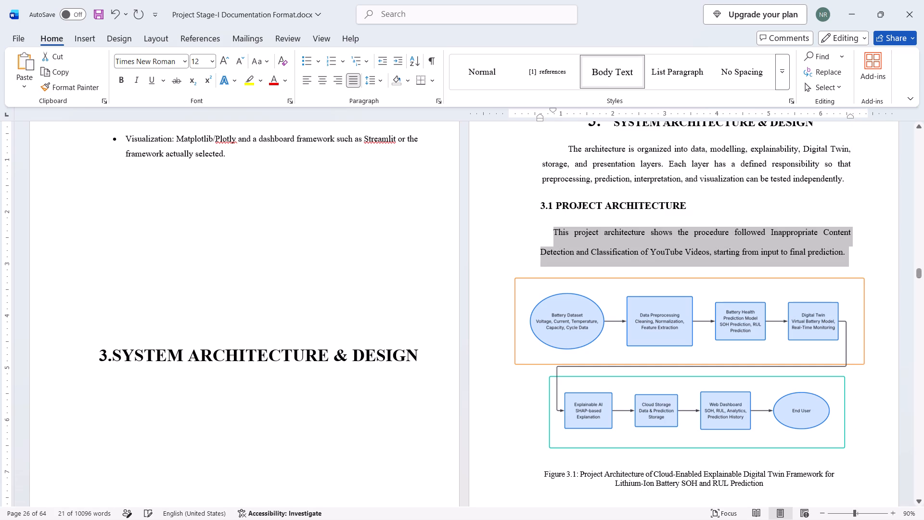
click(858, 247)
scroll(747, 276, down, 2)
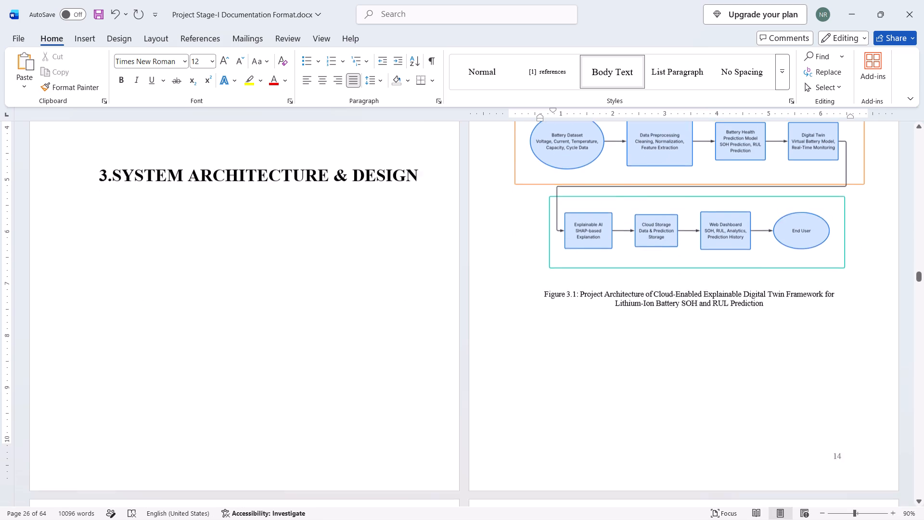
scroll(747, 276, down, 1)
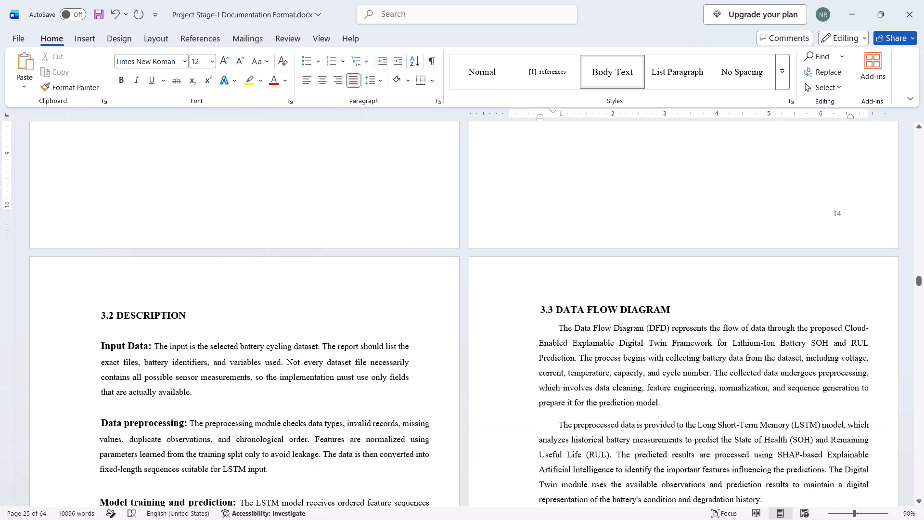
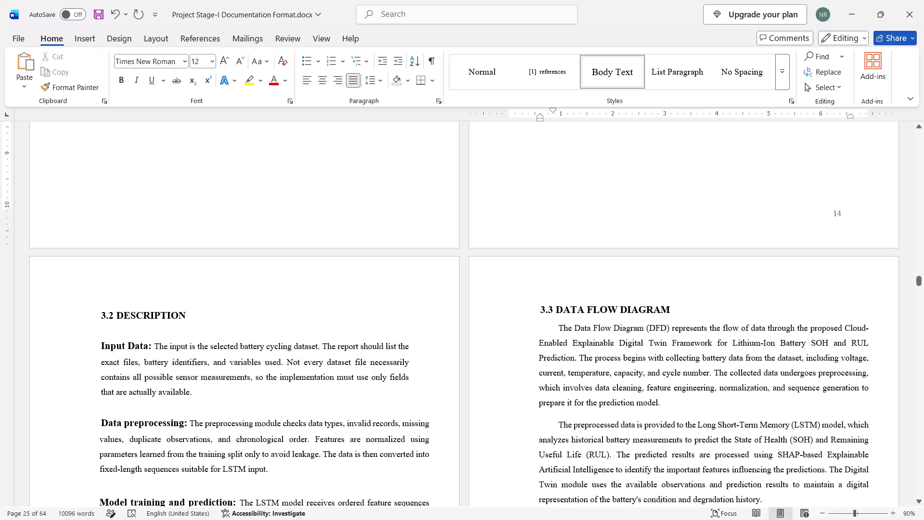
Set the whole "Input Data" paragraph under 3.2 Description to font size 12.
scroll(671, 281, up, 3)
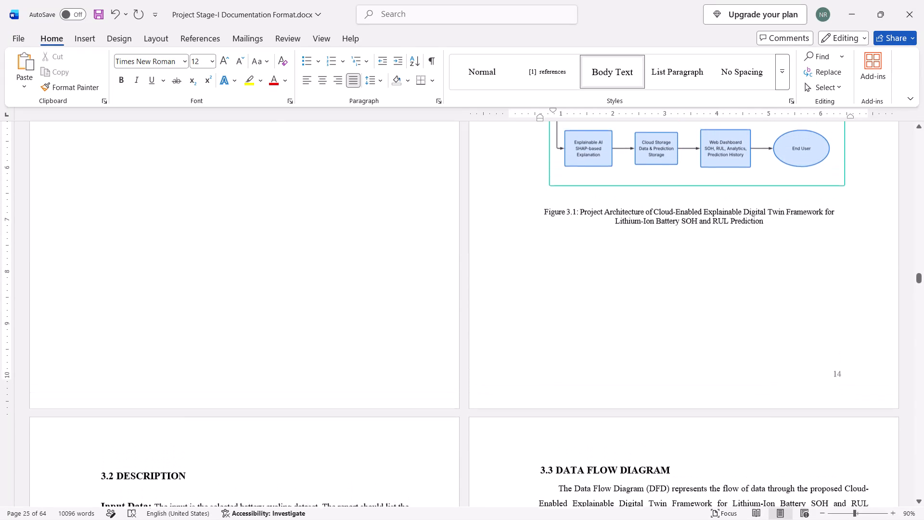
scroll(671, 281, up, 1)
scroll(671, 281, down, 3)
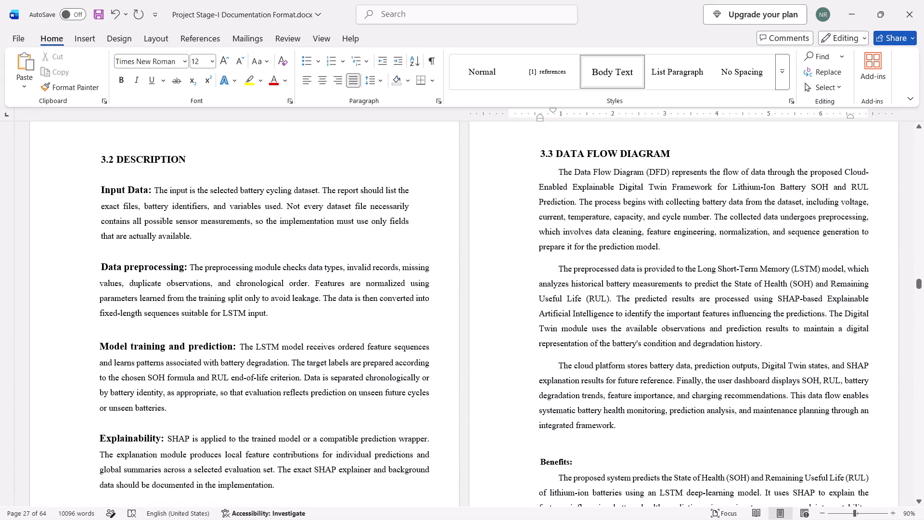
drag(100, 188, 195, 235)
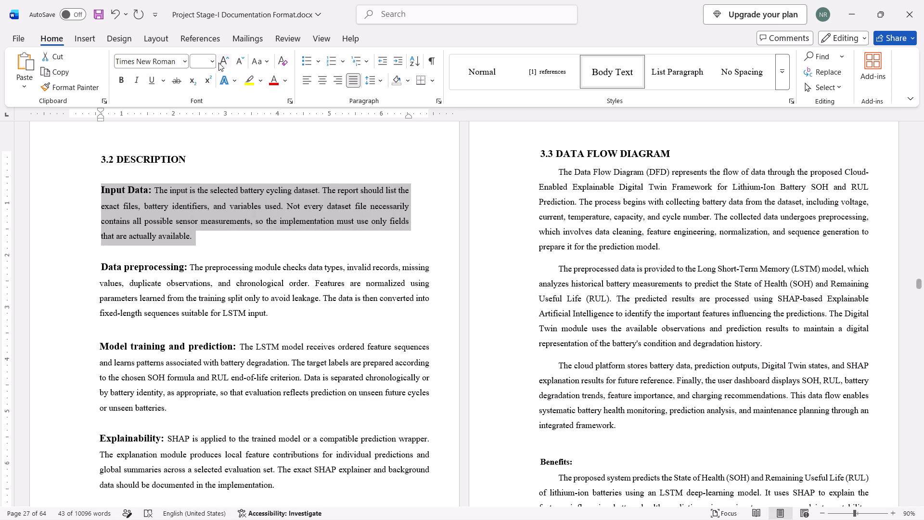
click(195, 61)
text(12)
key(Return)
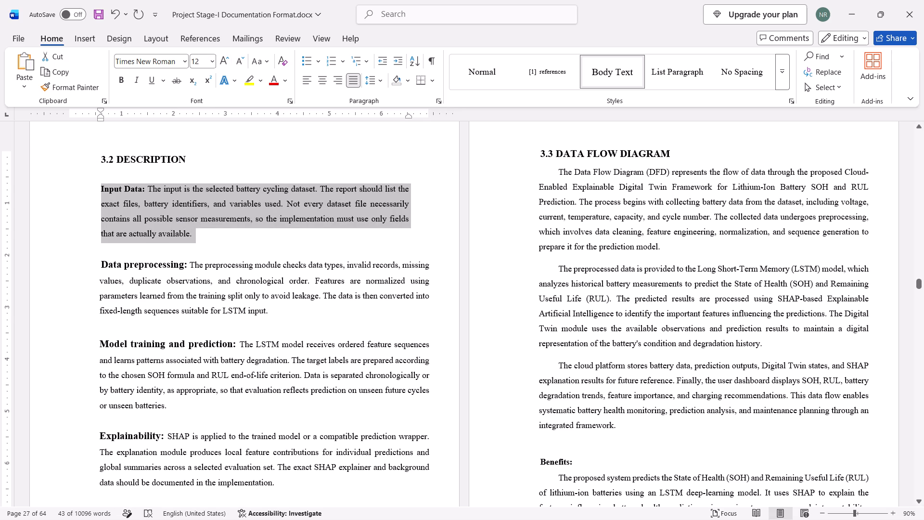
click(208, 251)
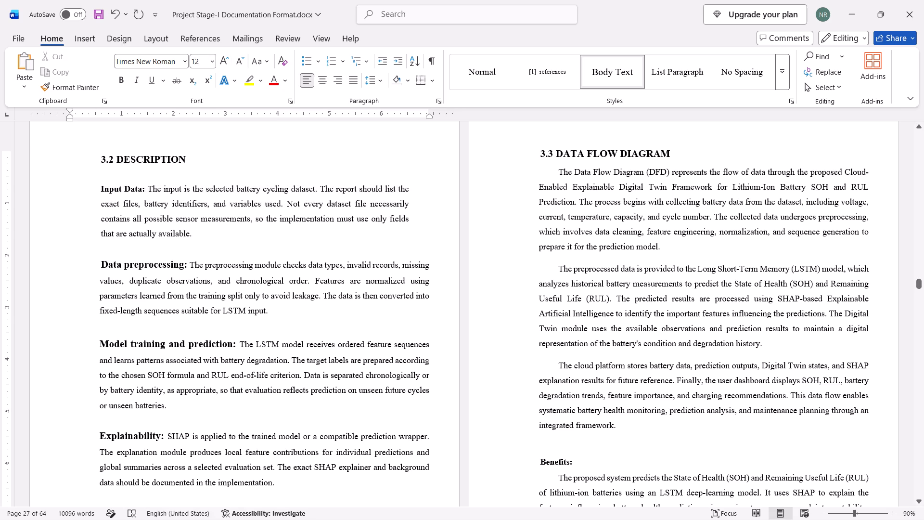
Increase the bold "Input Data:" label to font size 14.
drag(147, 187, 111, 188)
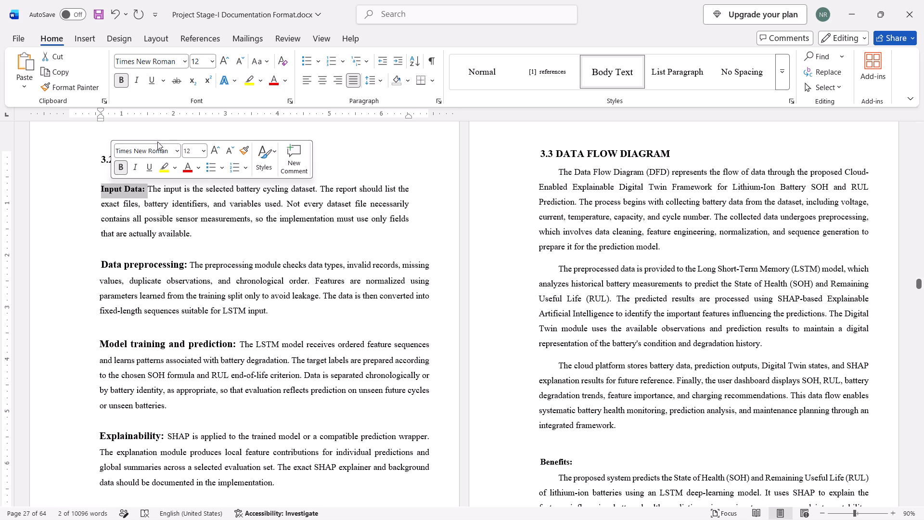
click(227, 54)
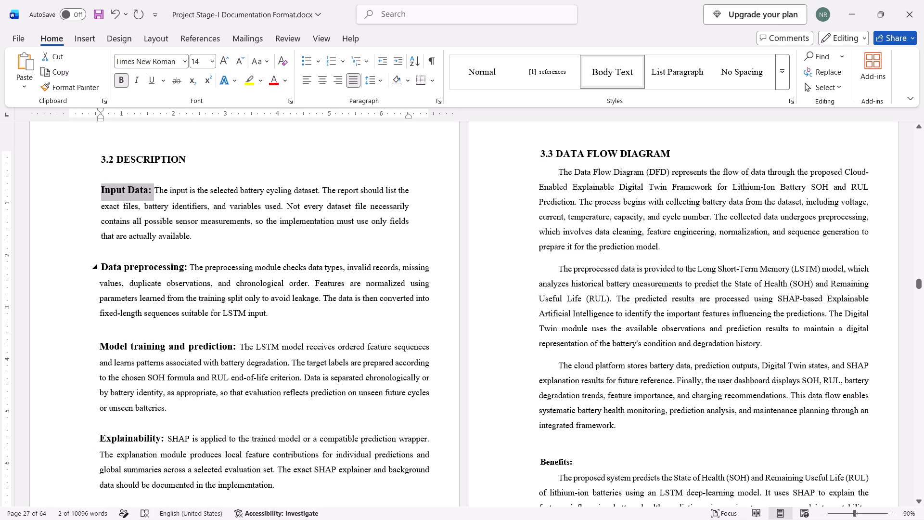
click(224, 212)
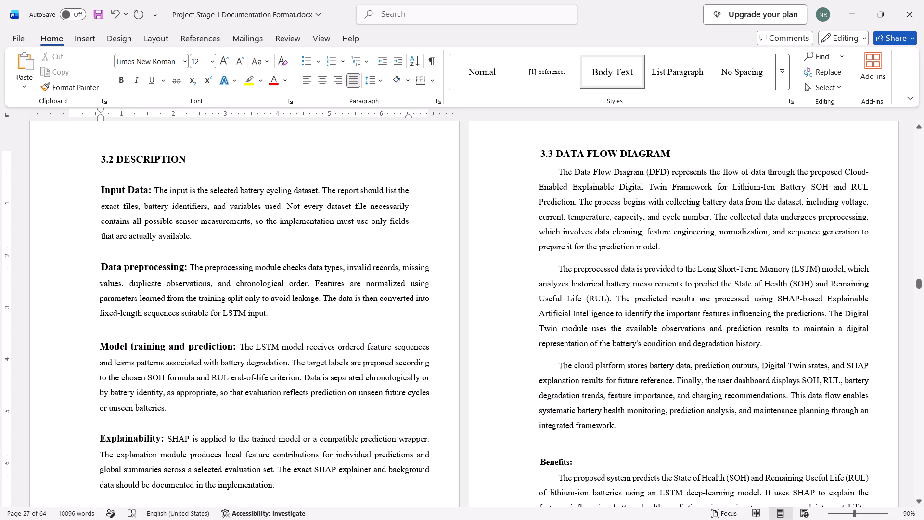
Justify the "Data preprocessing" paragraph in 3.2 and move its right indent to about the 6.55-inch ruler mark.
drag(274, 315, 134, 257)
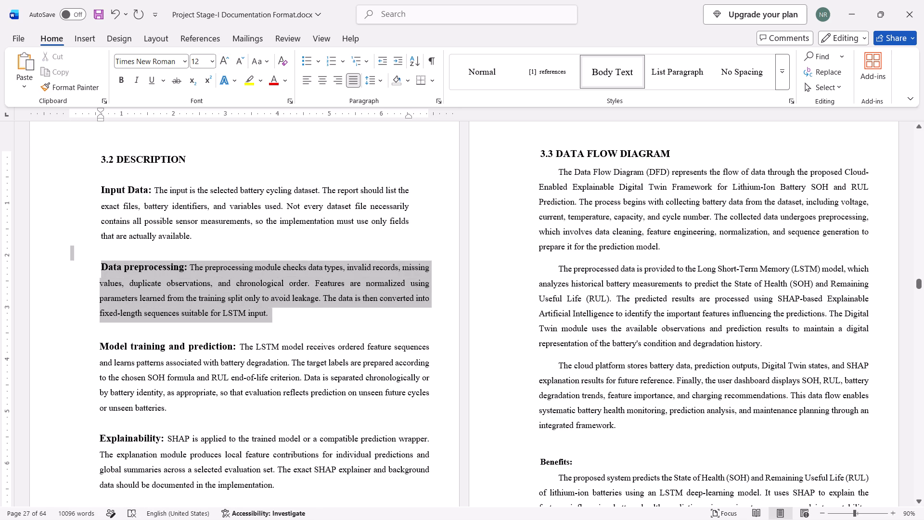
drag(134, 257, 120, 258)
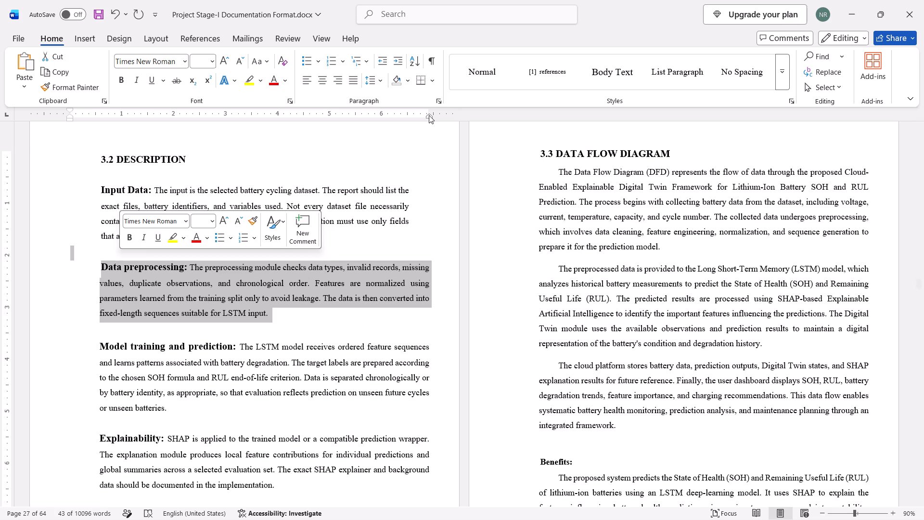
drag(429, 115, 412, 114)
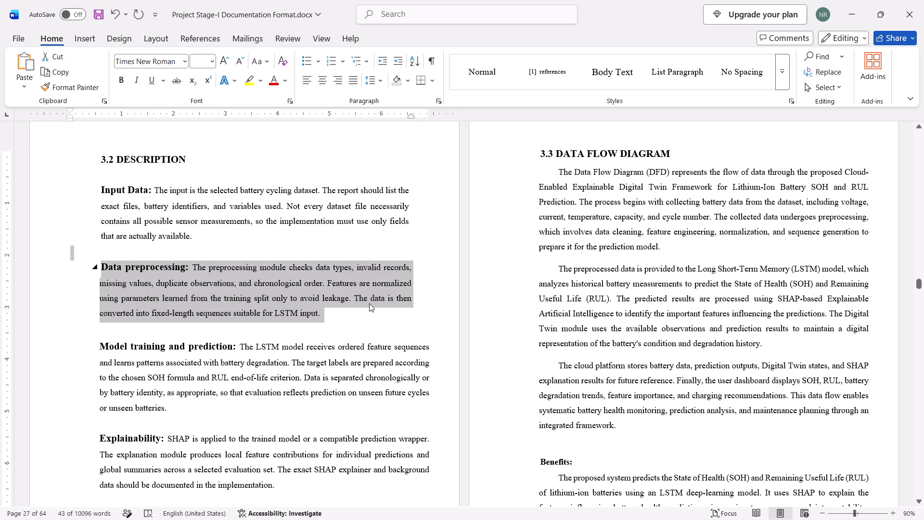
click(356, 83)
click(324, 324)
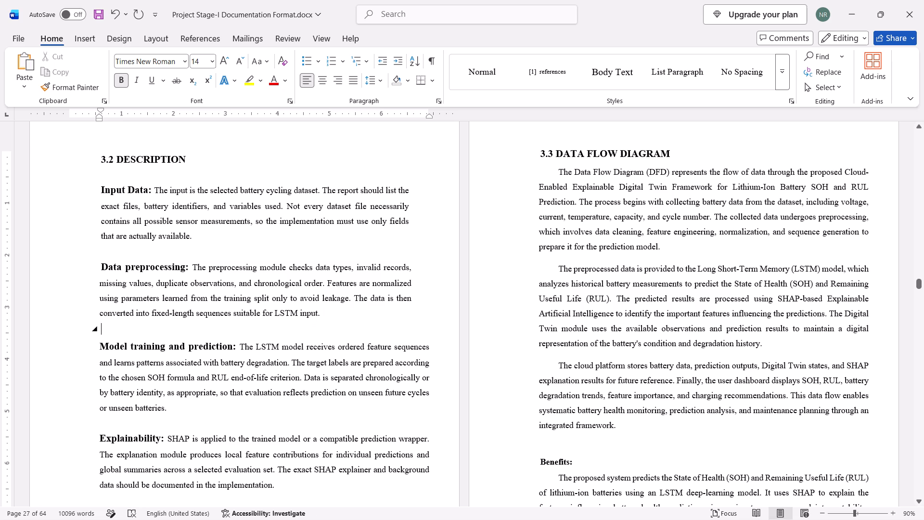
Move the right indent of the "Model training and prediction" paragraph to about the 6.55-inch ruler mark.
scroll(324, 324, down, 1)
drag(176, 345, 115, 294)
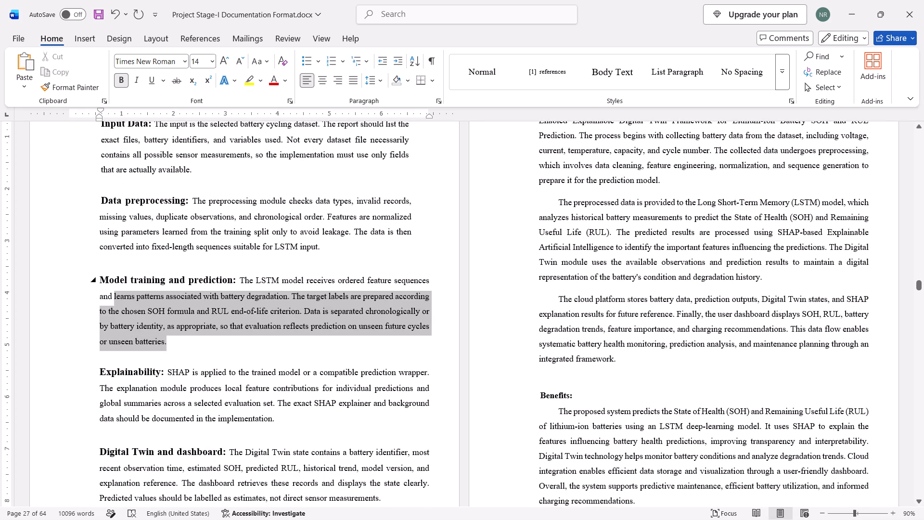
drag(115, 294, 106, 283)
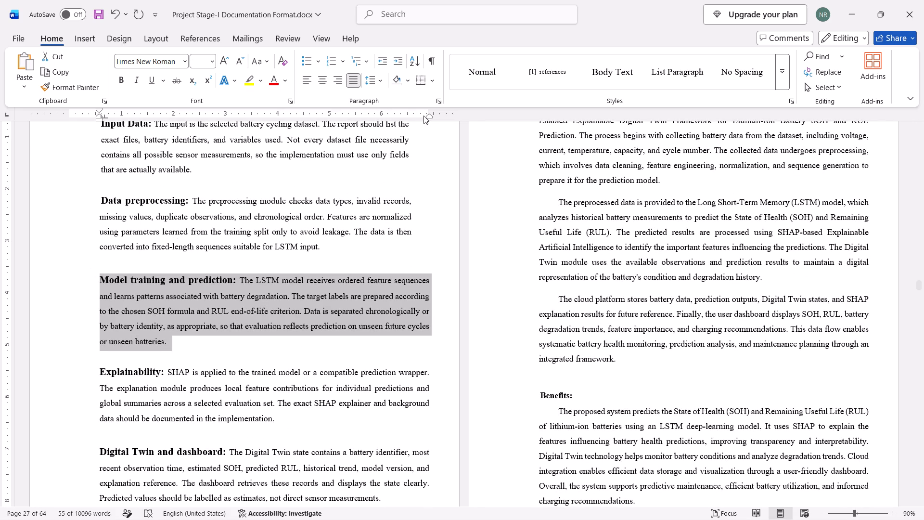
drag(428, 117, 411, 115)
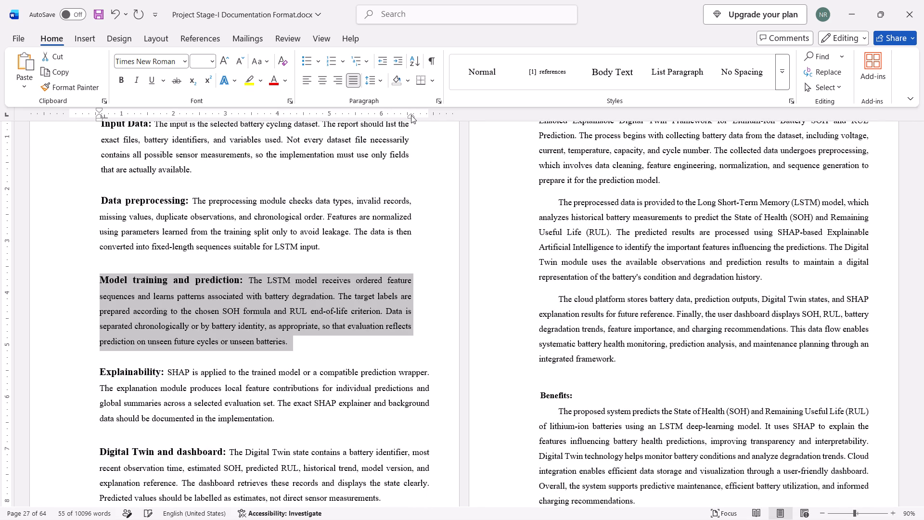
click(426, 313)
Move the right indent of the "Explainability" and "Digital Twin and dashboard" paragraphs to about the 6.55-inch ruler mark.
scroll(426, 313, down, 1)
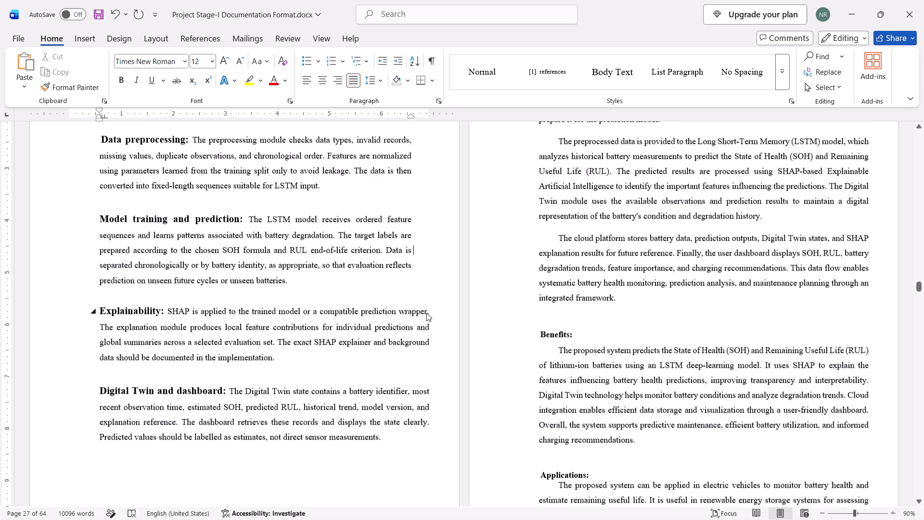
scroll(426, 313, down, 1)
drag(385, 408, 195, 297)
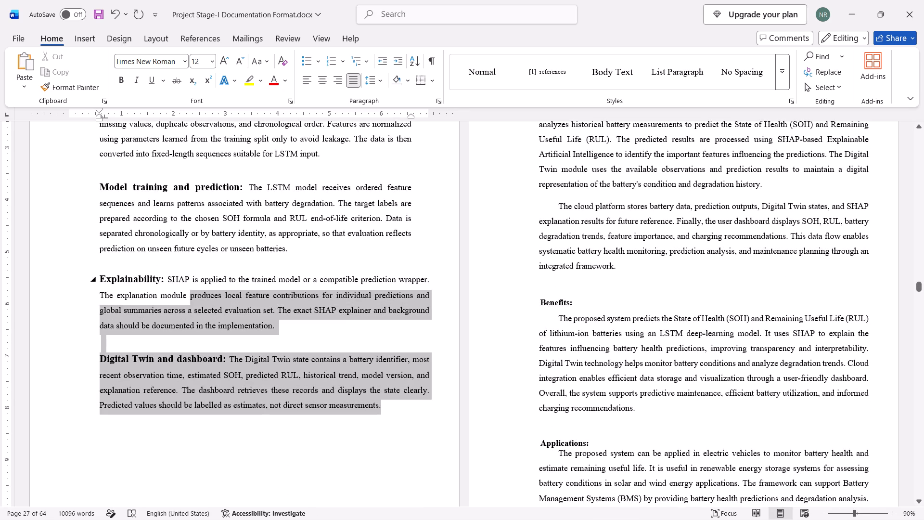
drag(195, 297, 124, 279)
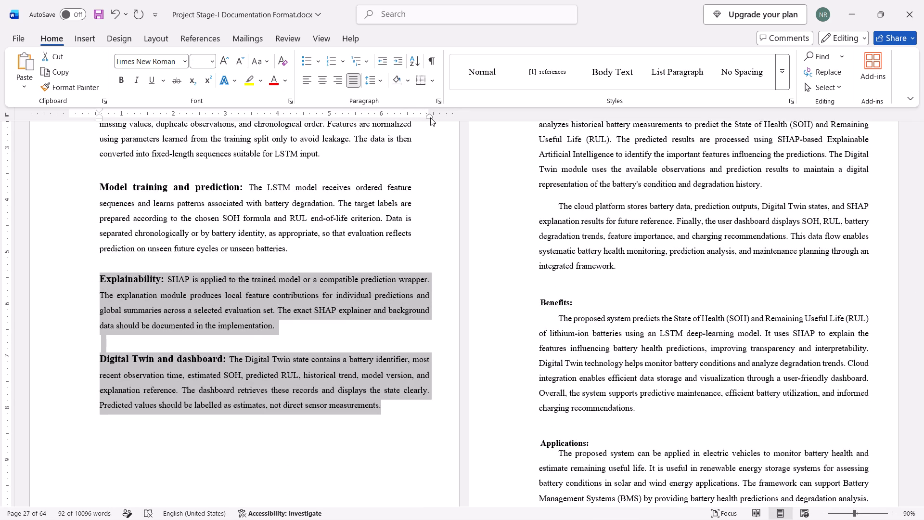
drag(430, 117, 412, 117)
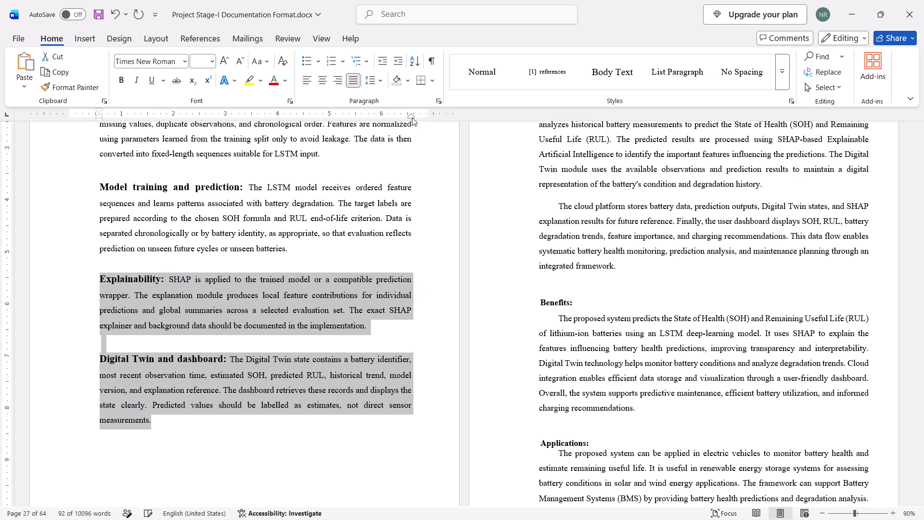
click(417, 291)
Move the right indent of the three body paragraphs directly under 3.3 Data Flow Diagram to about the 6.55-inch ruler mark.
scroll(417, 291, down, 2)
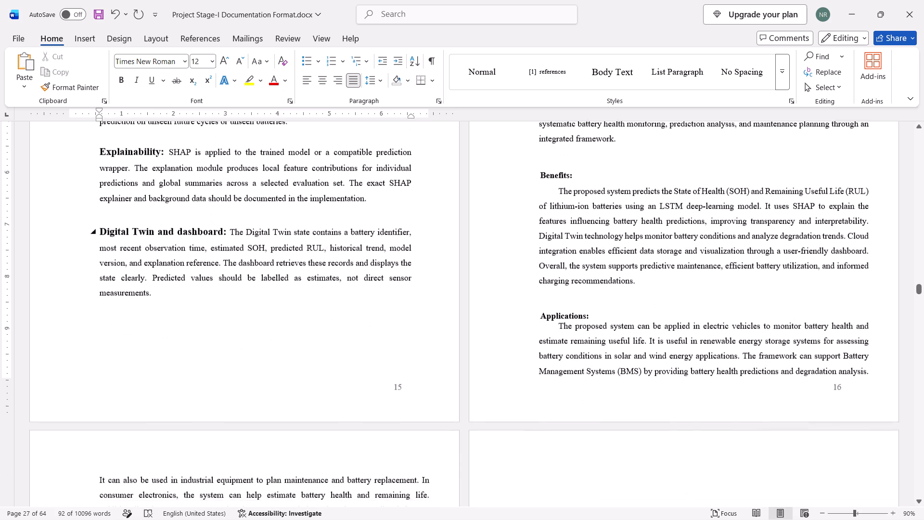
scroll(417, 291, up, 4)
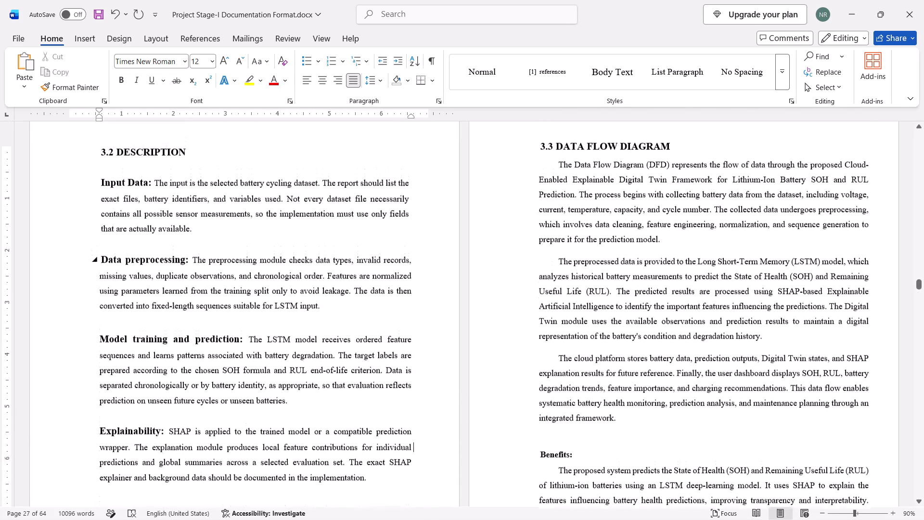
scroll(417, 291, up, 1)
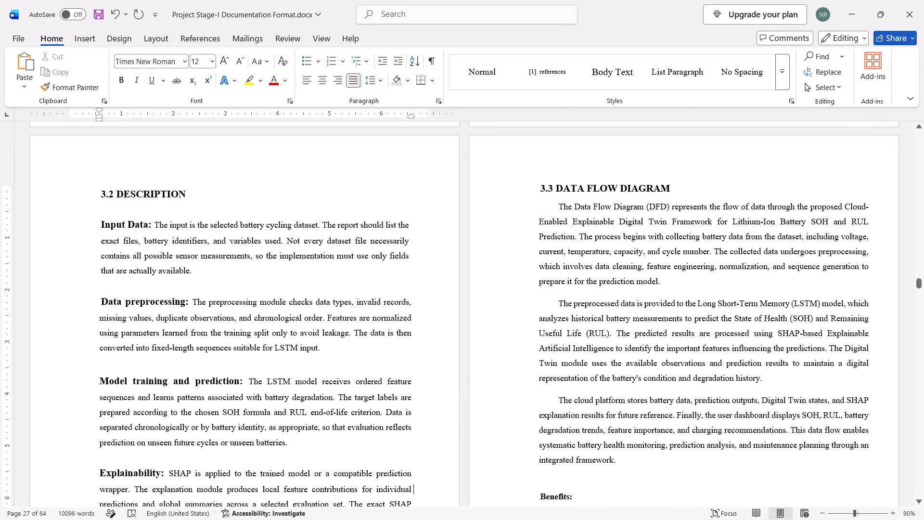
click(666, 284)
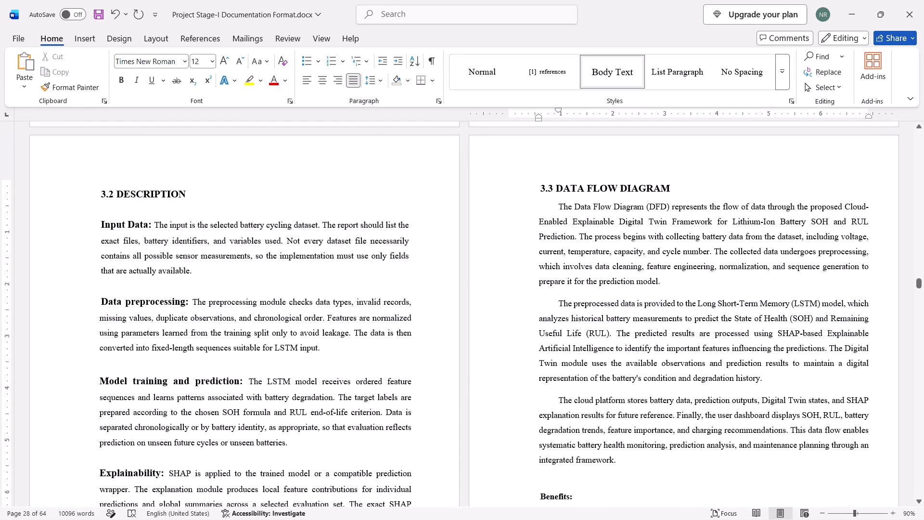
drag(616, 461, 568, 200)
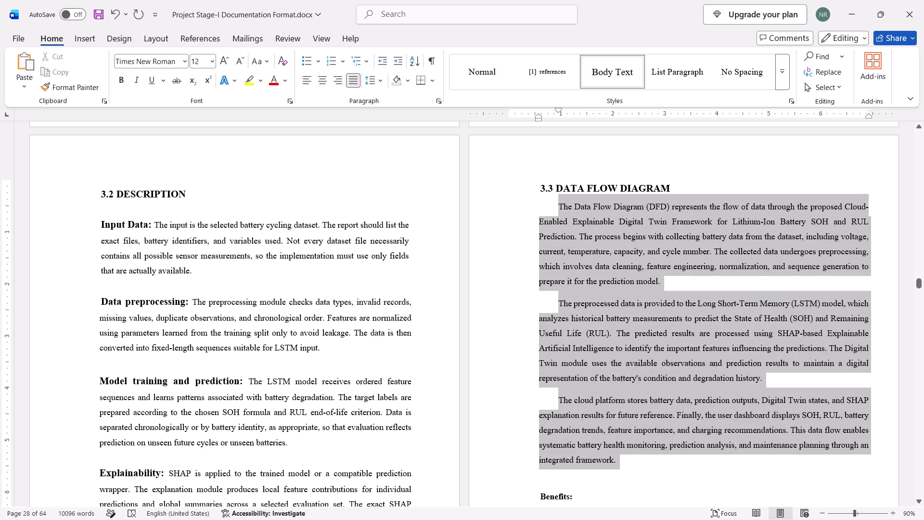
drag(568, 200, 564, 202)
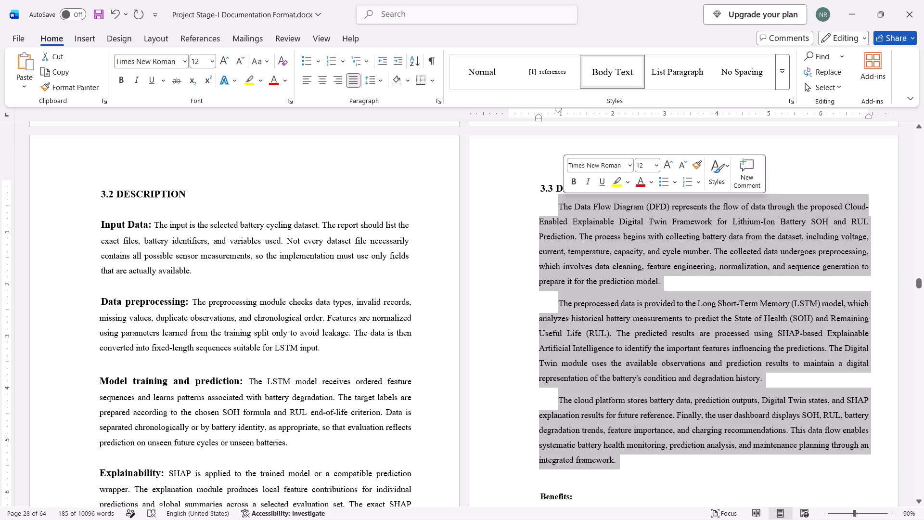
click(872, 116)
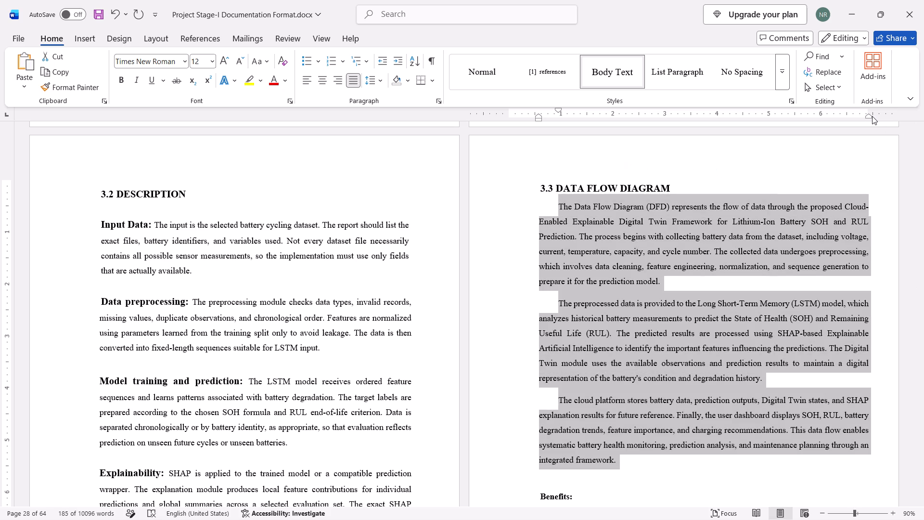
drag(870, 116, 853, 116)
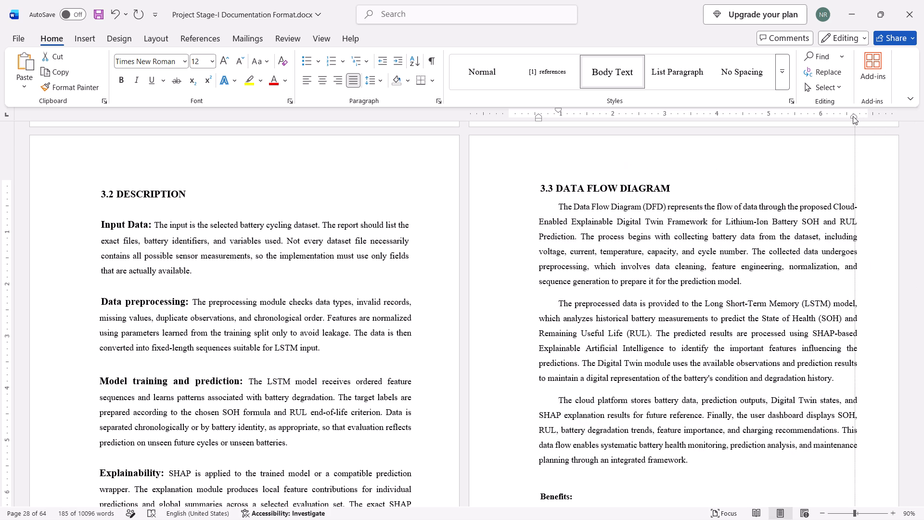
drag(853, 116, 851, 116)
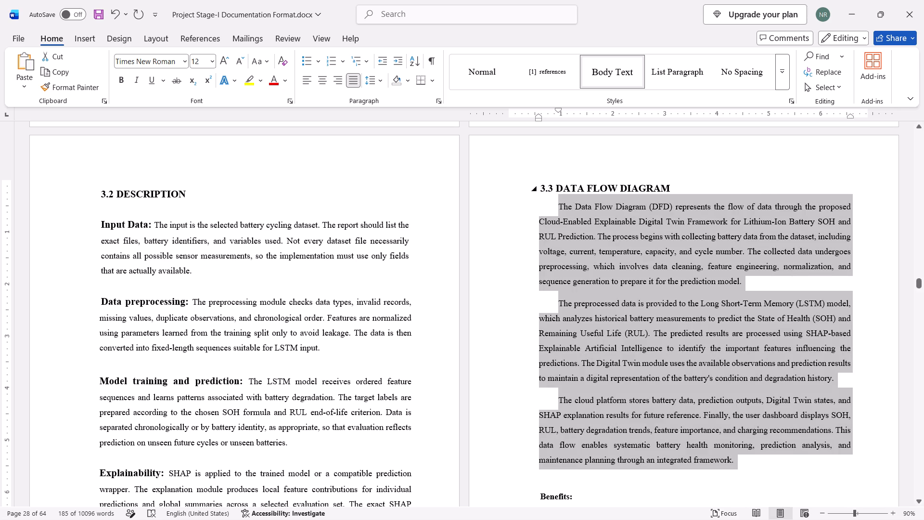
click(532, 176)
scroll(532, 176, down, 3)
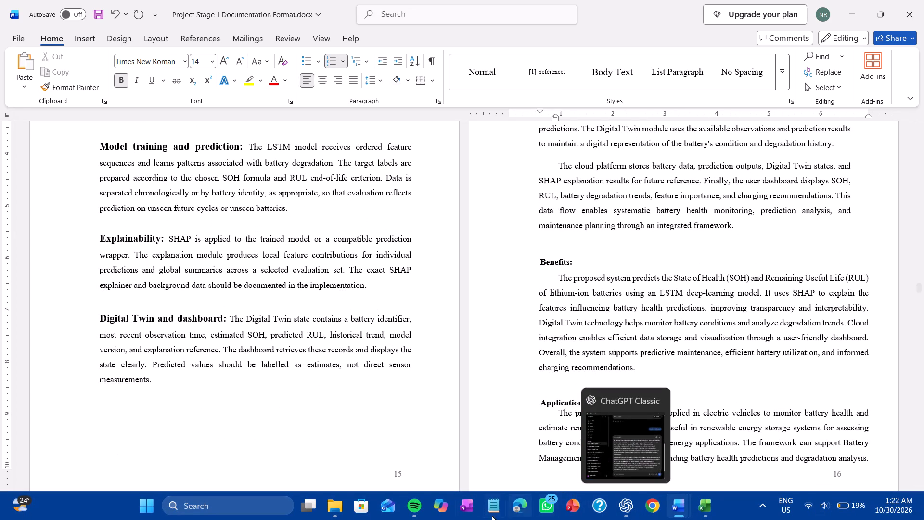
Switch to Spotify, clear the artist search and play "Sunflower" by Post Malone and Swae Lee from the recent searches.
click(417, 500)
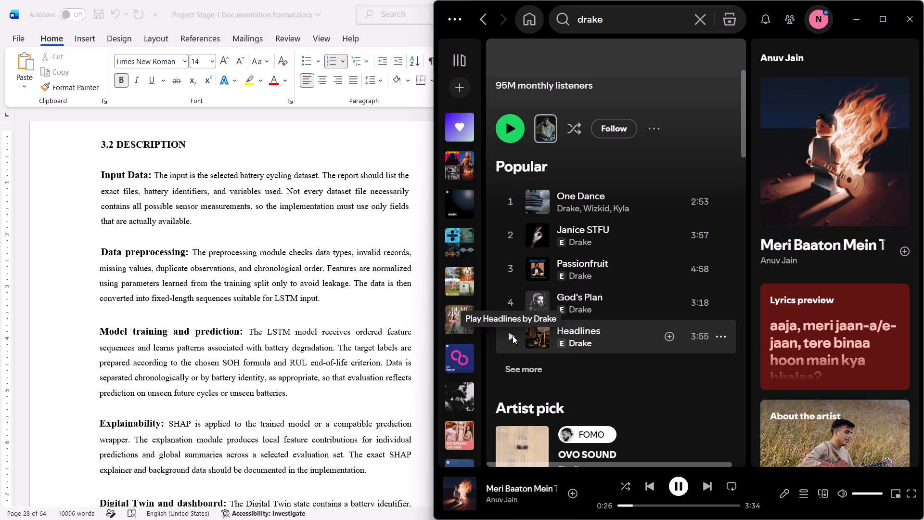
click(702, 17)
scroll(644, 109, down, 5)
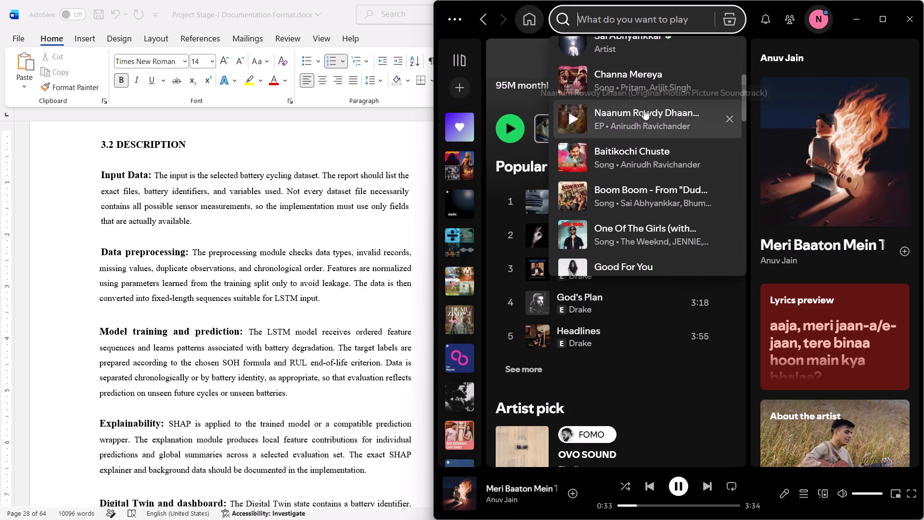
scroll(644, 109, down, 2)
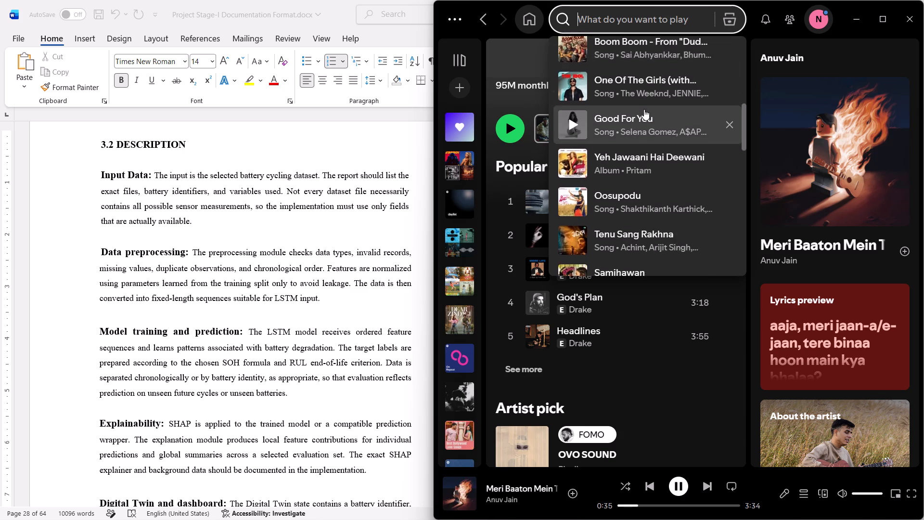
scroll(644, 109, down, 4)
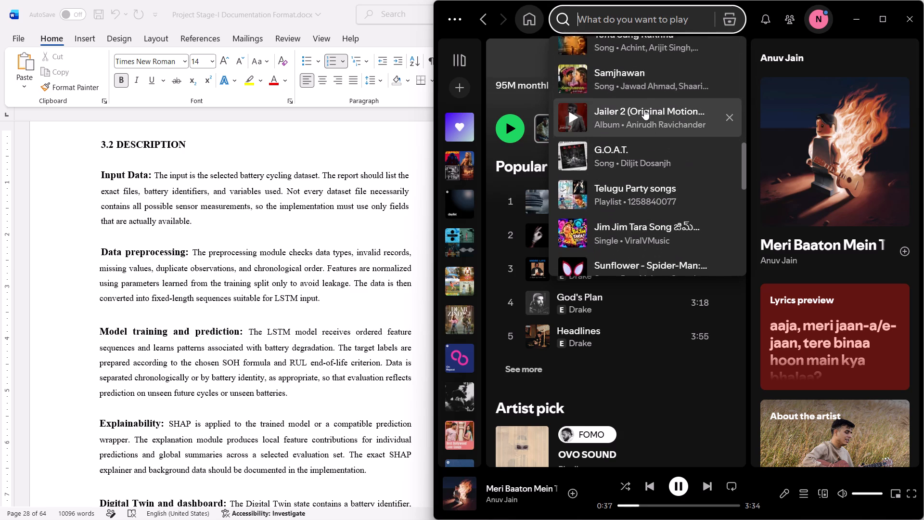
scroll(644, 109, down, 5)
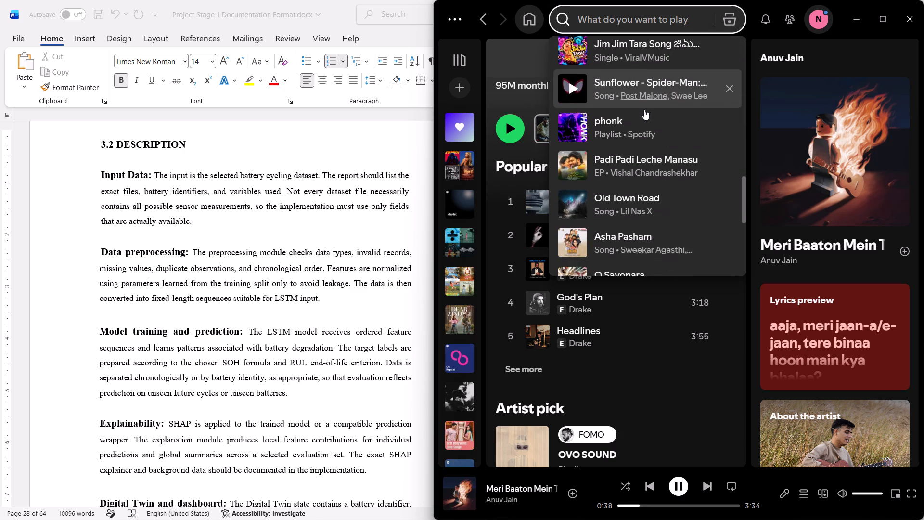
scroll(644, 109, down, 1)
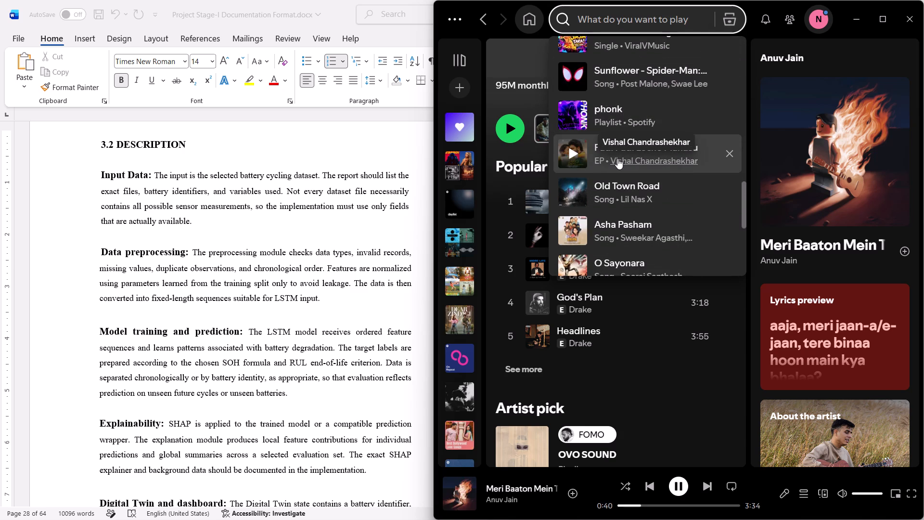
click(571, 75)
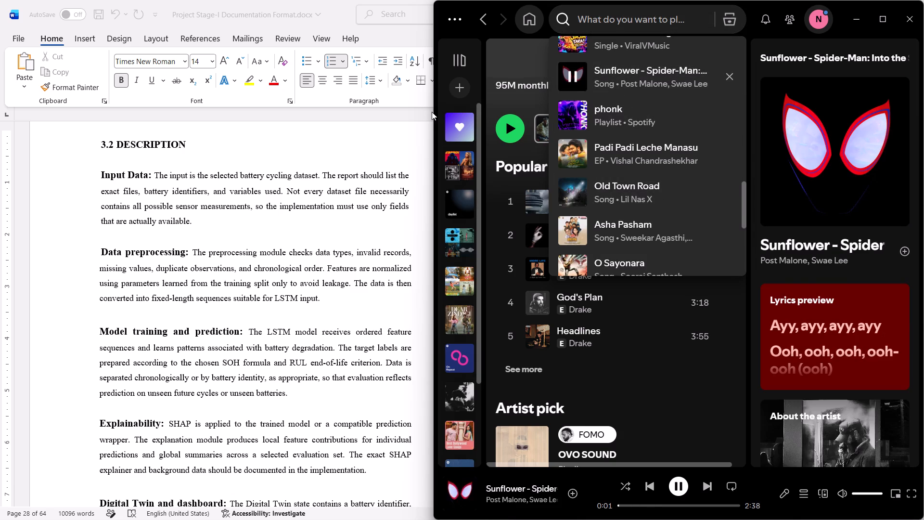
Return to the Word document and move the right indent of the "Benefits" paragraph to about the 6.55-inch ruler mark.
click(407, 125)
scroll(616, 284, down, 2)
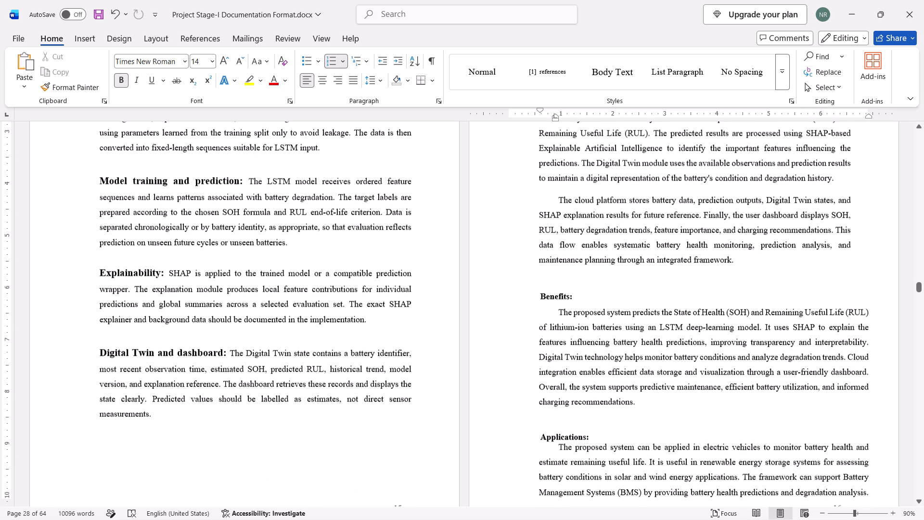
scroll(616, 284, down, 1)
scroll(616, 284, up, 1)
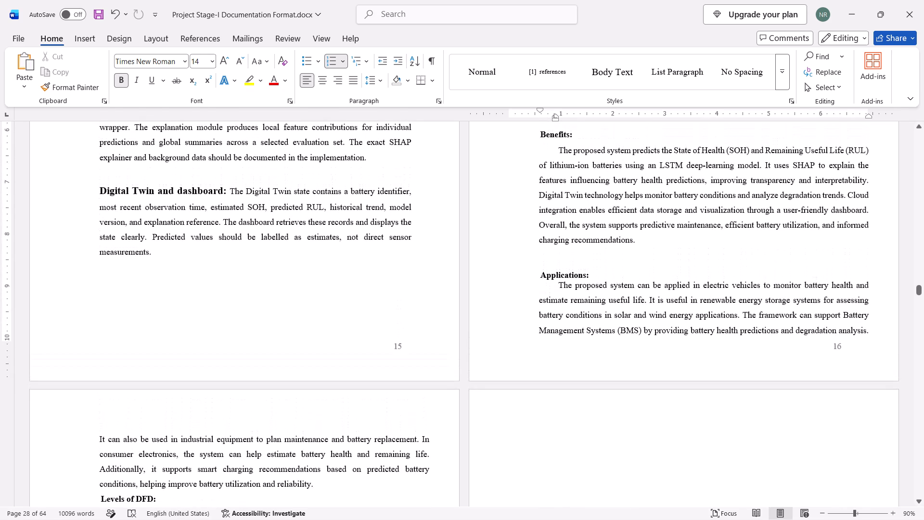
drag(641, 242, 552, 157)
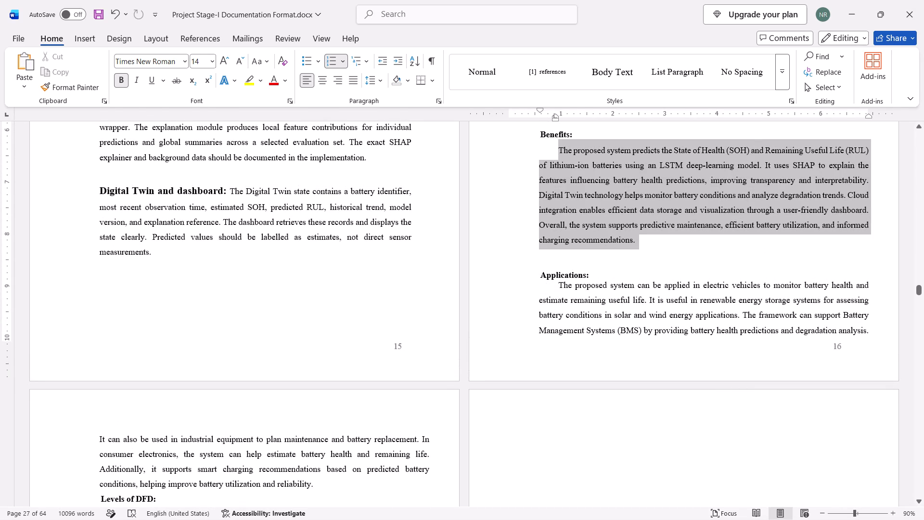
drag(552, 157, 554, 153)
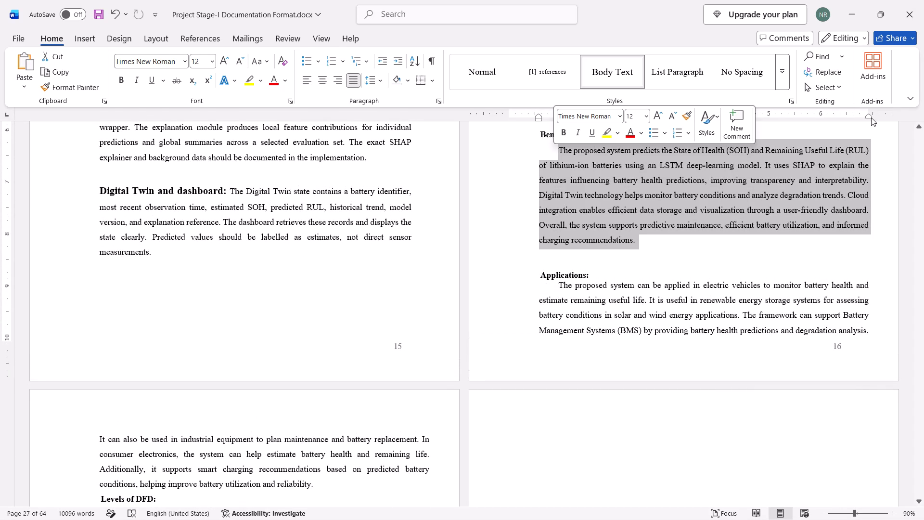
drag(871, 118, 852, 116)
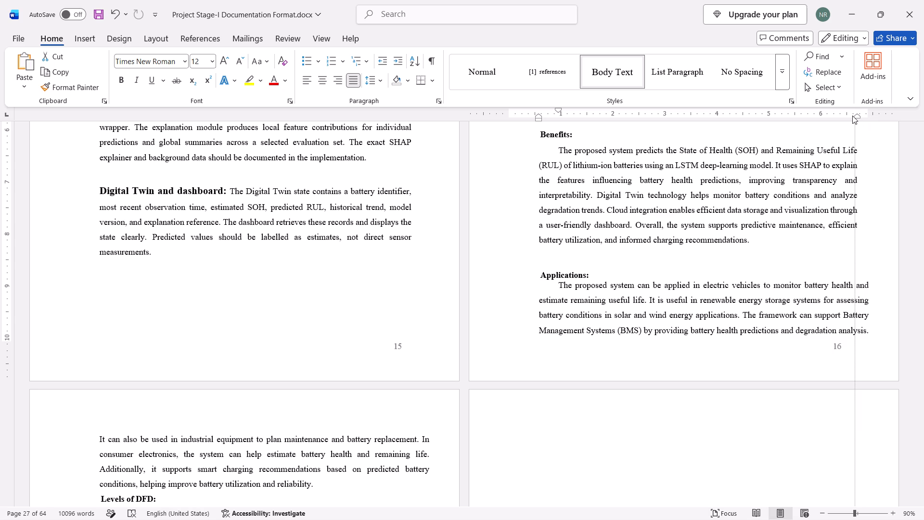
drag(852, 116, 849, 116)
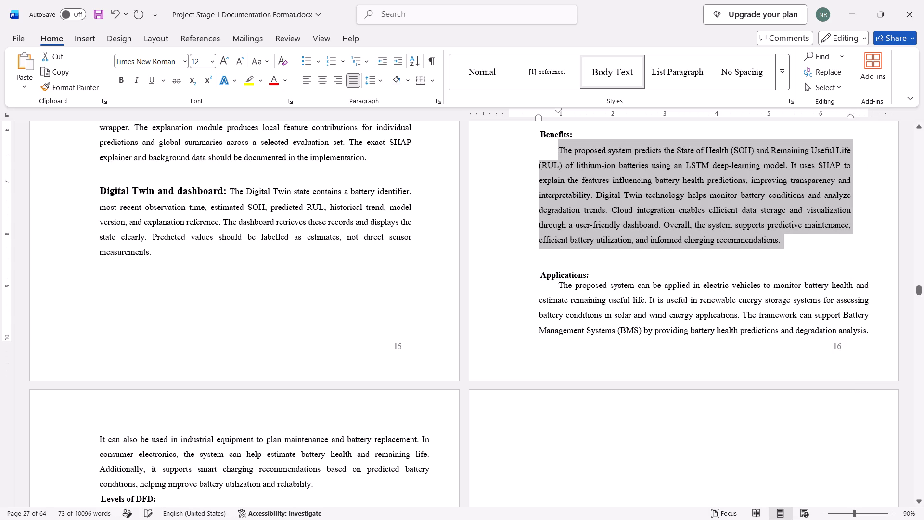
click(811, 261)
Move the right indent of the "Applications" paragraph to about the 6.55-inch ruler mark.
scroll(811, 261, down, 1)
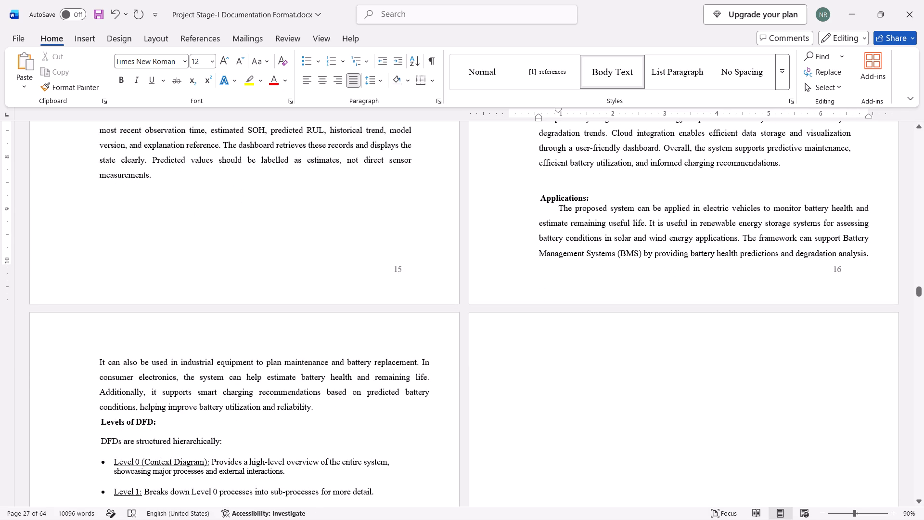
drag(874, 252, 564, 215)
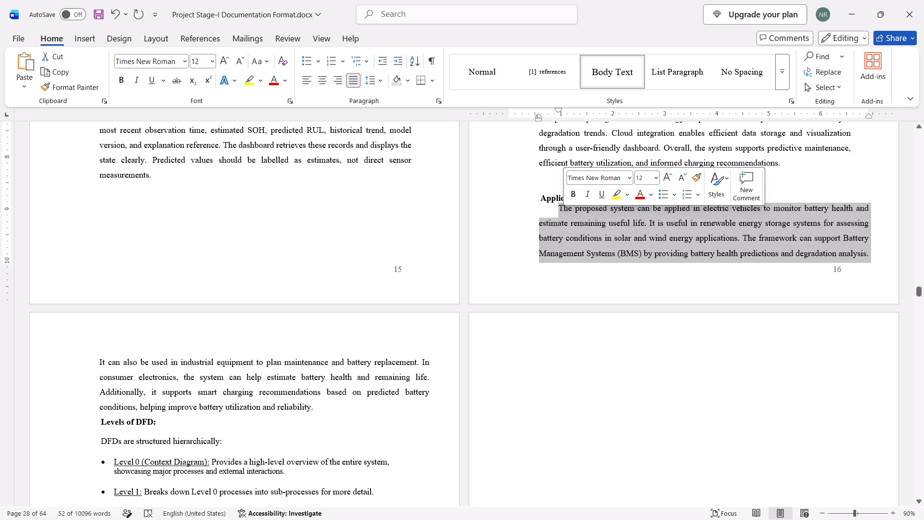
drag(869, 117, 865, 117)
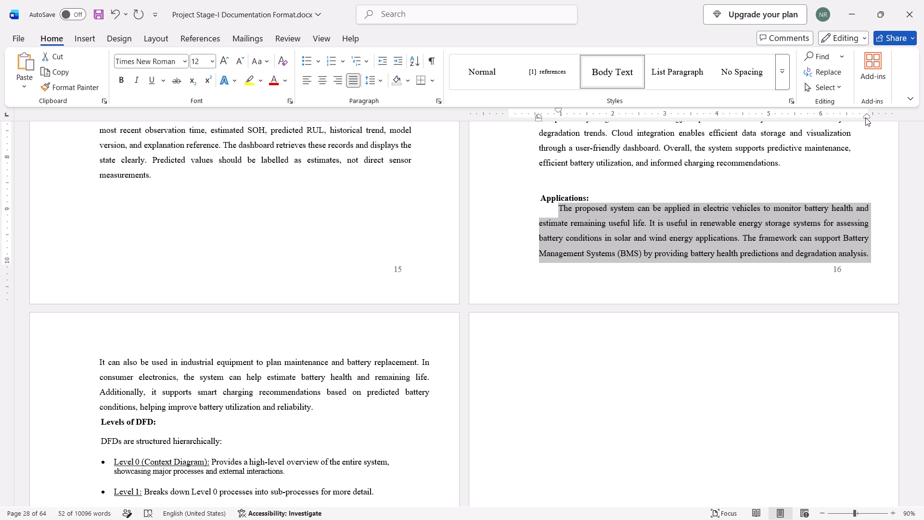
drag(865, 117, 852, 117)
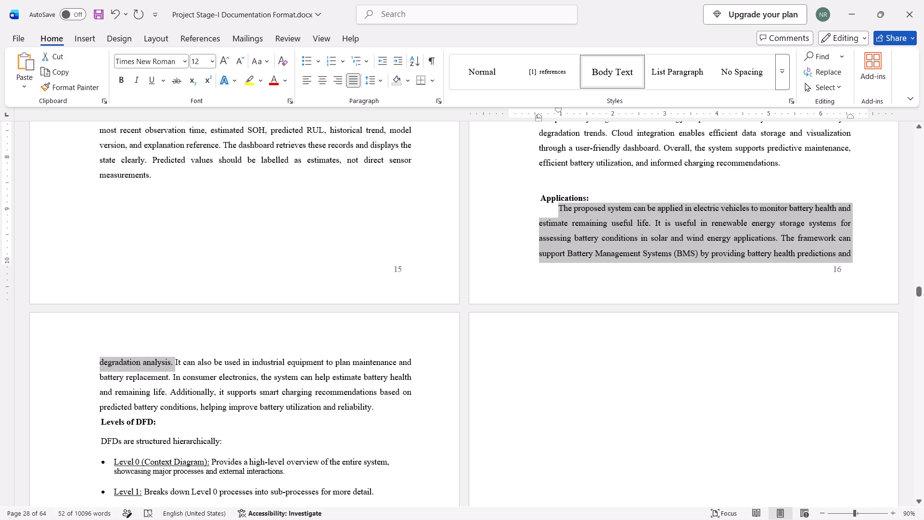
drag(377, 407, 114, 365)
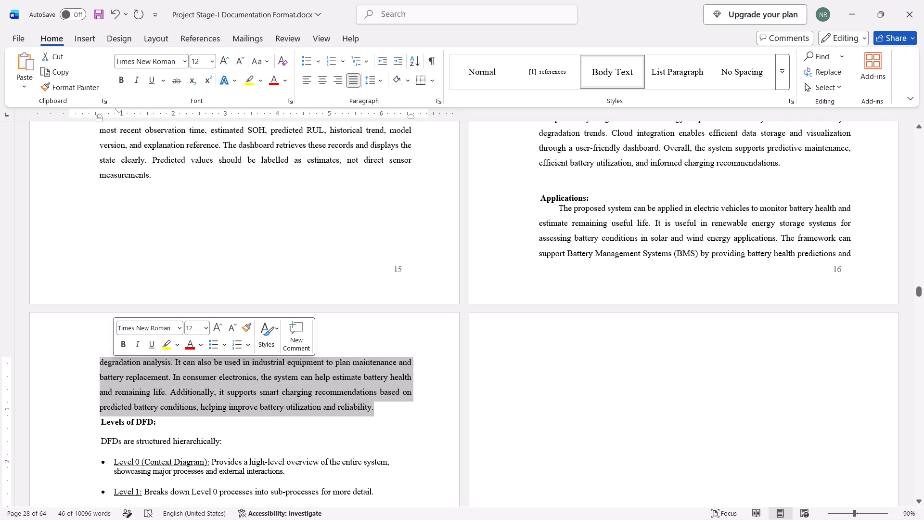
click(391, 416)
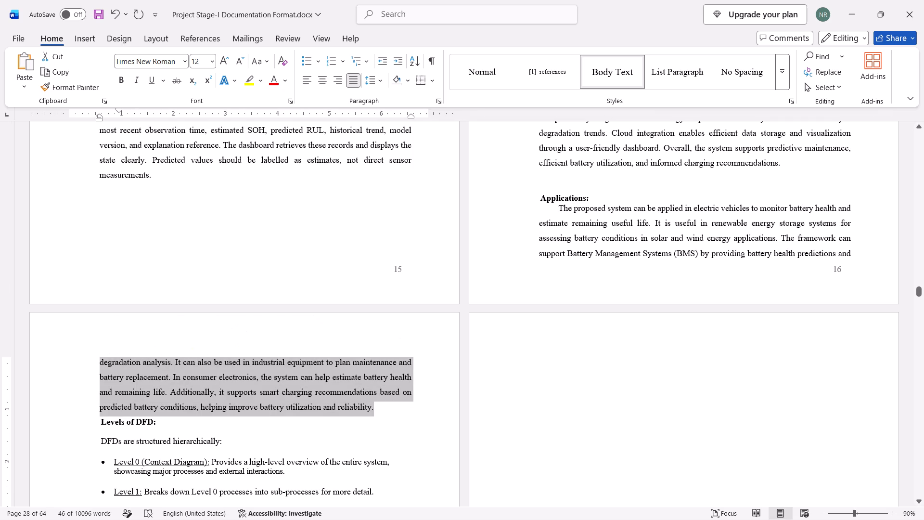
Justify the three DFD level bullets and move their right indent to about the 6.55-inch ruler mark.
scroll(391, 416, down, 2)
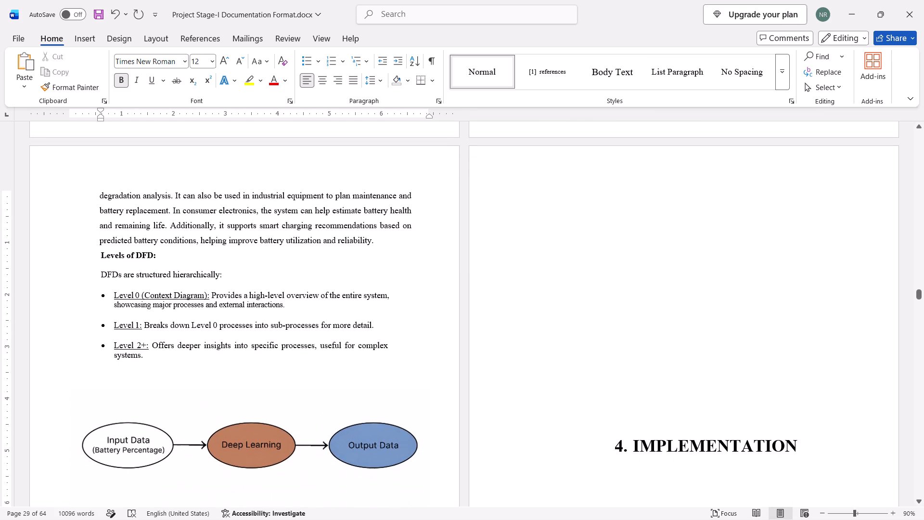
drag(149, 357, 122, 313)
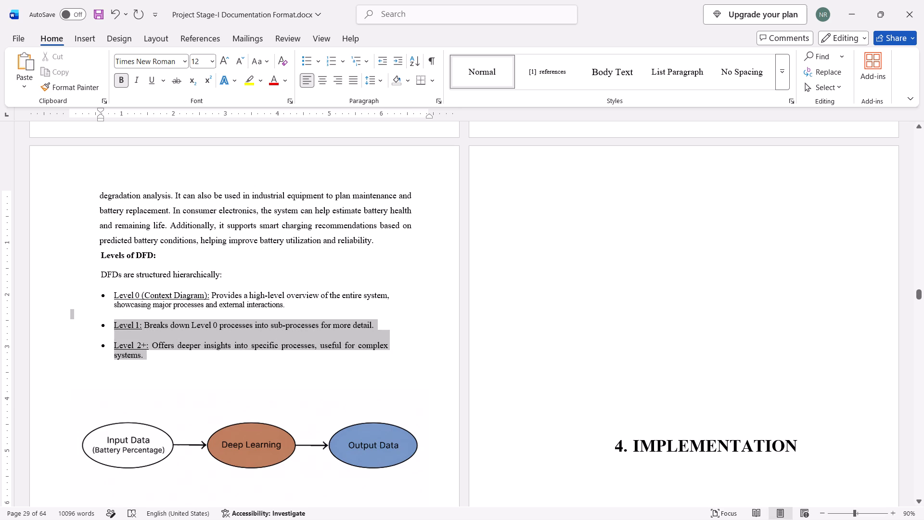
drag(122, 313, 115, 297)
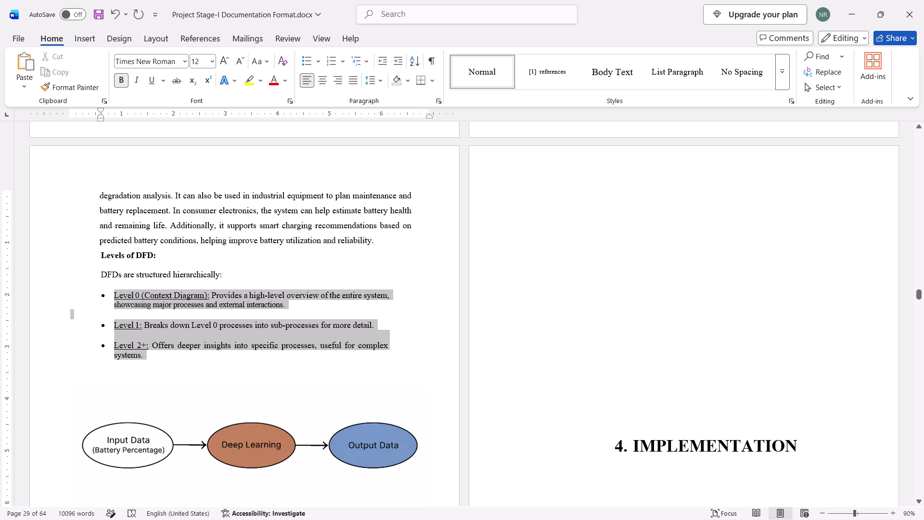
click(352, 76)
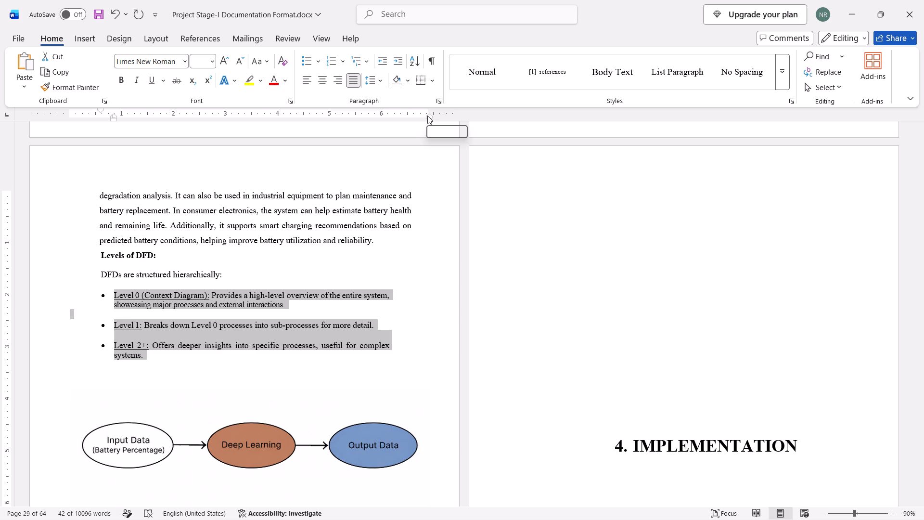
drag(427, 116, 411, 113)
click(432, 310)
Check the alignment and right indent of the introductory paragraph under the chapter 4 Implementation heading.
scroll(432, 310, down, 1)
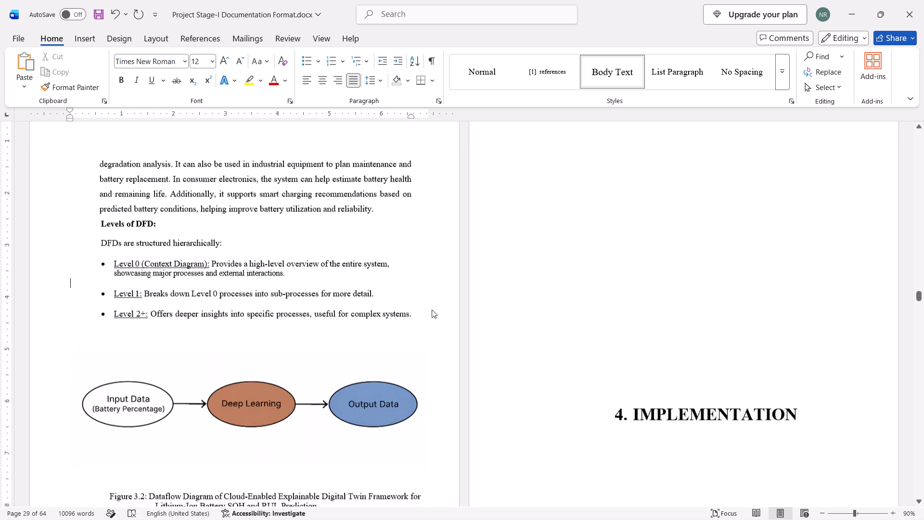
scroll(432, 310, down, 5)
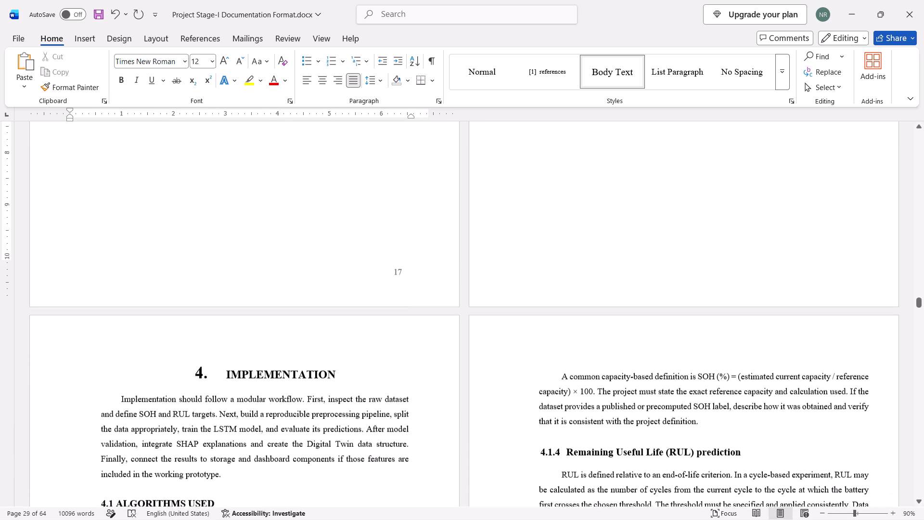
scroll(432, 310, down, 3)
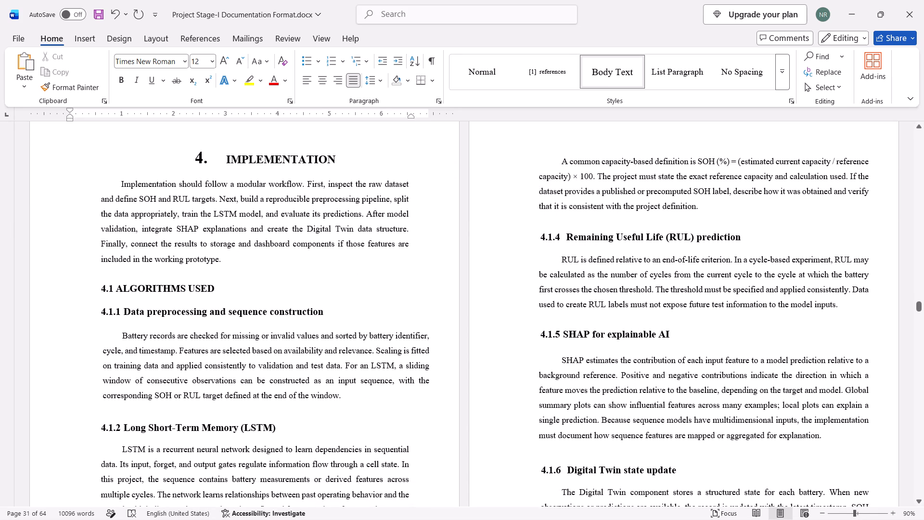
drag(221, 258, 124, 190)
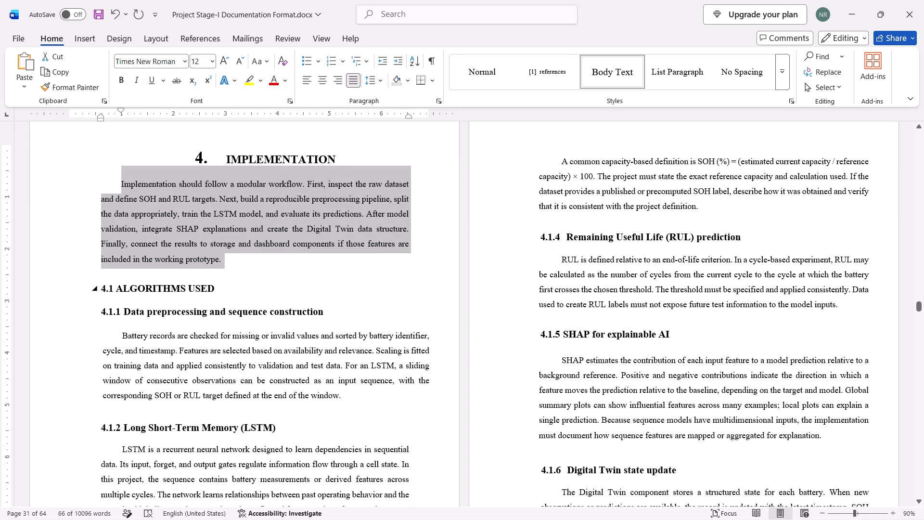
click(238, 302)
Move the right indent of the 4.1.1 Data preprocessing and sequence construction paragraph to about the 6.55-inch ruler mark.
scroll(238, 302, down, 1)
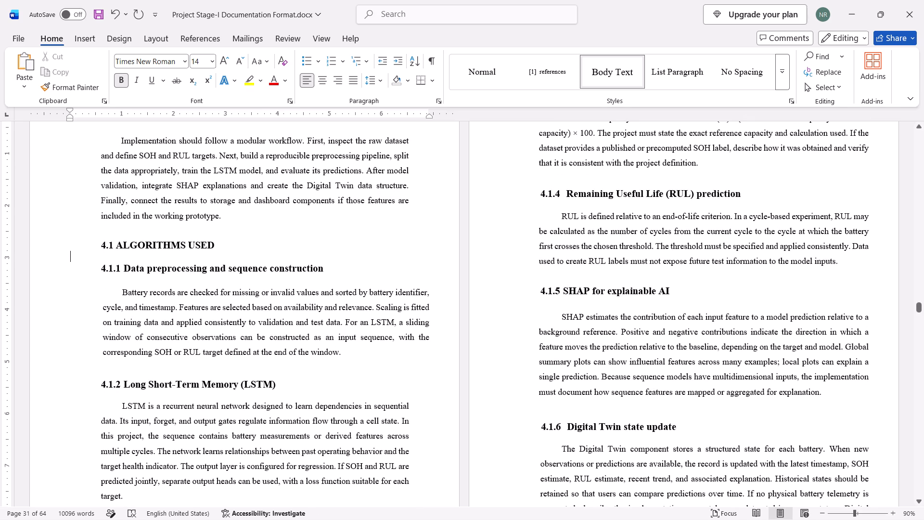
drag(351, 357, 135, 293)
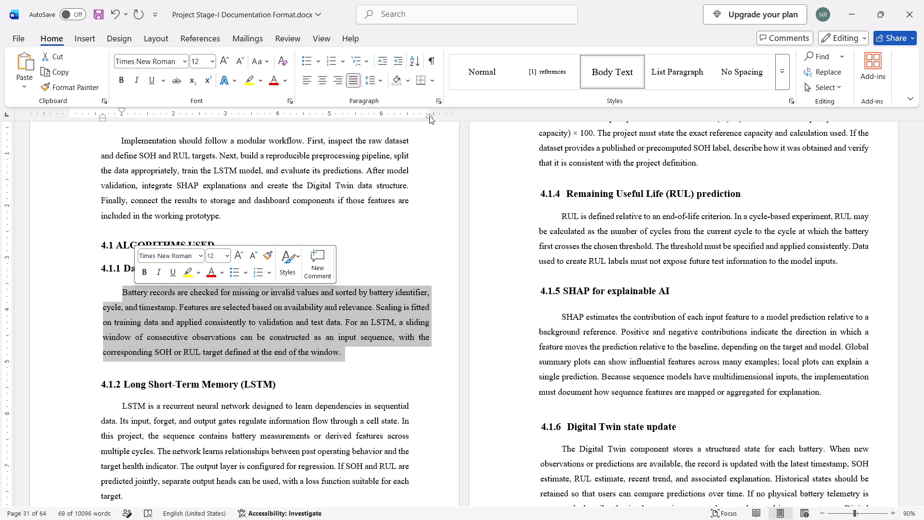
drag(430, 116, 411, 115)
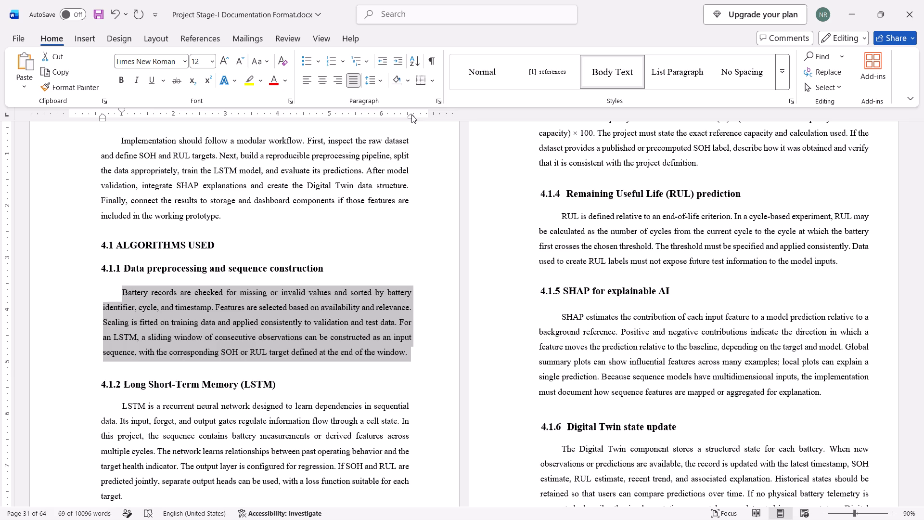
Compare the right indent of the two 4.1.2 Long Short-Term Memory paragraphs with that of the 4.1.1 paragraph.
scroll(349, 272, down, 1)
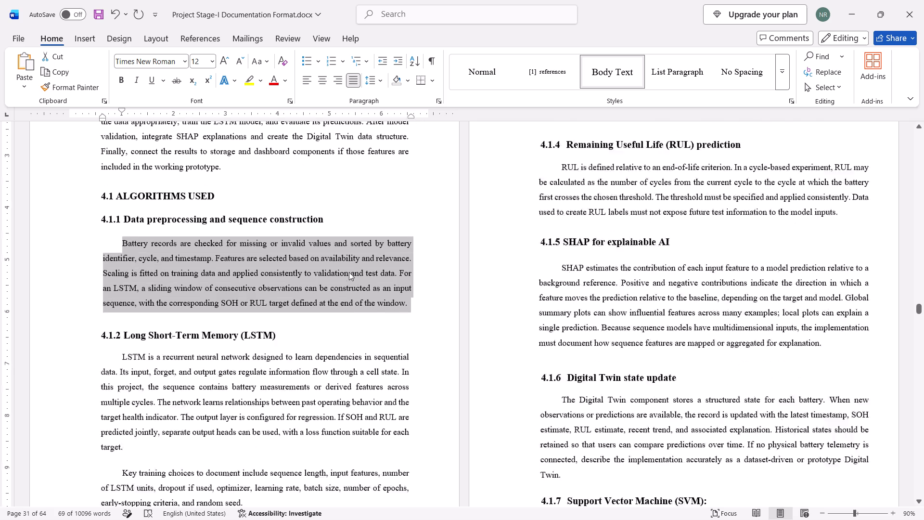
scroll(349, 272, down, 1)
click(341, 342)
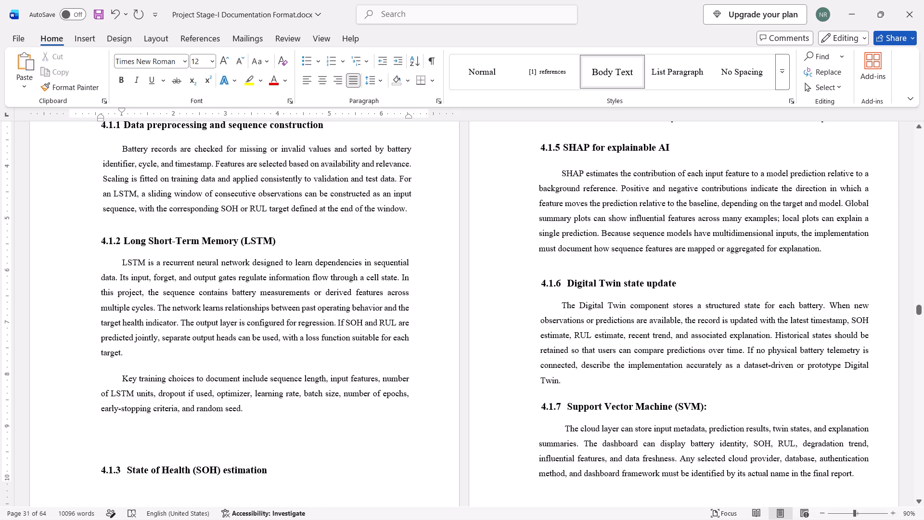
drag(251, 414, 127, 270)
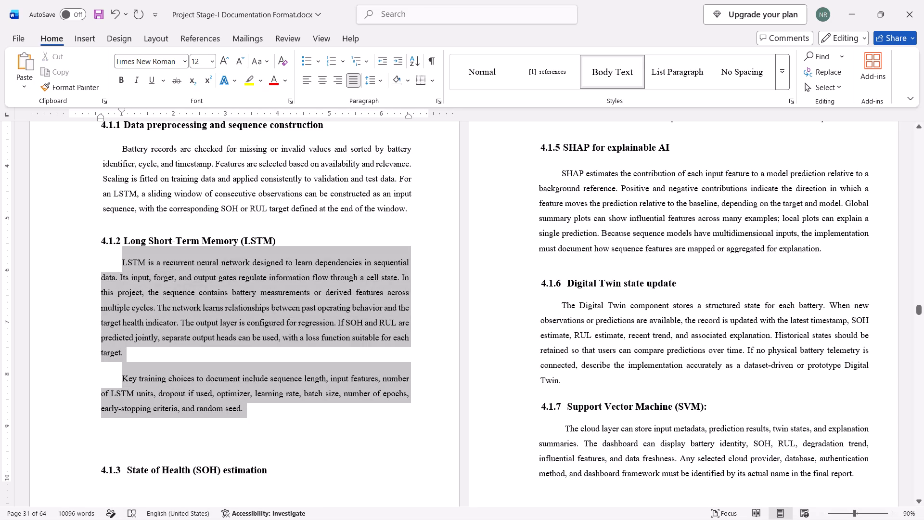
drag(127, 270, 125, 269)
click(417, 207)
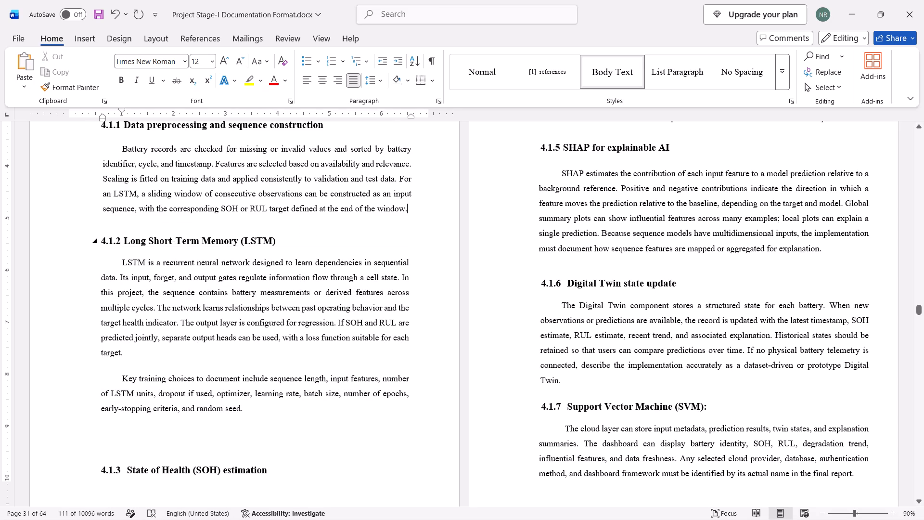
Delete one empty line above the 4.1.3 State of Health (SOH) estimation heading.
click(189, 439)
key(BackSpace)
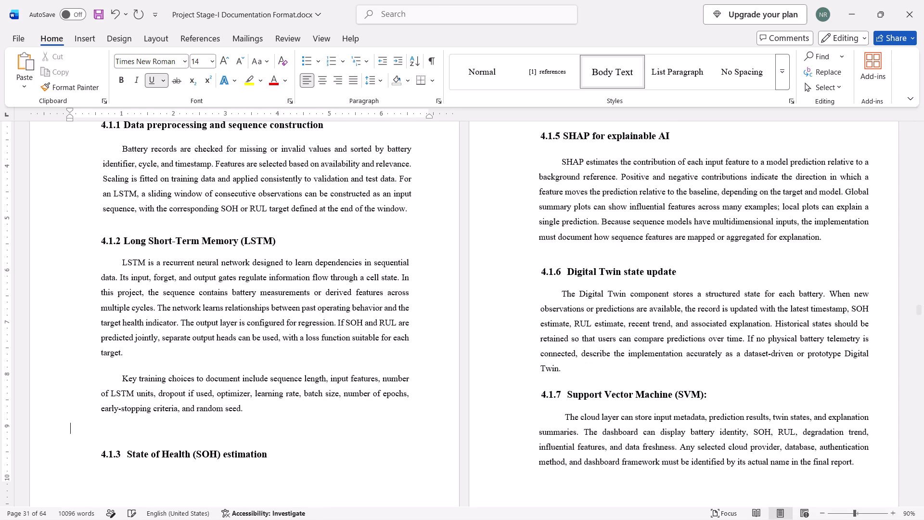
Insert two empty lines above the 4.1.3 State of Health (SOH) estimation heading to move it onto the next page.
scroll(652, 348, up, 2)
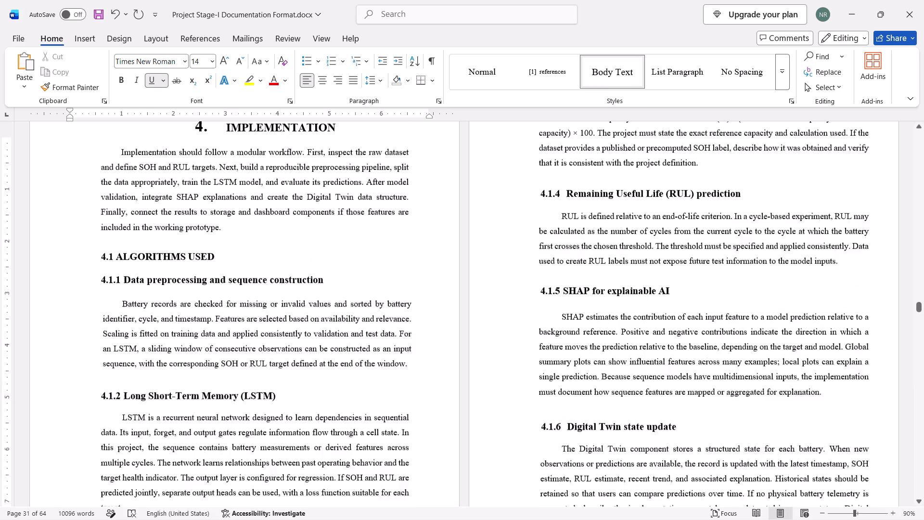
scroll(652, 348, up, 1)
scroll(652, 348, down, 3)
scroll(330, 408, down, 1)
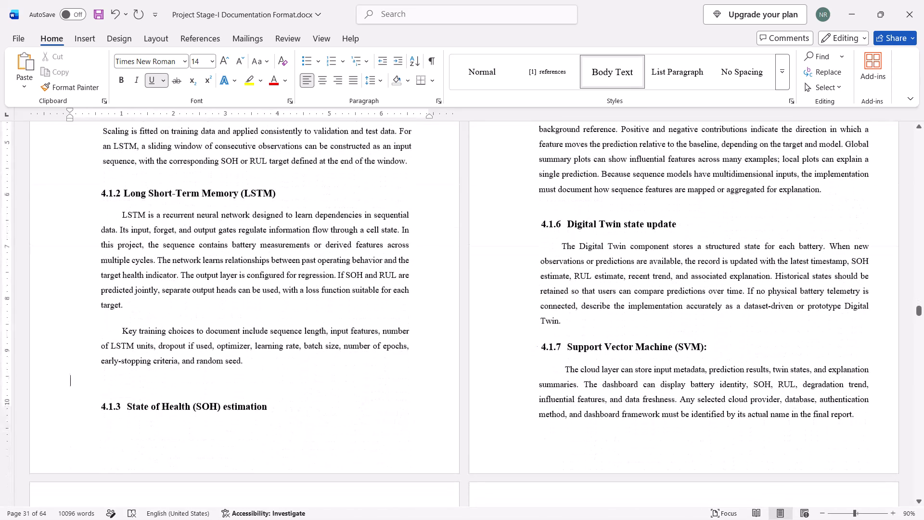
scroll(330, 408, down, 1)
key(Return)
key(Return)
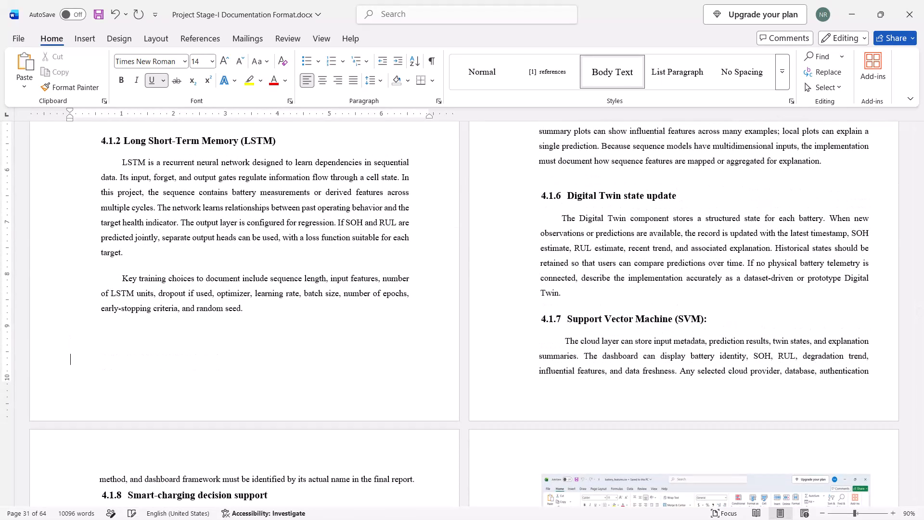
Justify the 4.1.3 and 4.1.4 section text and move its right indent to about the 6.6-inch ruler mark.
scroll(573, 324, up, 2)
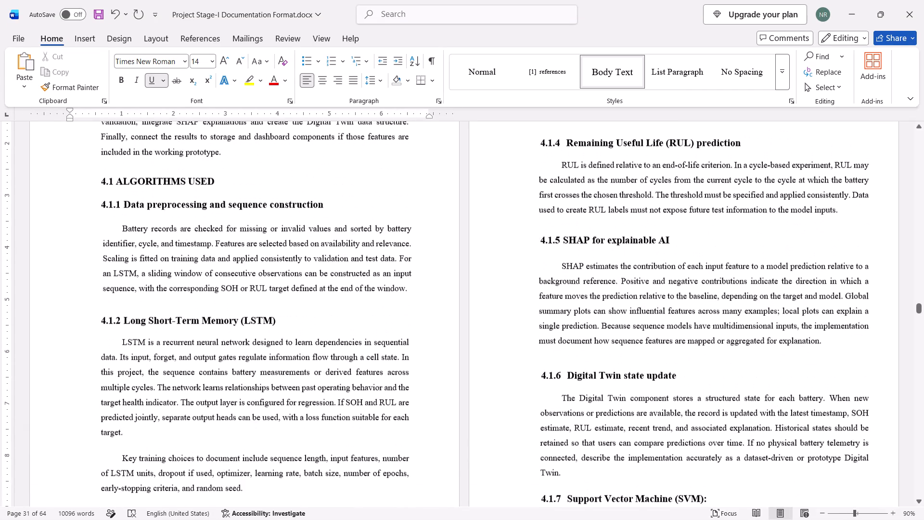
scroll(573, 324, up, 2)
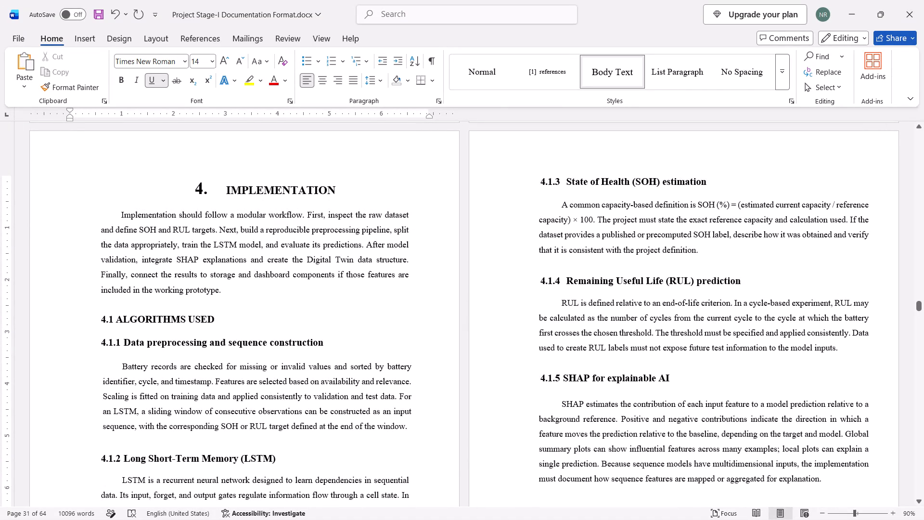
drag(838, 353, 567, 211)
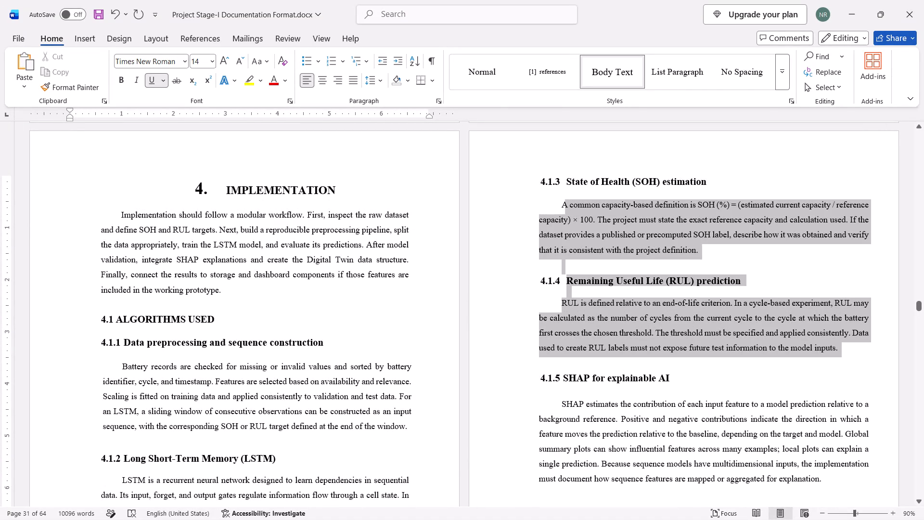
drag(567, 211, 564, 209)
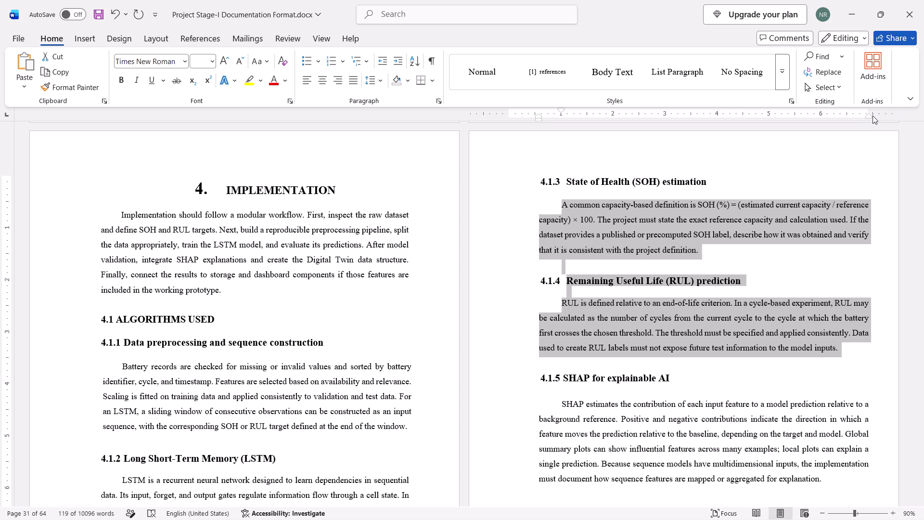
click(350, 78)
drag(870, 116, 852, 116)
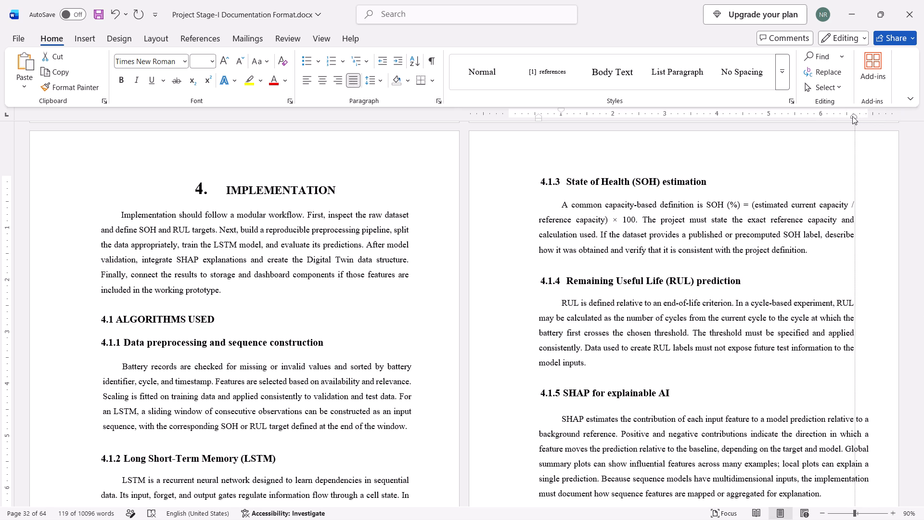
drag(852, 116, 850, 117)
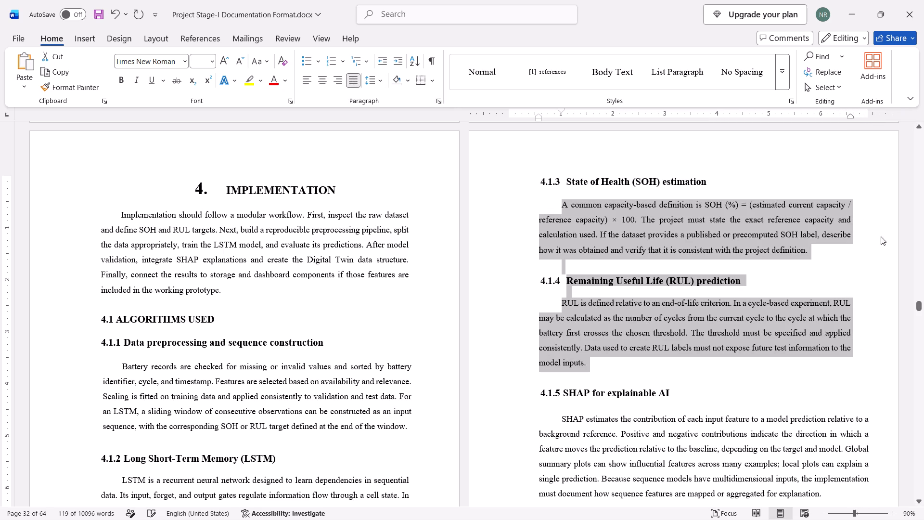
click(879, 273)
Move the right indent of the 4.1.5 SHAP and 4.1.6 Digital Twin paragraphs to about the 6.6-inch ruler mark.
scroll(830, 280, down, 1)
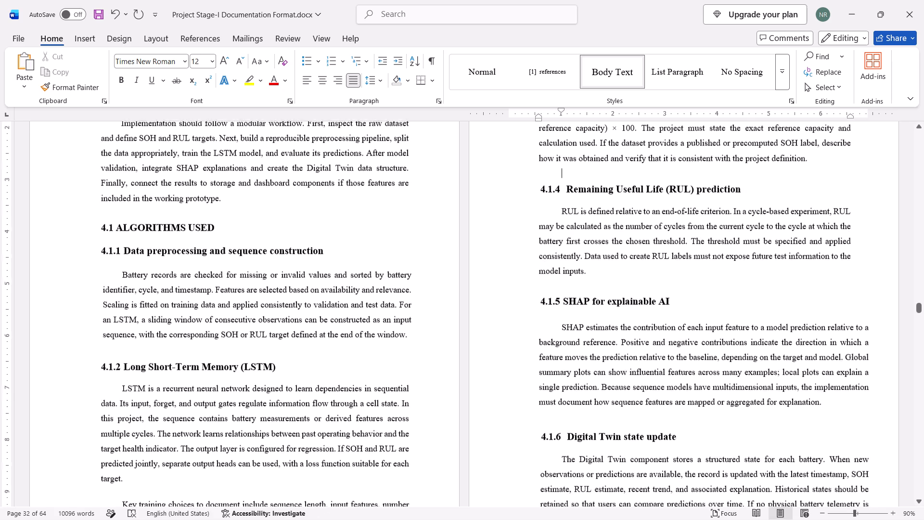
scroll(830, 280, down, 1)
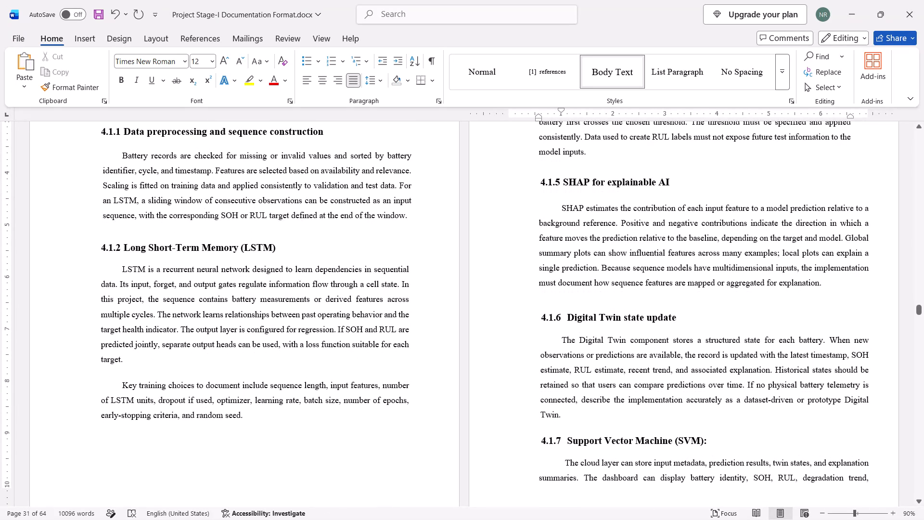
click(561, 416)
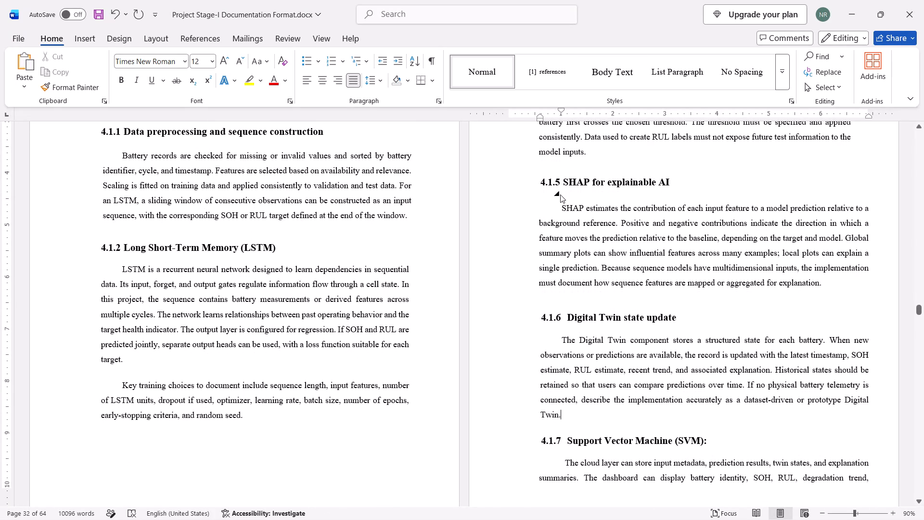
drag(559, 206, 590, 345)
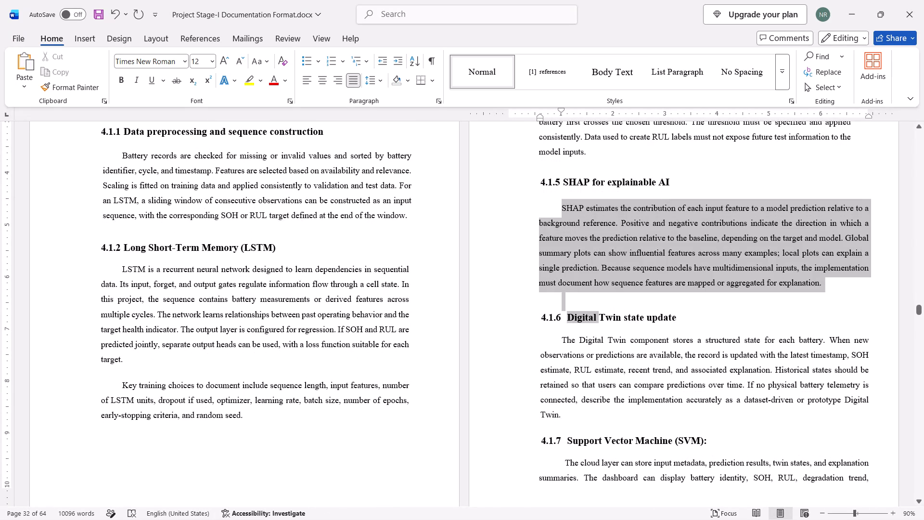
drag(590, 345, 583, 416)
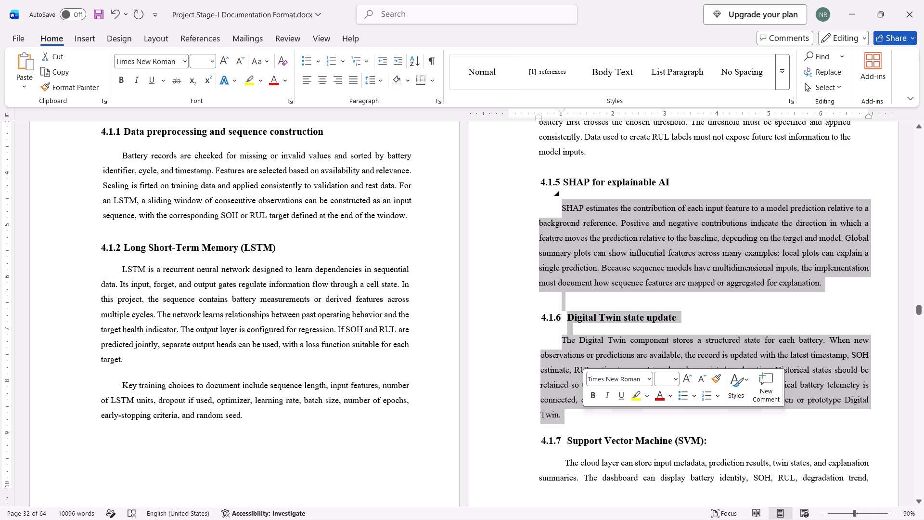
drag(868, 115, 851, 116)
click(869, 295)
Move the right indent of the 4.1.7 Support Vector Machine paragraph to about the 6.6-inch ruler mark.
scroll(869, 295, down, 4)
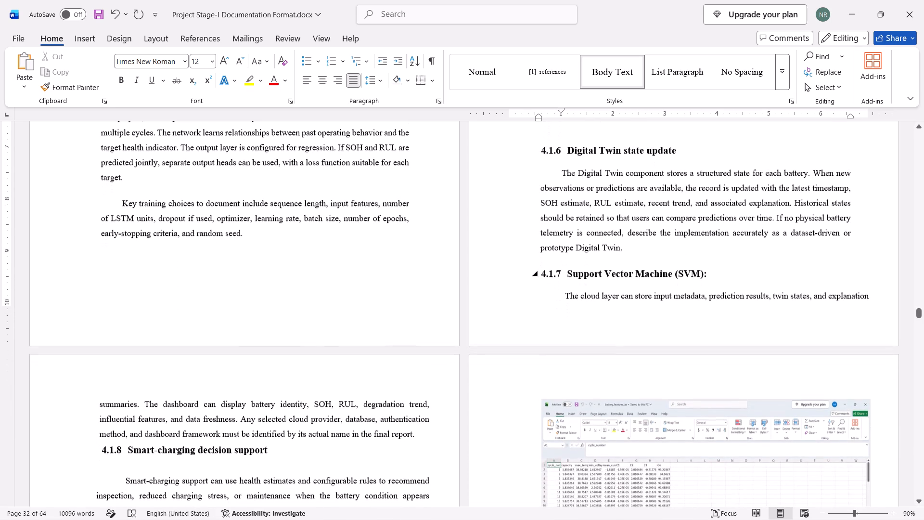
drag(565, 294, 792, 283)
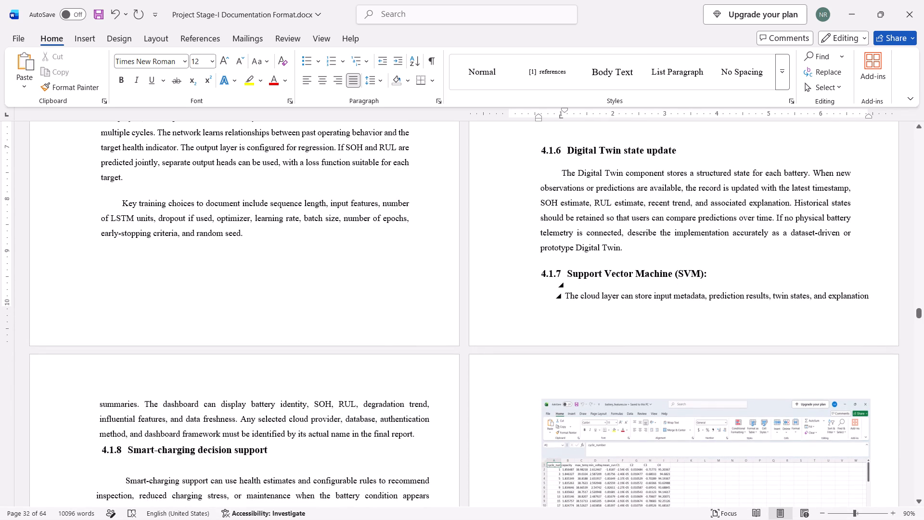
drag(875, 295, 575, 289)
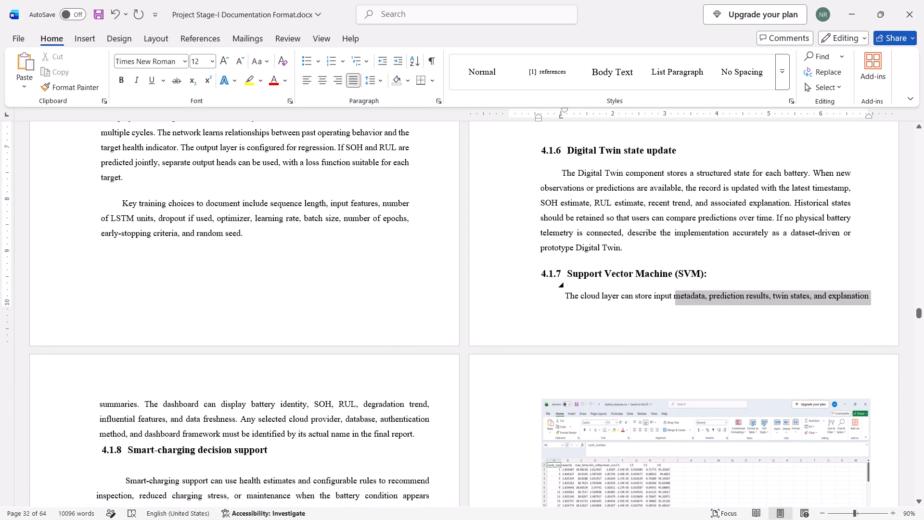
drag(575, 289, 572, 298)
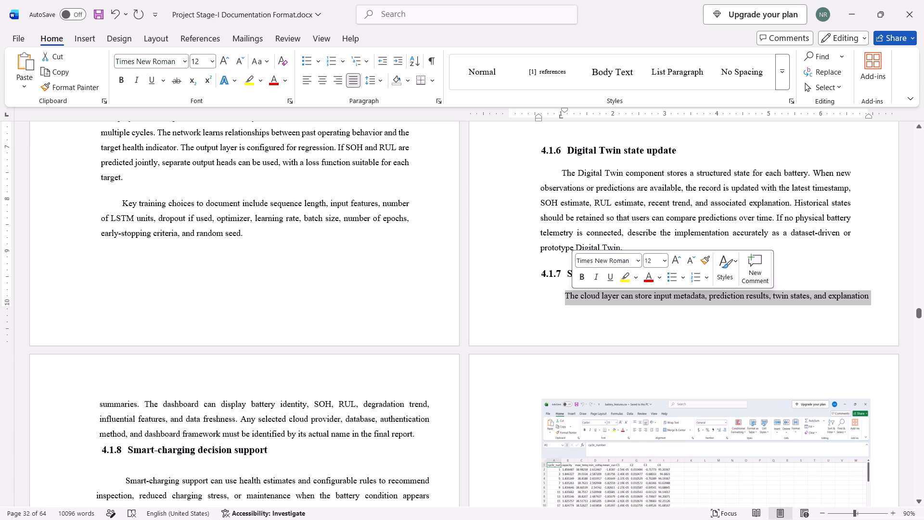
drag(870, 115, 857, 115)
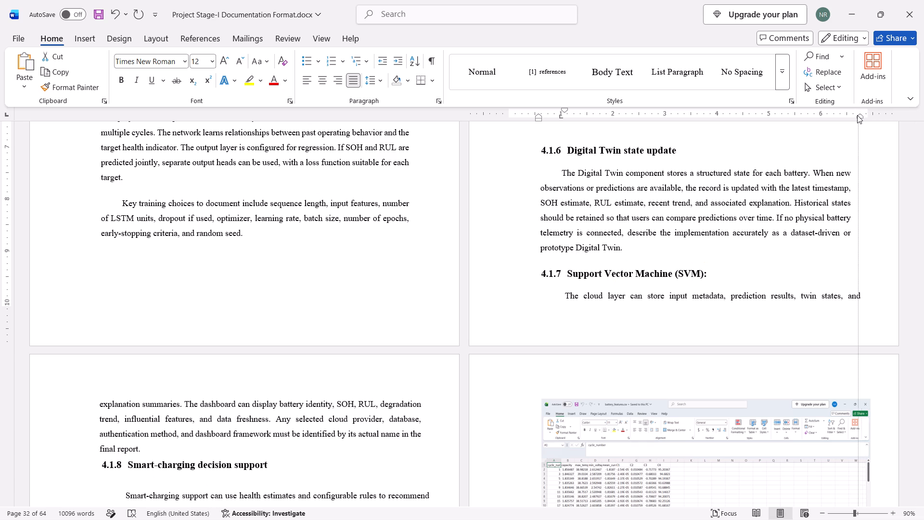
drag(857, 115, 850, 115)
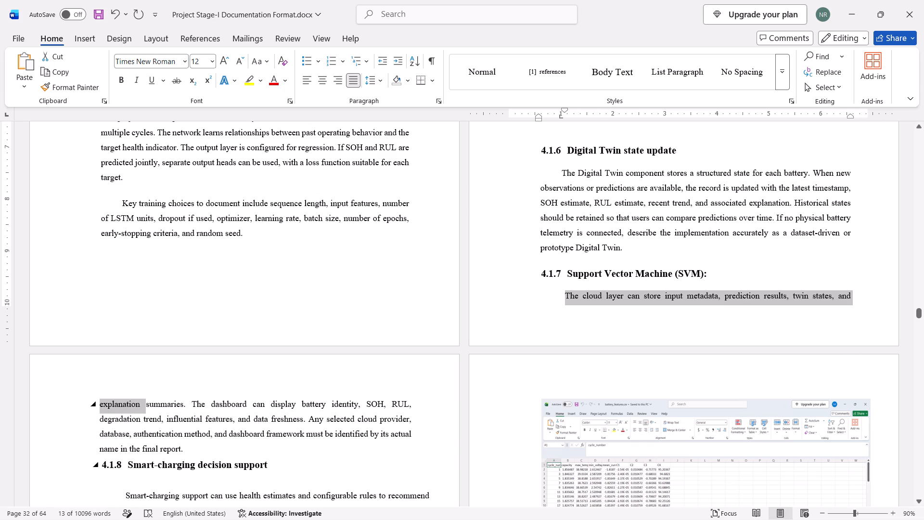
drag(183, 450, 110, 410)
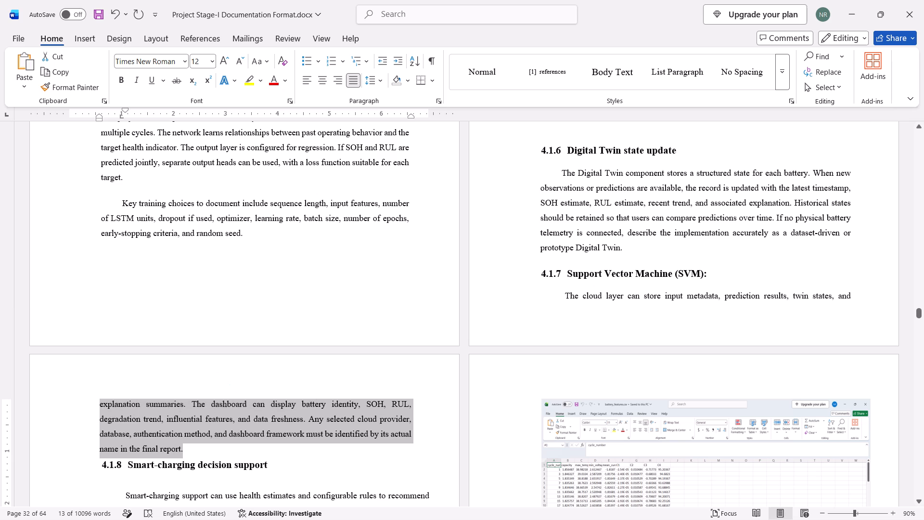
click(409, 261)
Set the font size of both 4.1.8 Smart-charging decision support paragraphs to 12.
scroll(409, 261, down, 3)
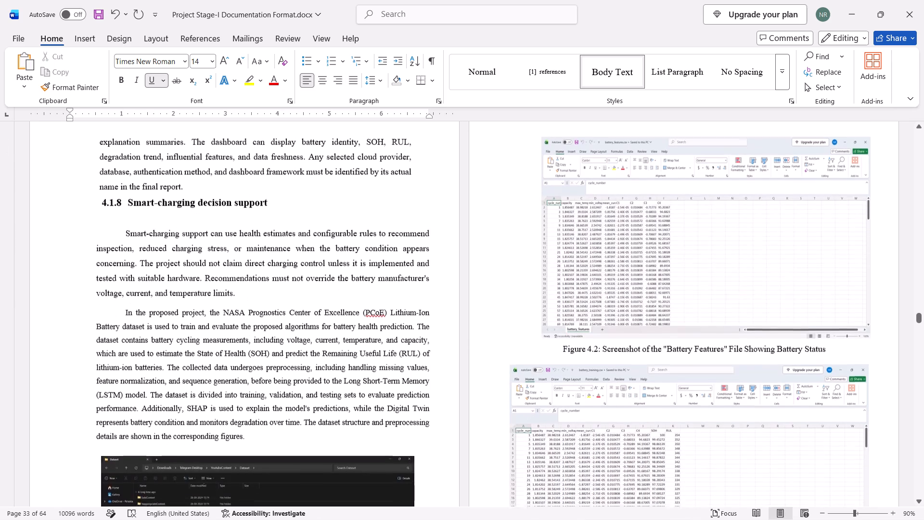
drag(253, 430, 176, 329)
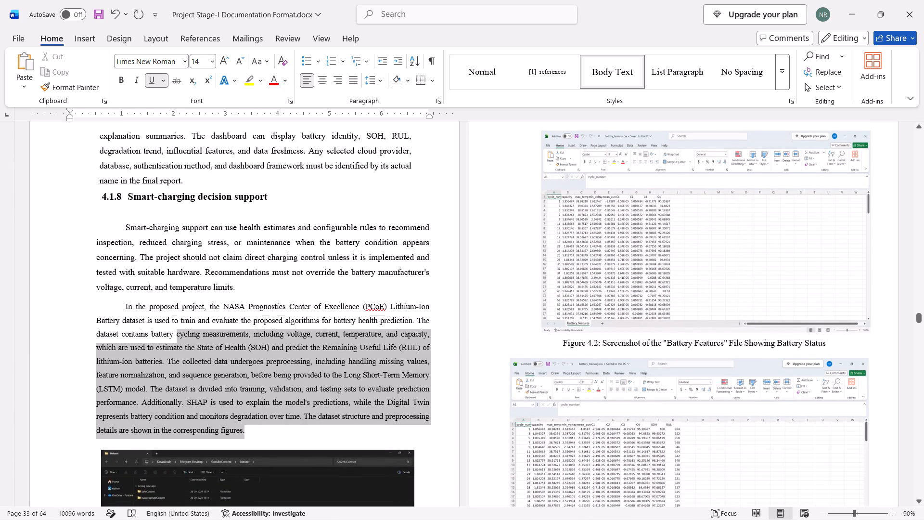
drag(176, 329, 131, 245)
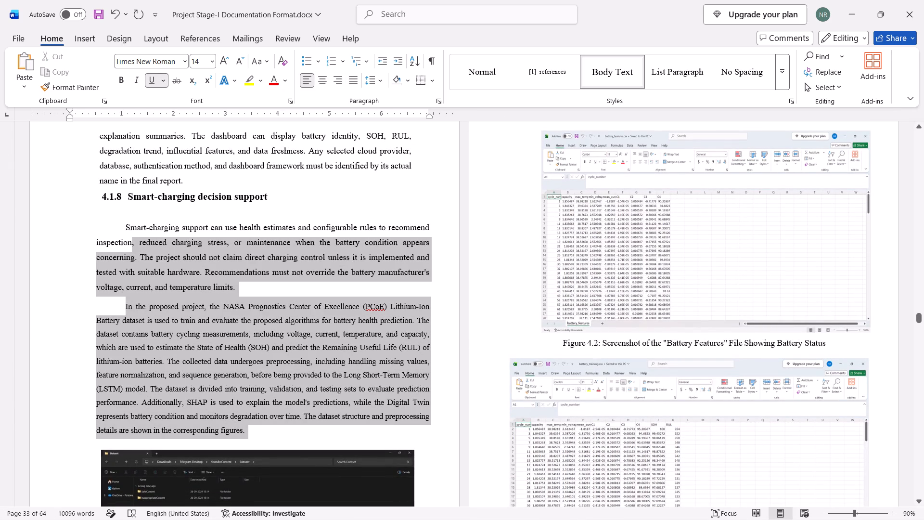
drag(131, 245, 128, 236)
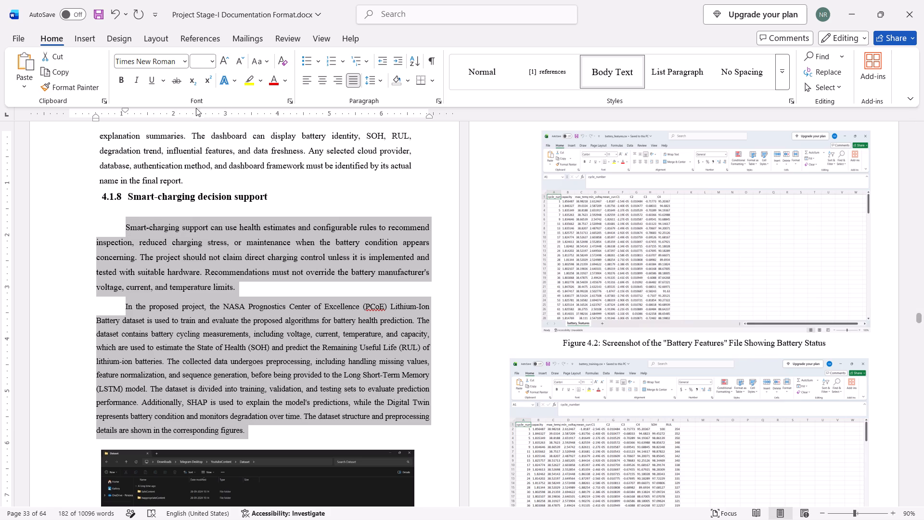
click(203, 56)
text(12)
key(Return)
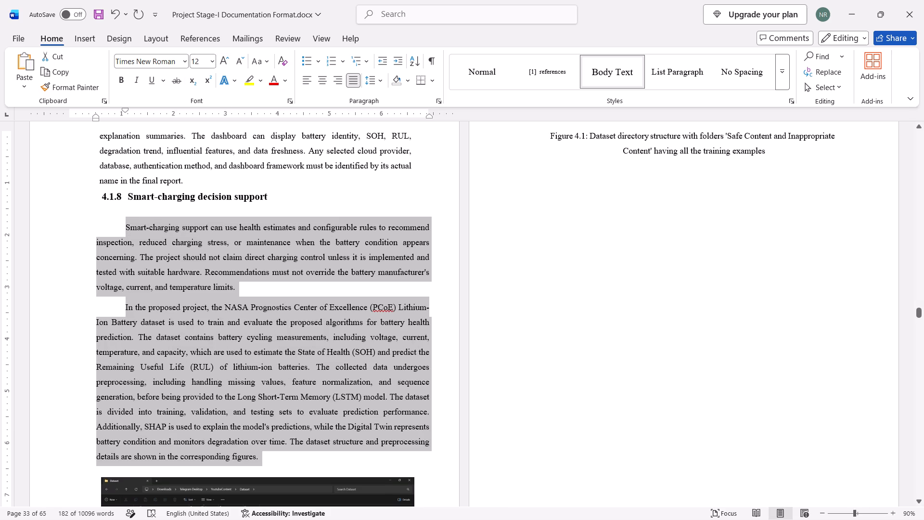
Check the line spacing of the two 4.1.8 paragraphs and move their right indent to about the 6.6-inch ruler mark.
click(382, 79)
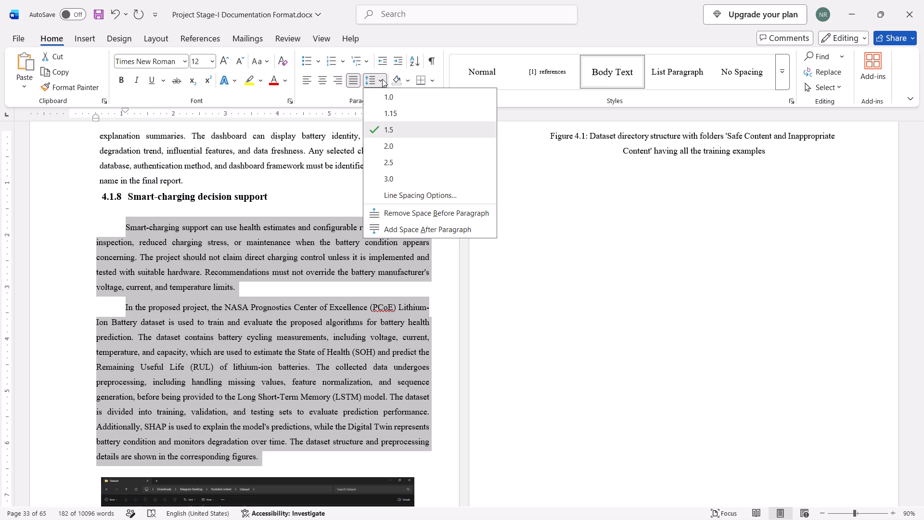
click(382, 79)
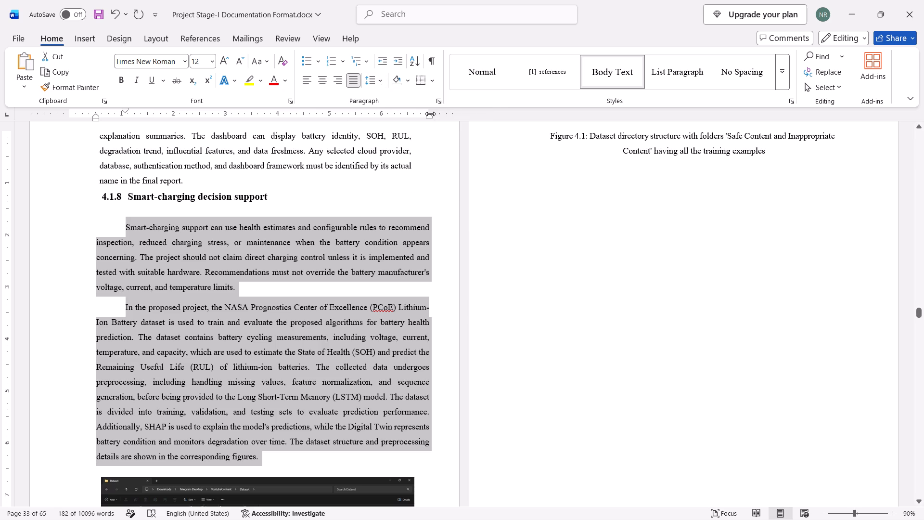
drag(430, 115, 416, 116)
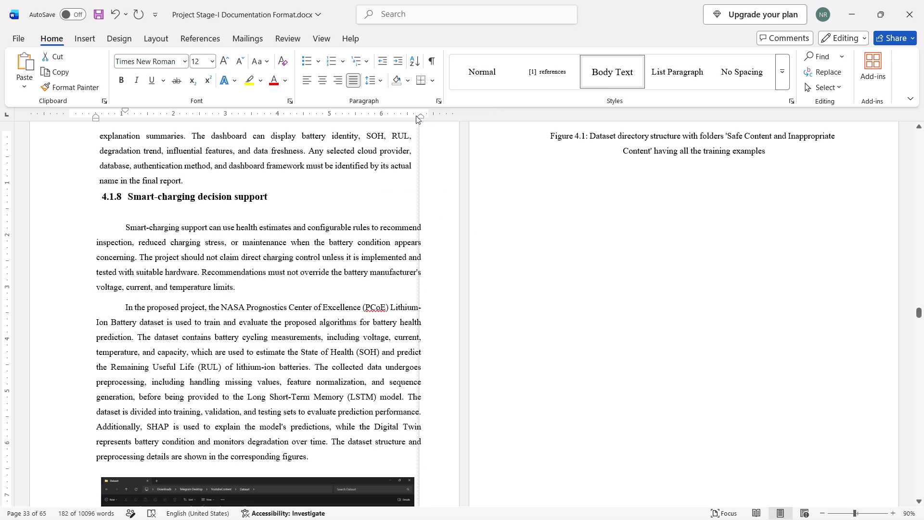
drag(416, 116, 411, 116)
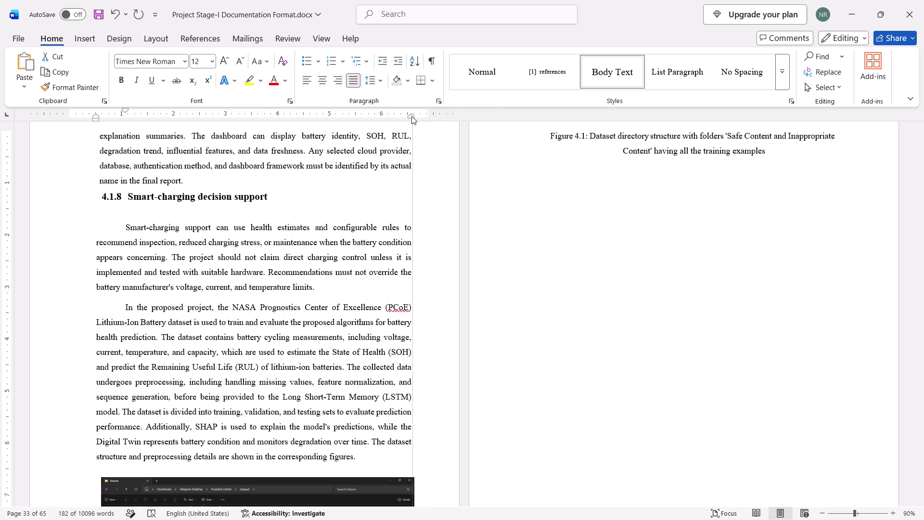
drag(411, 116, 412, 115)
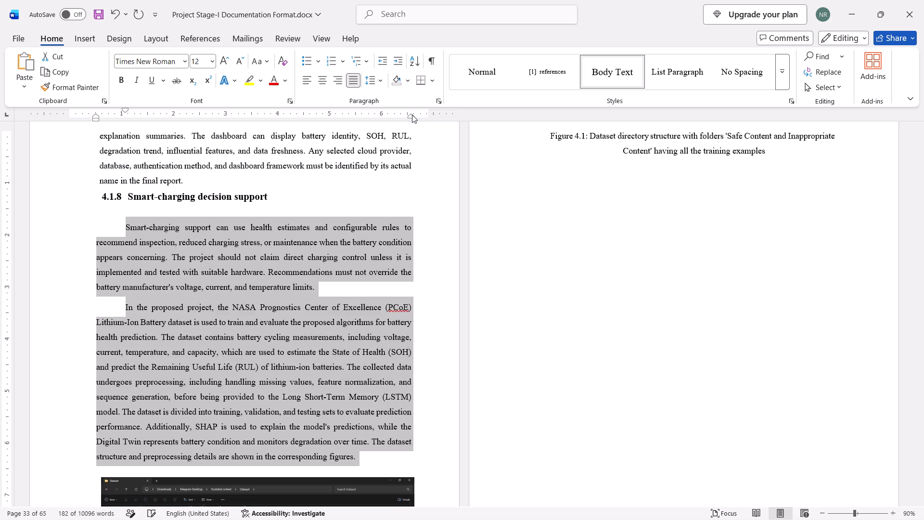
click(429, 201)
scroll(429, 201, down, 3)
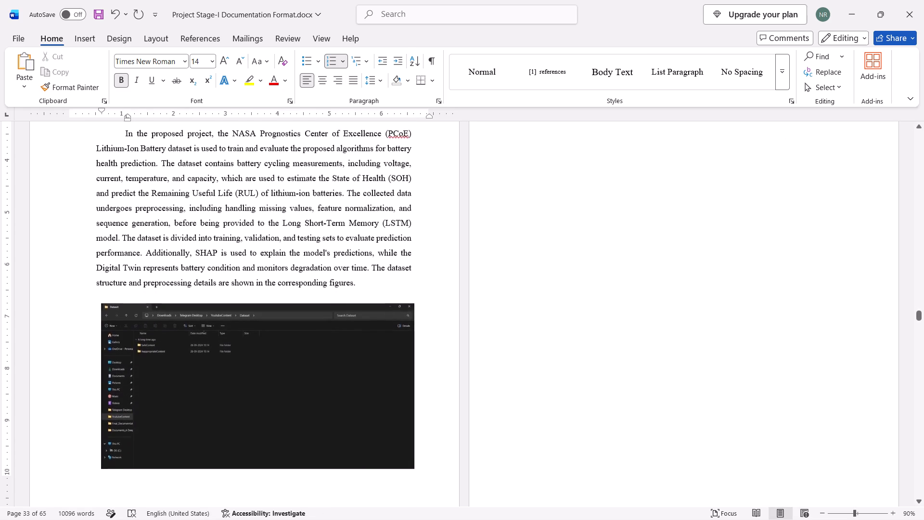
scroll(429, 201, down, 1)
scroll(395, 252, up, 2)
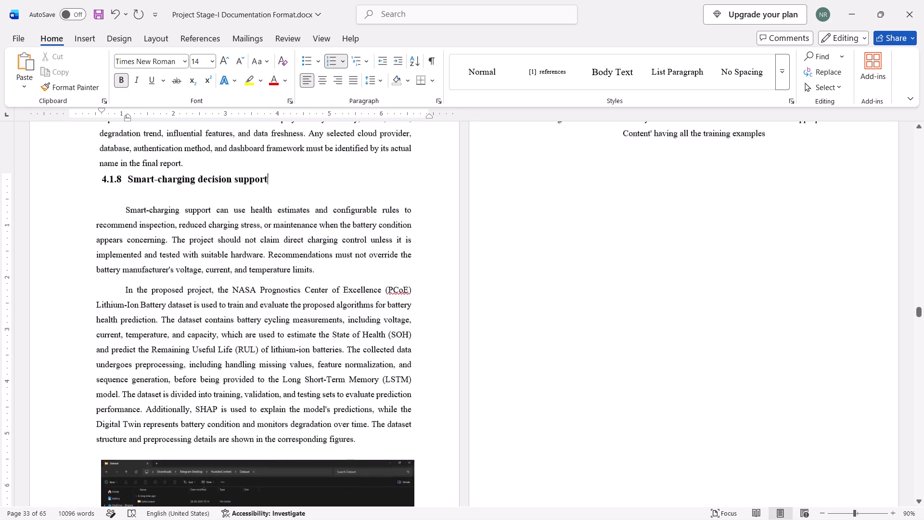
Delete the sentence "The dataset structure and preprocessing details are shown in the corresponding figures." from the second 4.1.8 paragraph, keeping a closing full stop.
scroll(395, 252, up, 1)
scroll(395, 252, down, 2)
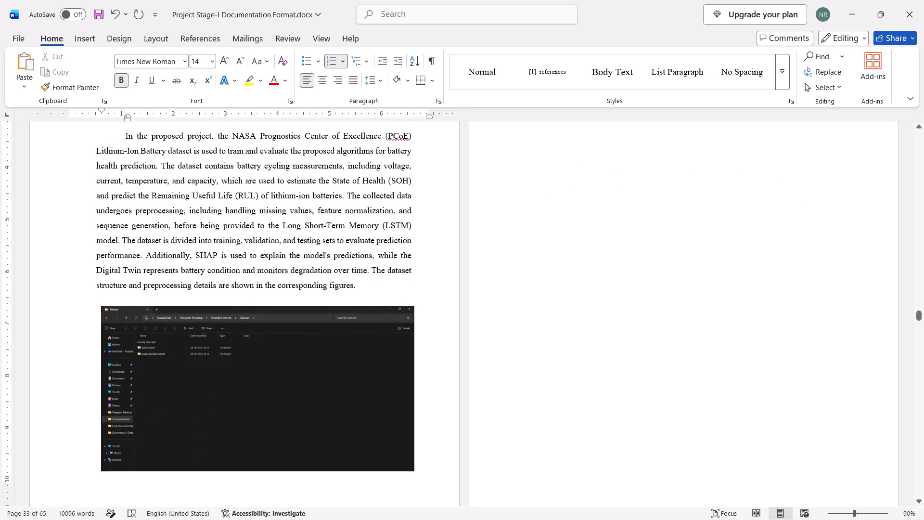
scroll(395, 252, up, 1)
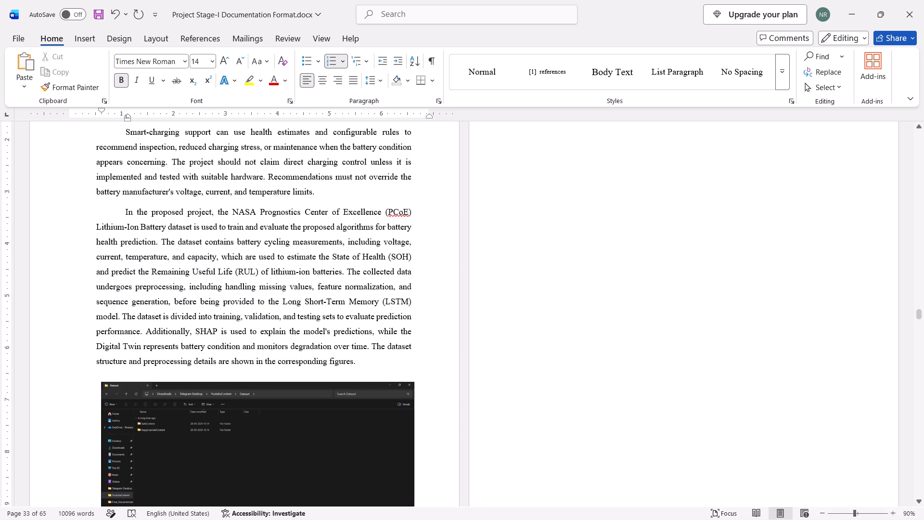
drag(370, 366, 368, 347)
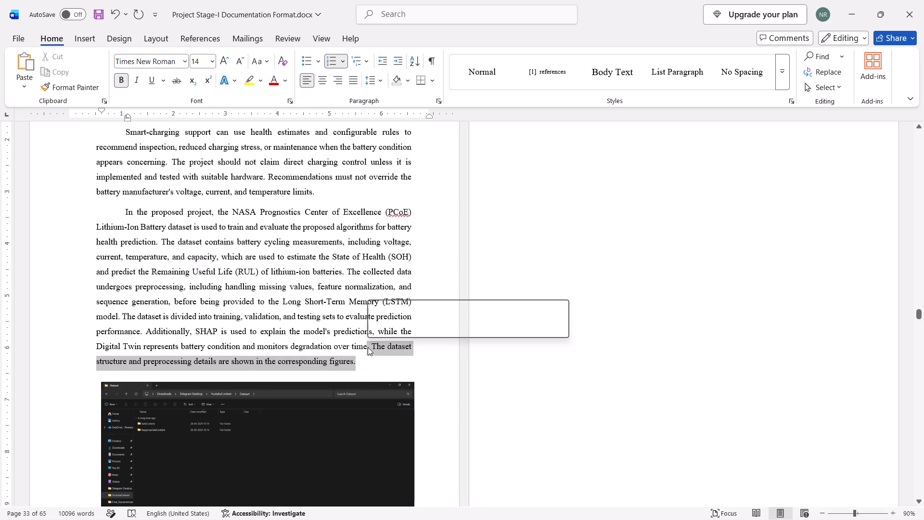
key(BackSpace)
key(period)
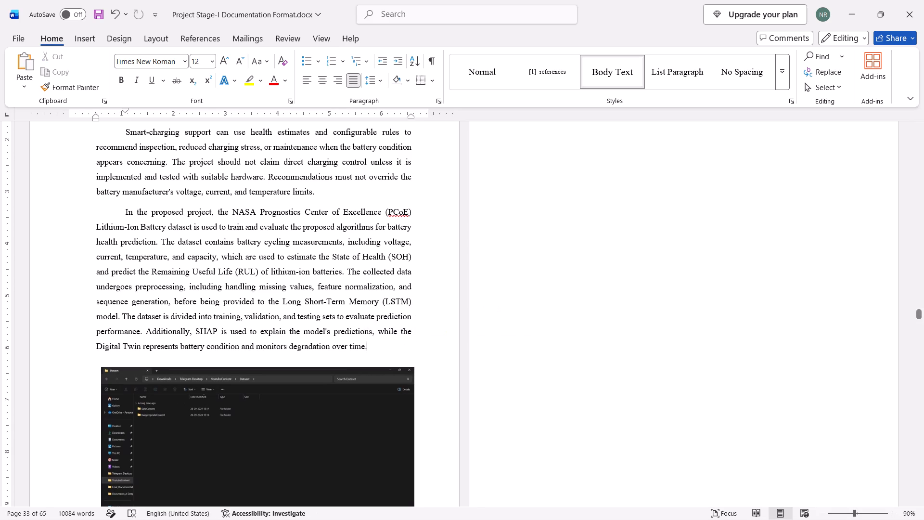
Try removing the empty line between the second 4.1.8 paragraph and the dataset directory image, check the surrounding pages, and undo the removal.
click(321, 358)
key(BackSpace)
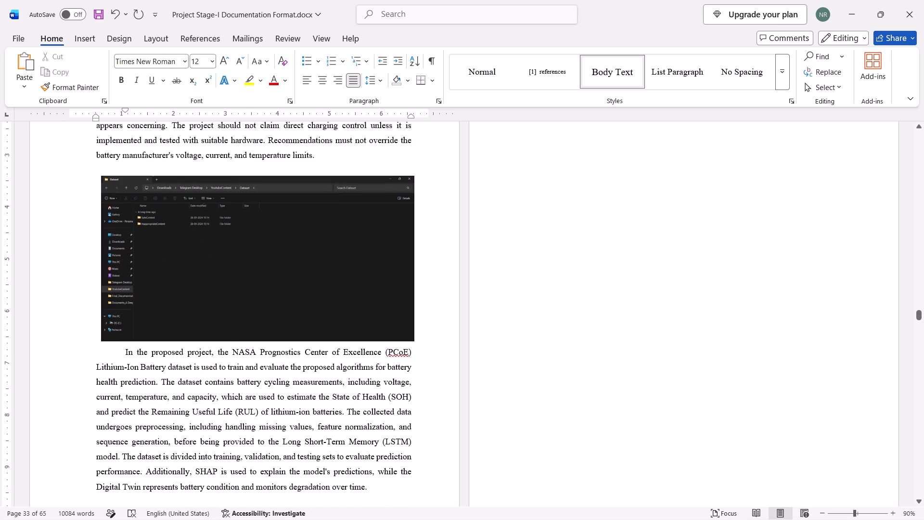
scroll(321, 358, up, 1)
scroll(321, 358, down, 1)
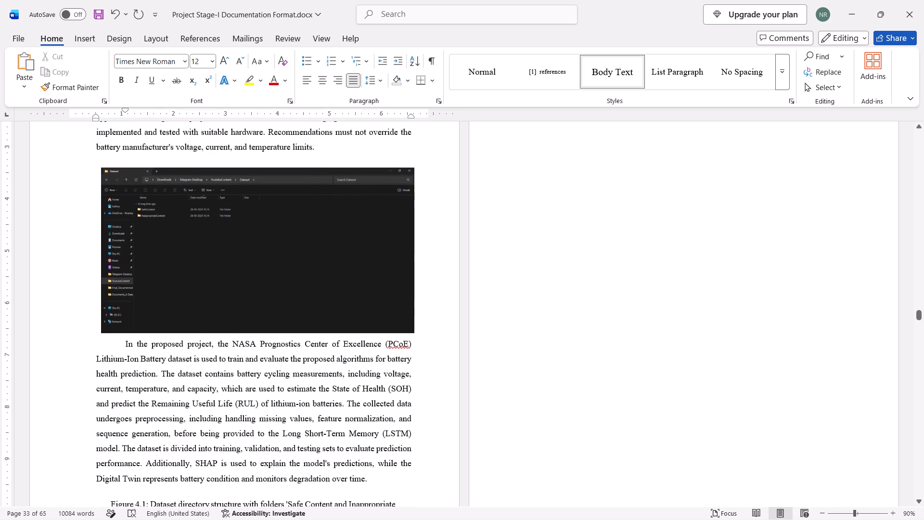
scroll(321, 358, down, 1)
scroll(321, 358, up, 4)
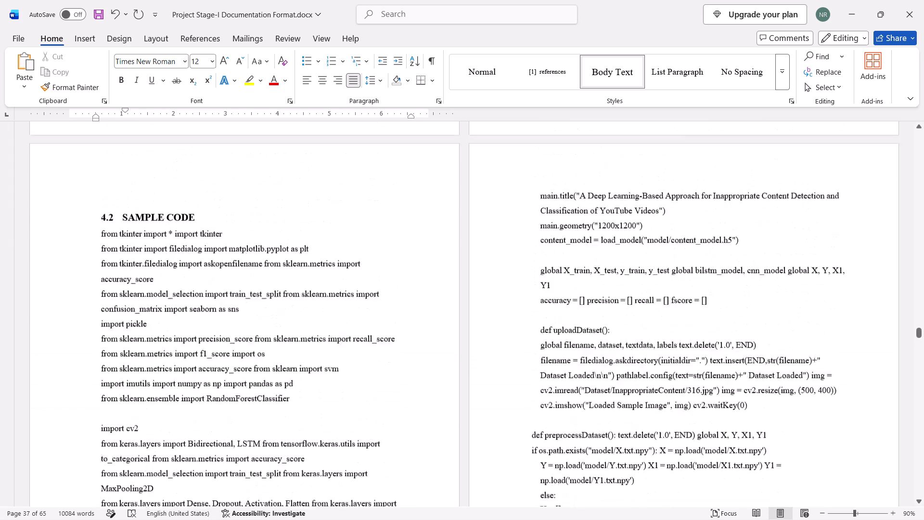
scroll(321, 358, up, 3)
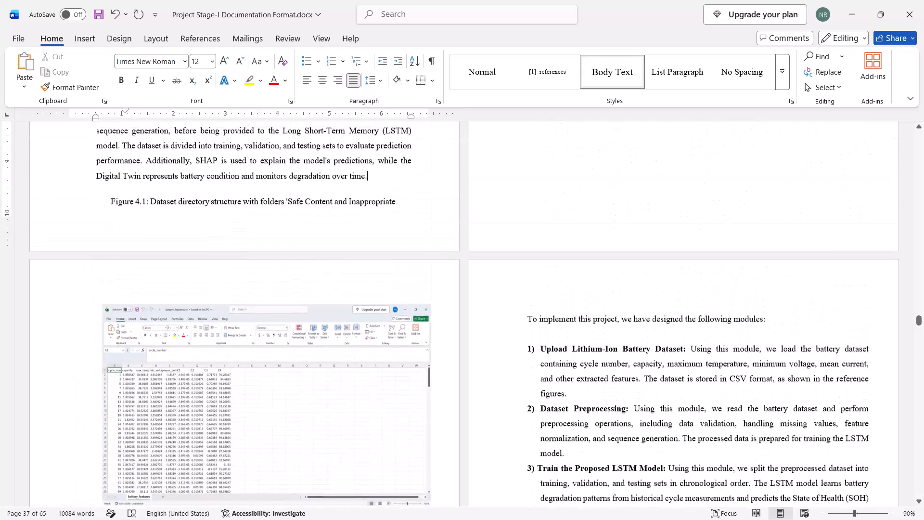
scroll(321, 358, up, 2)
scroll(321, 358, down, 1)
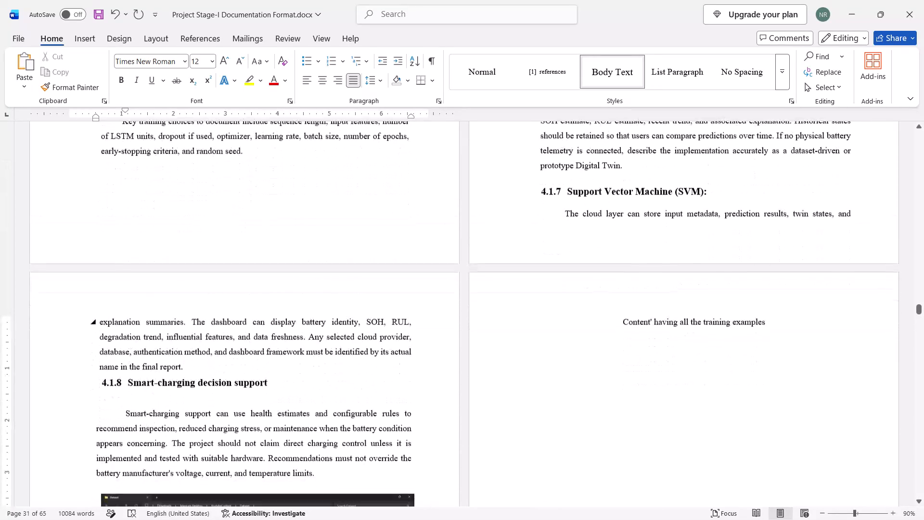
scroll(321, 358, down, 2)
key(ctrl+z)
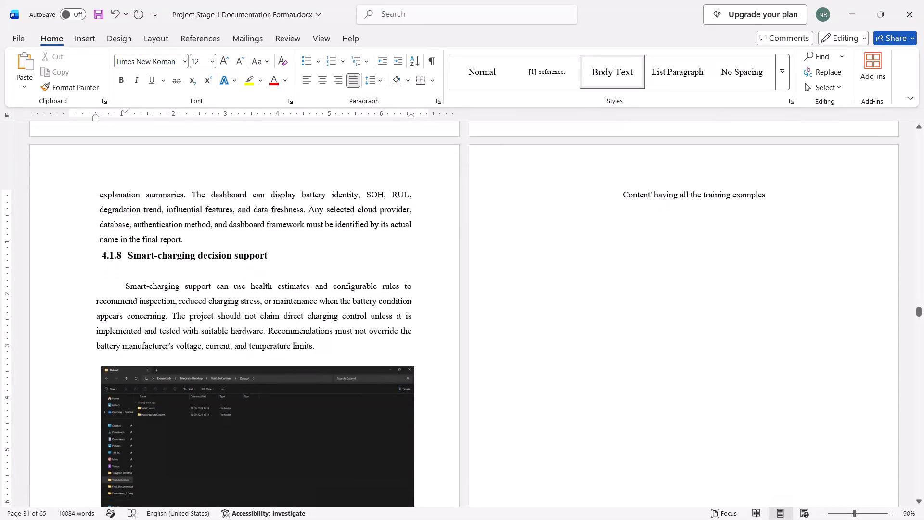
Remove the empty line beneath the 4.1.8 Smart-charging decision support heading.
scroll(321, 358, down, 1)
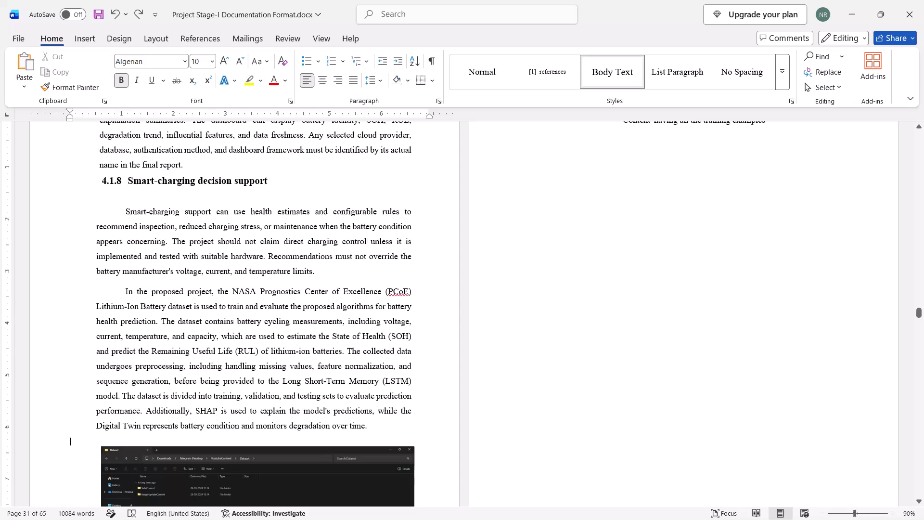
click(359, 363)
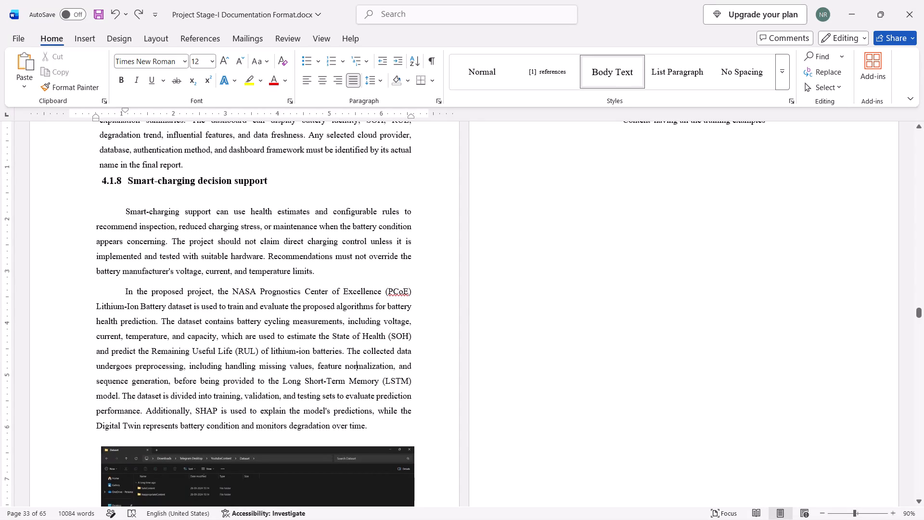
click(271, 196)
key(BackSpace)
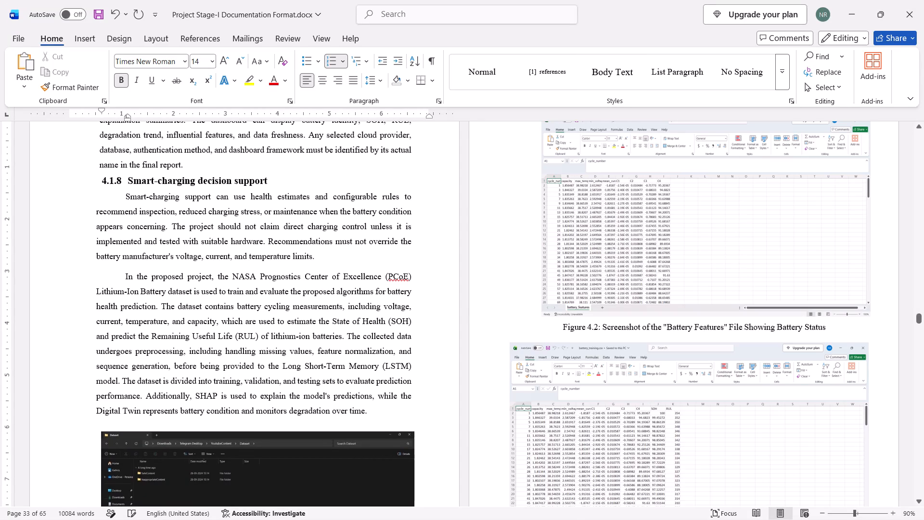
Move the right indent of the modules introduction and all seven numbered module descriptions to about the 6.6-inch ruler mark.
scroll(284, 256, down, 2)
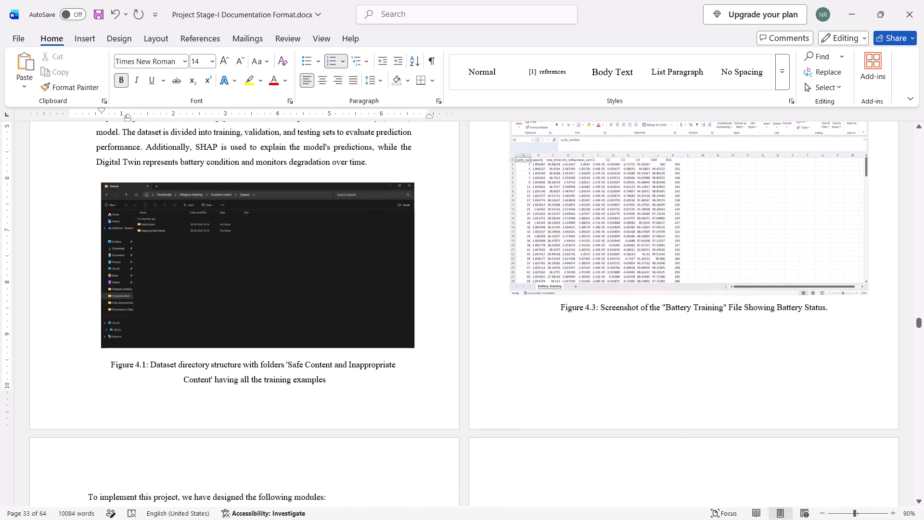
scroll(284, 256, up, 3)
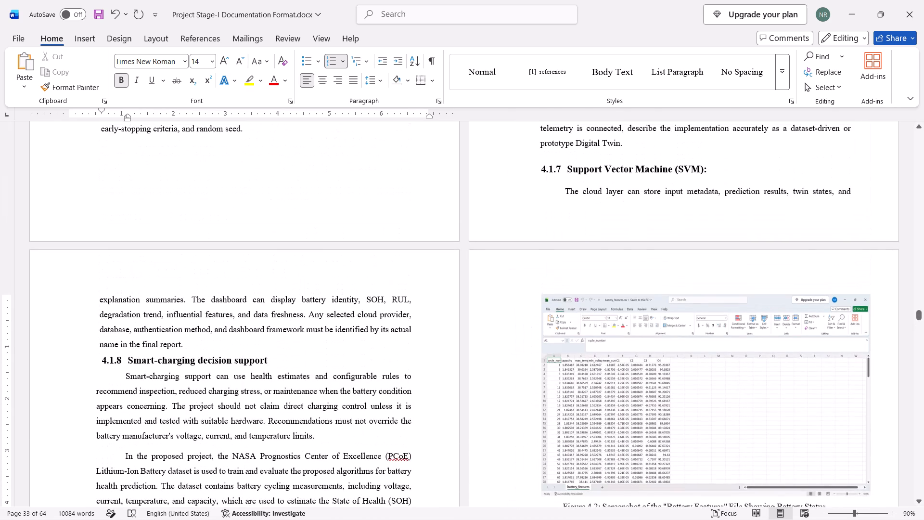
scroll(488, 299, down, 4)
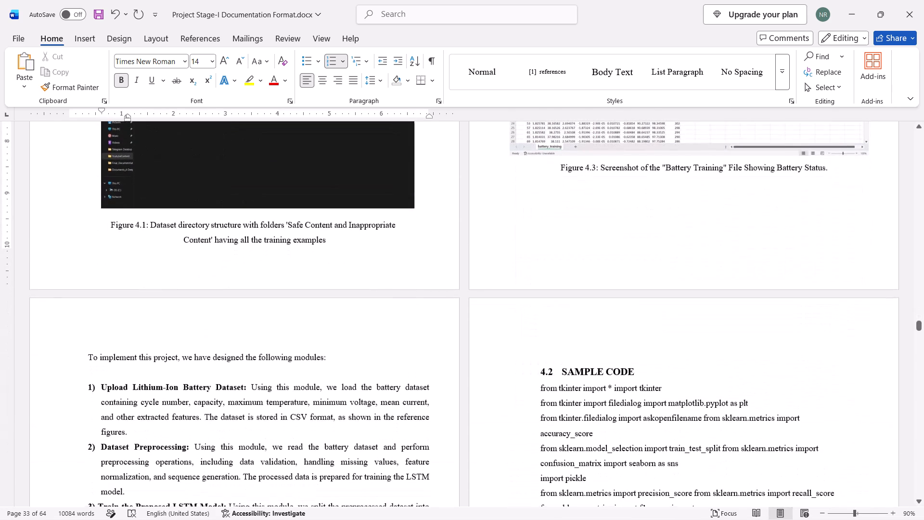
scroll(335, 346, down, 1)
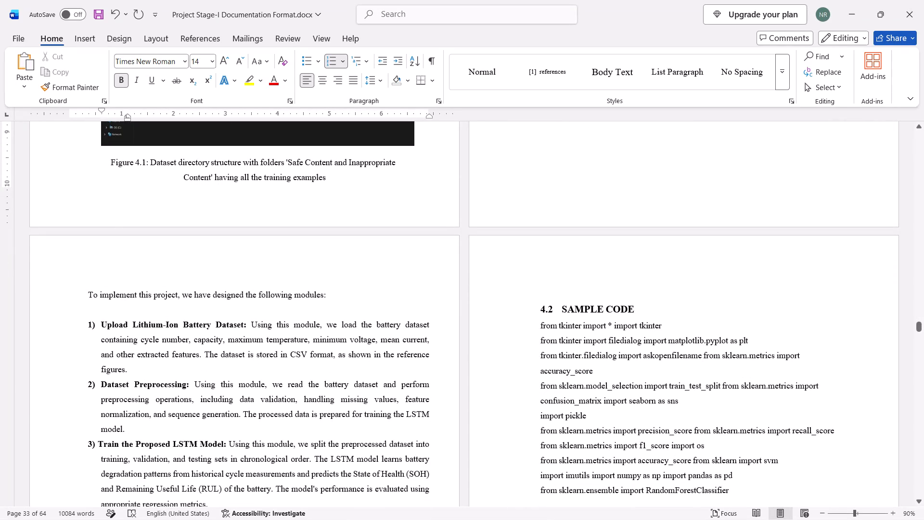
drag(88, 290, 321, 424)
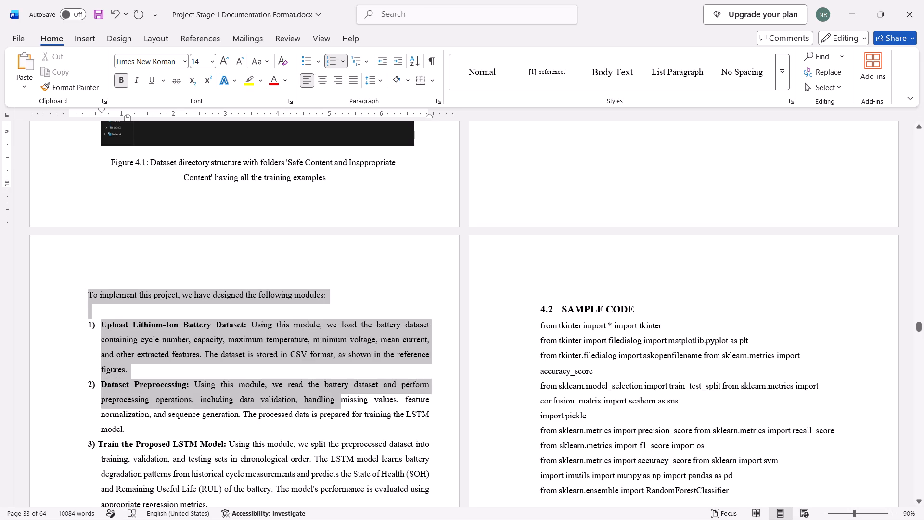
drag(321, 424, 374, 481)
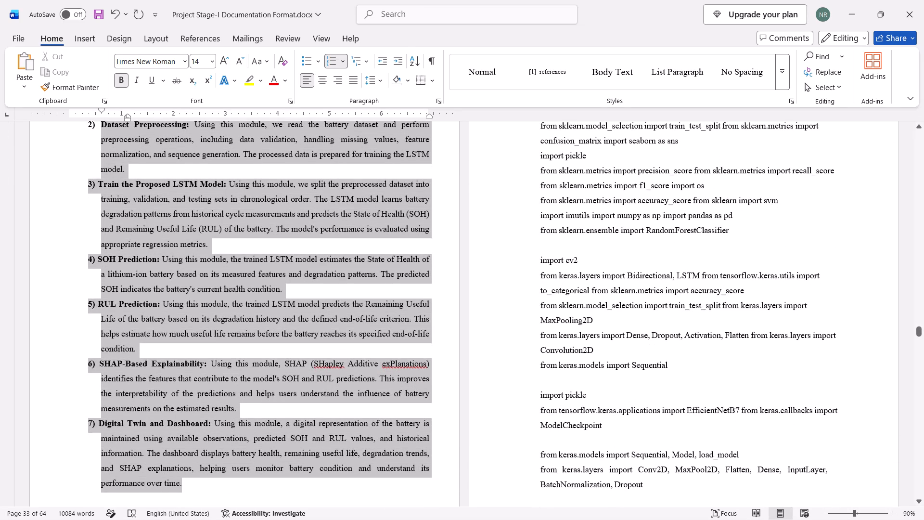
drag(374, 481, 361, 452)
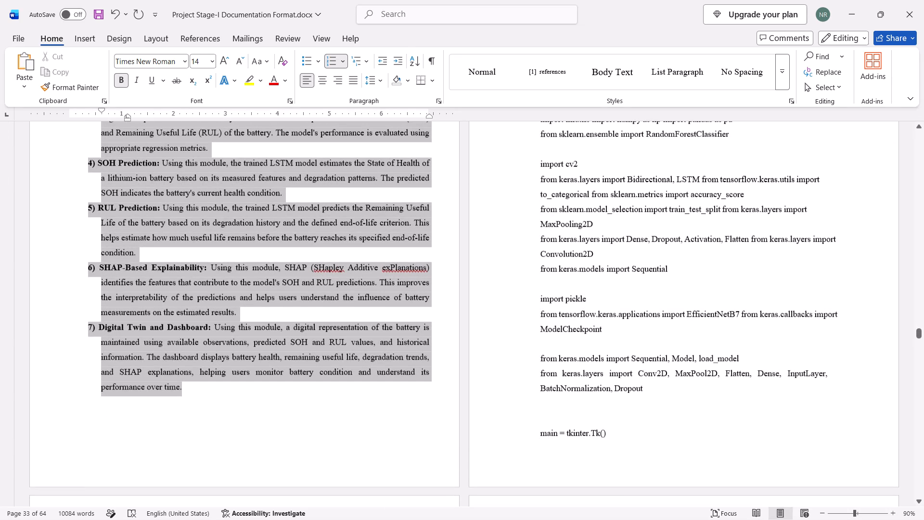
drag(361, 452, 361, 441)
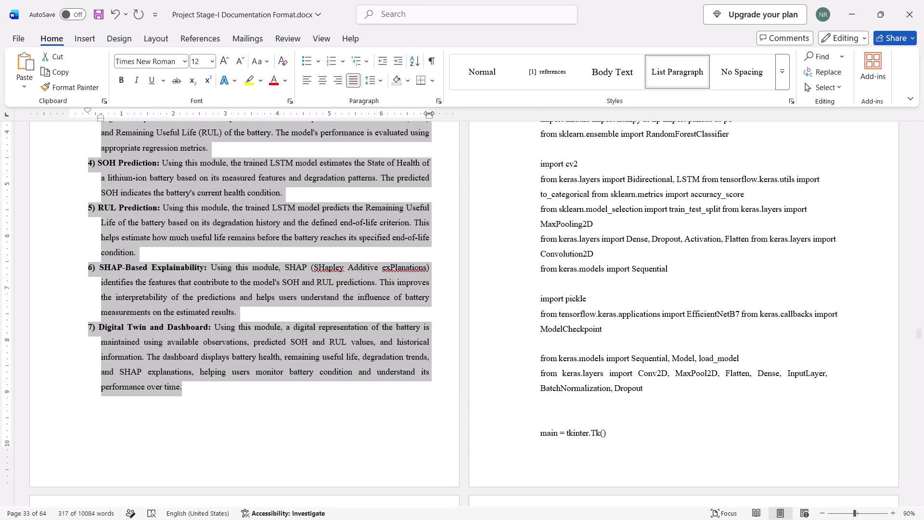
drag(430, 116, 415, 116)
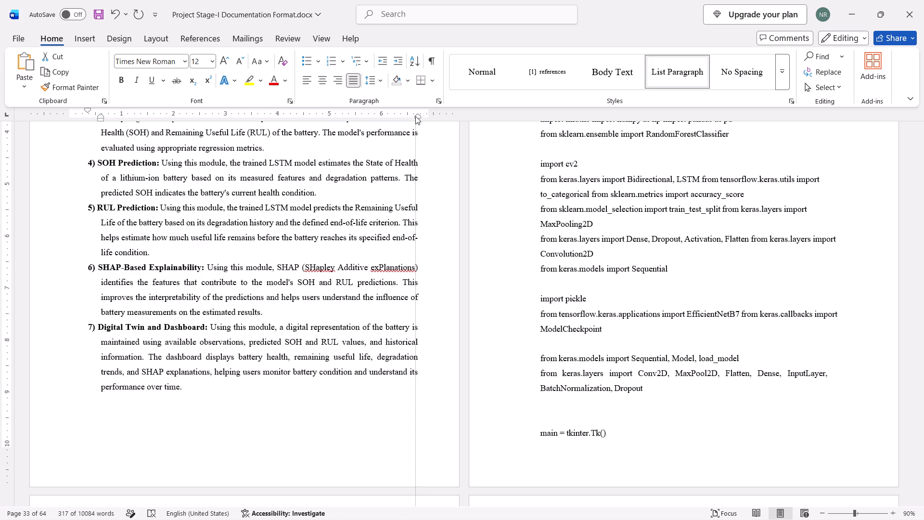
drag(415, 116, 413, 116)
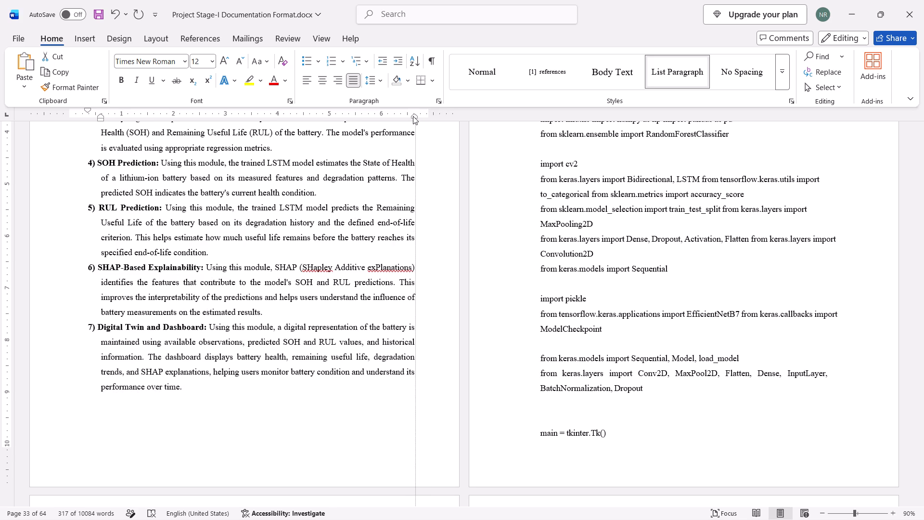
drag(413, 116, 412, 115)
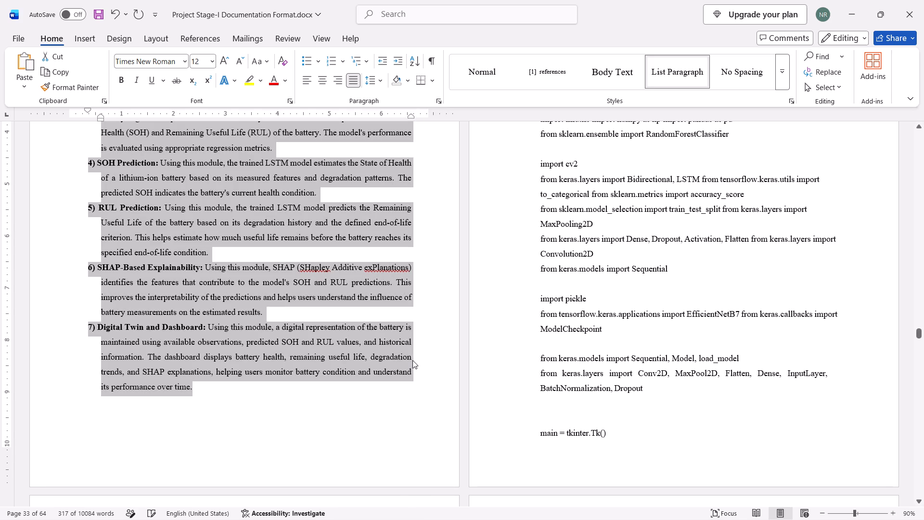
click(308, 390)
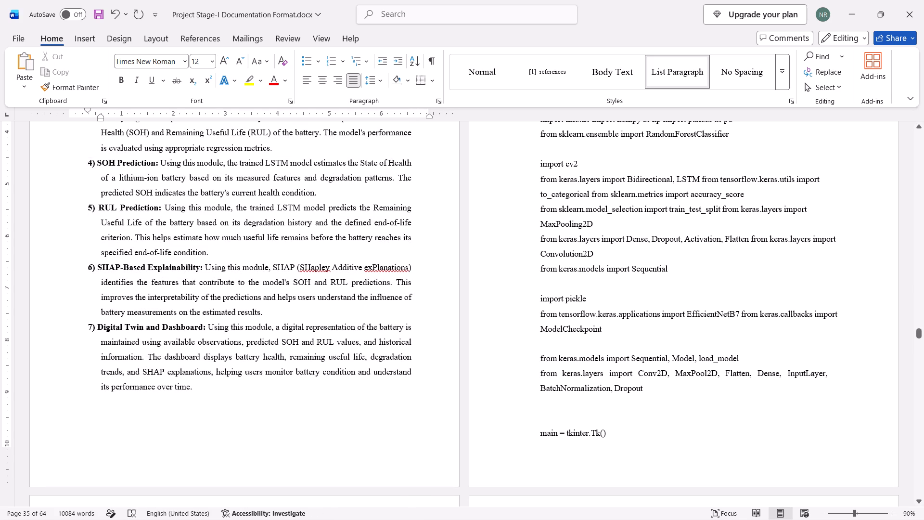
Review the layout of the sample code, Results & Discussion and Validation pages.
scroll(232, 402, down, 2)
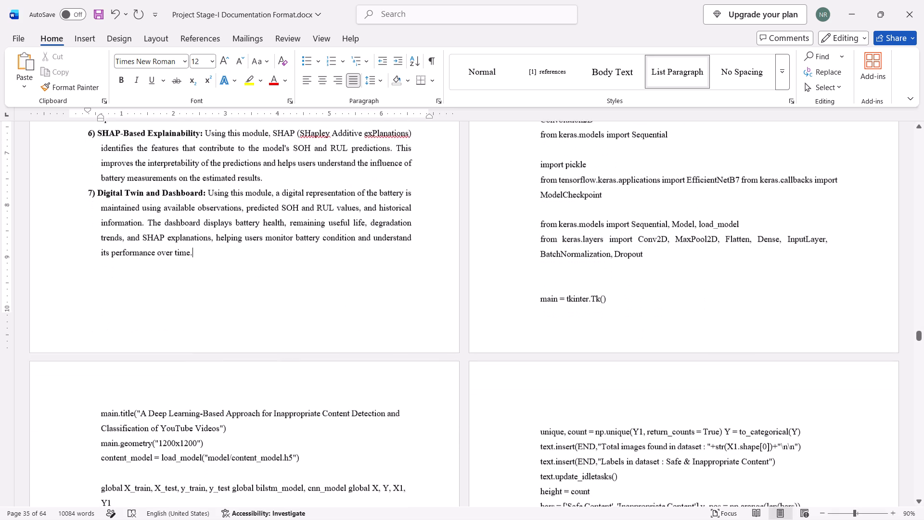
scroll(232, 402, down, 6)
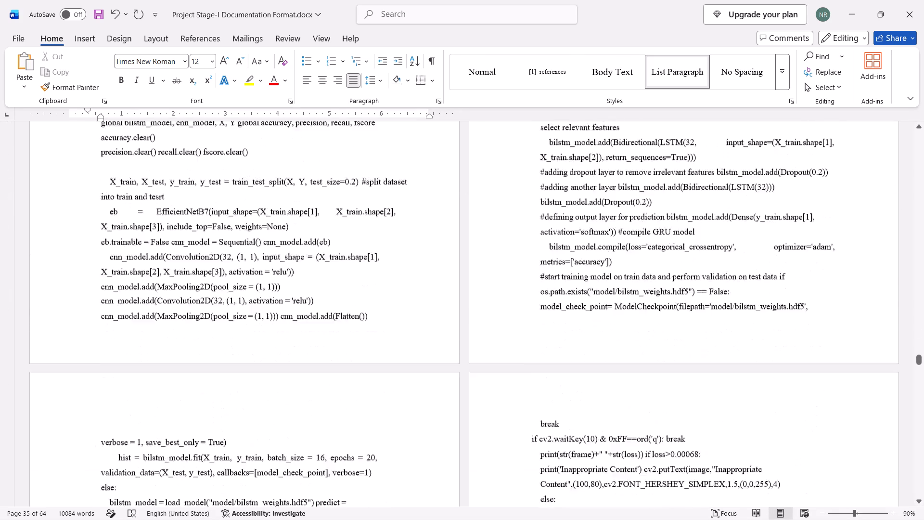
scroll(232, 402, down, 6)
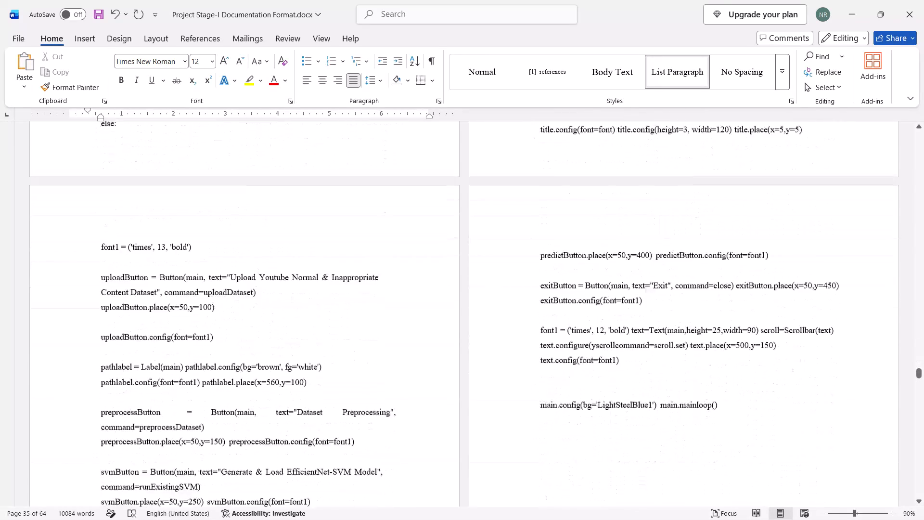
scroll(232, 402, down, 6)
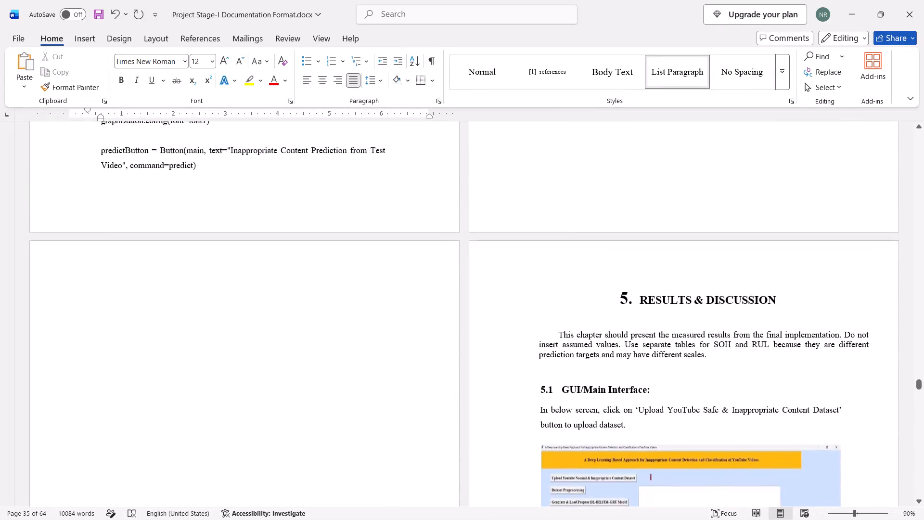
scroll(232, 402, down, 6)
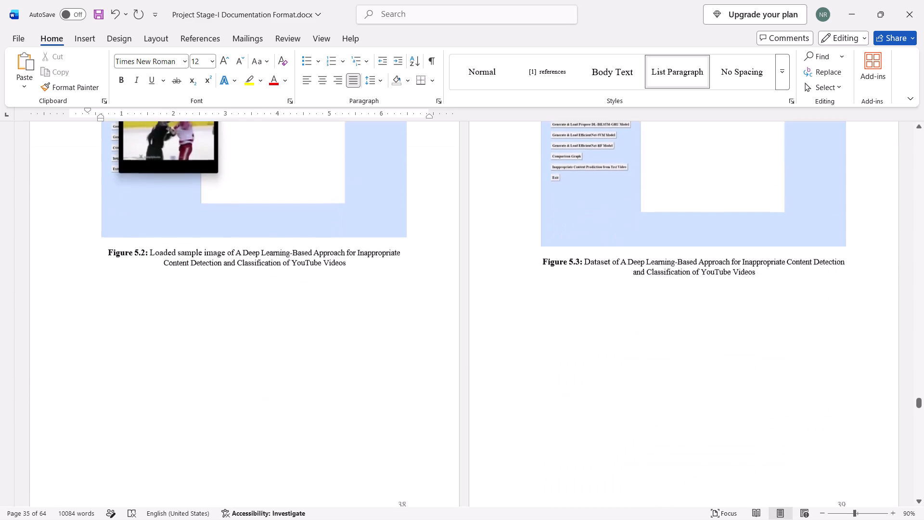
scroll(232, 402, down, 4)
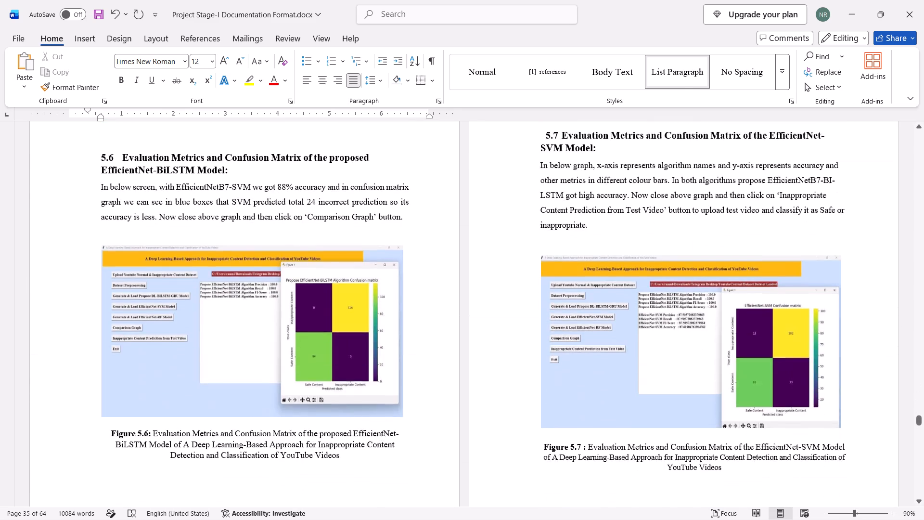
scroll(232, 402, down, 4)
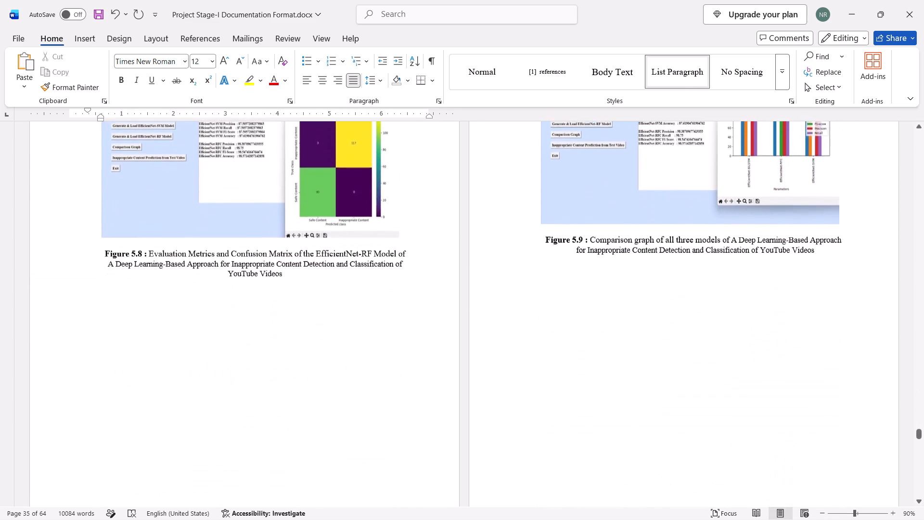
scroll(232, 402, down, 5)
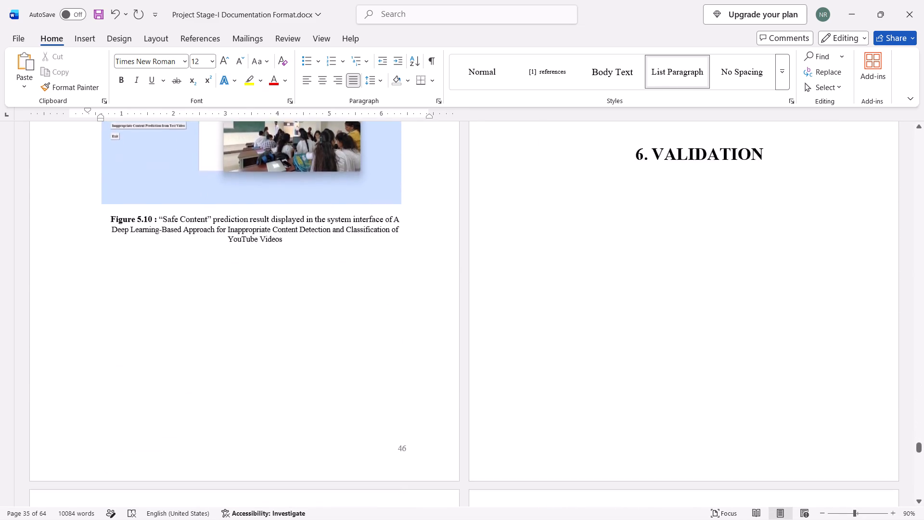
scroll(232, 402, down, 2)
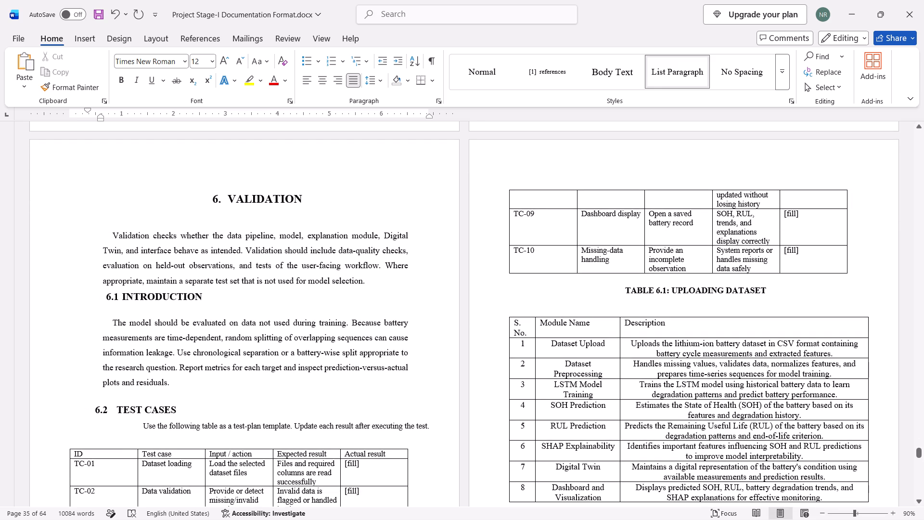
Check the font, size, alignment and indents of the Validation opening paragraph and the 6.1 Introduction paragraph.
drag(372, 278, 115, 243)
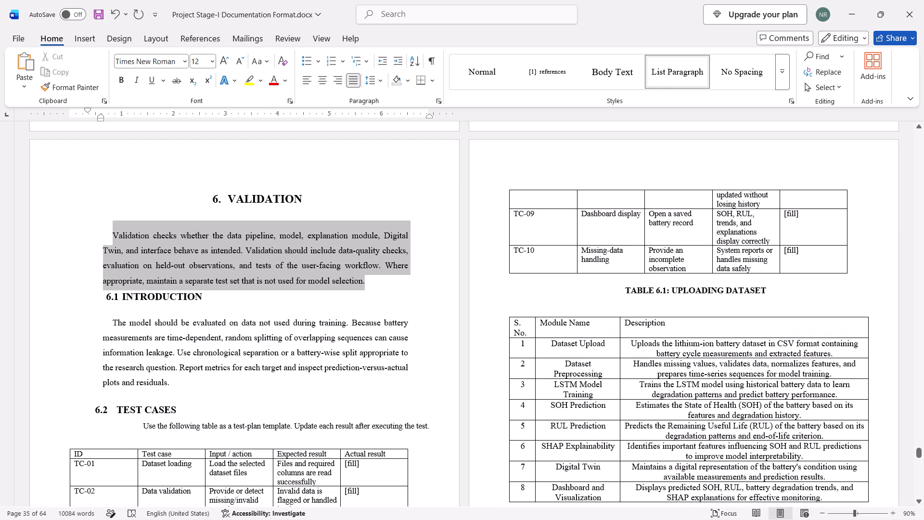
drag(115, 243, 115, 238)
click(312, 313)
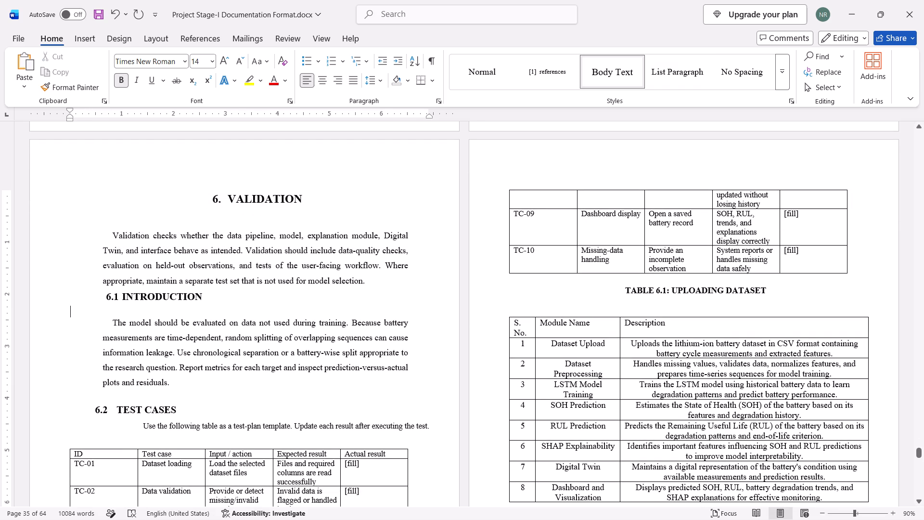
drag(365, 282, 269, 260)
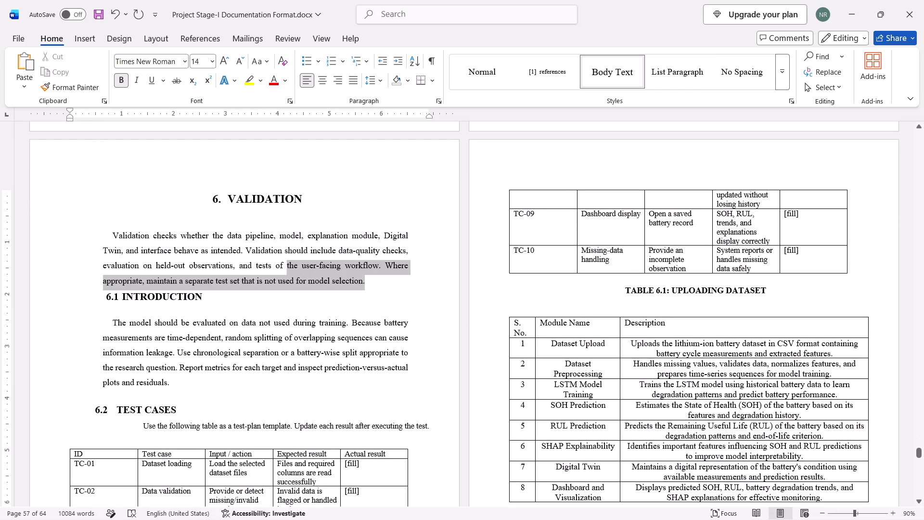
drag(269, 260, 119, 243)
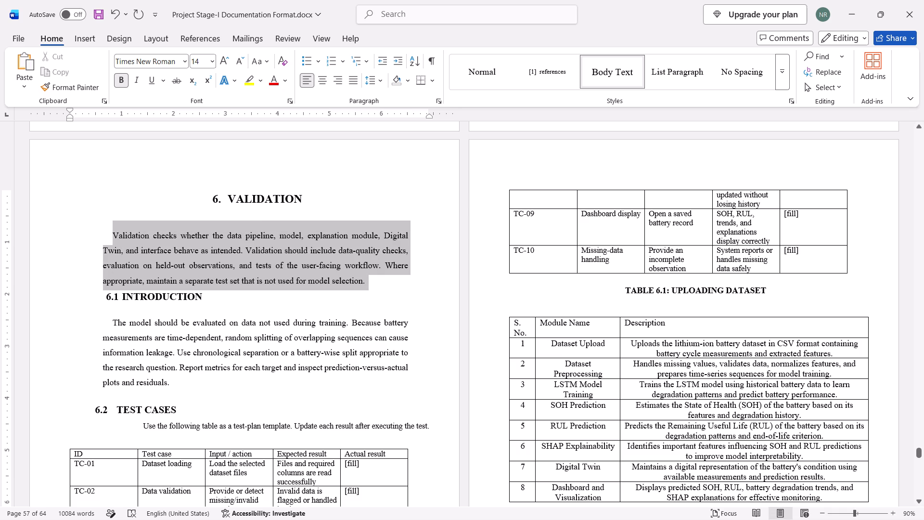
drag(119, 243, 117, 242)
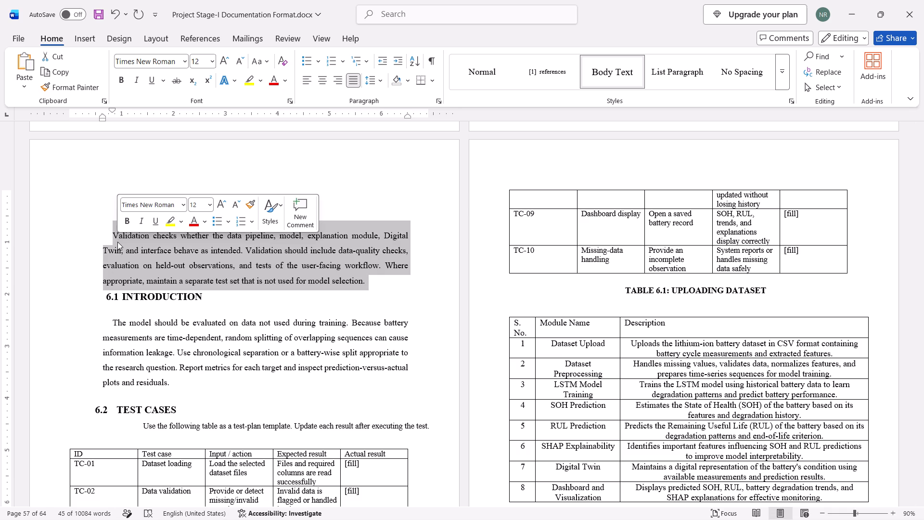
click(260, 312)
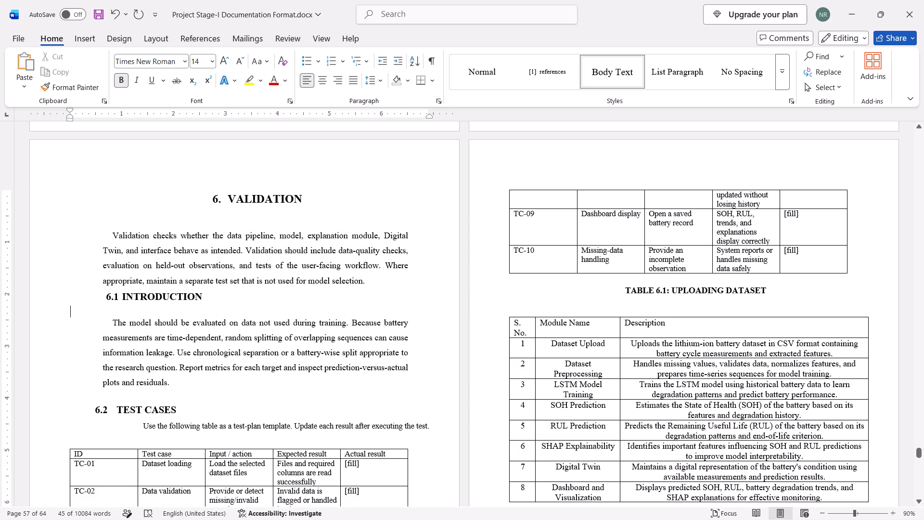
double_click(178, 383)
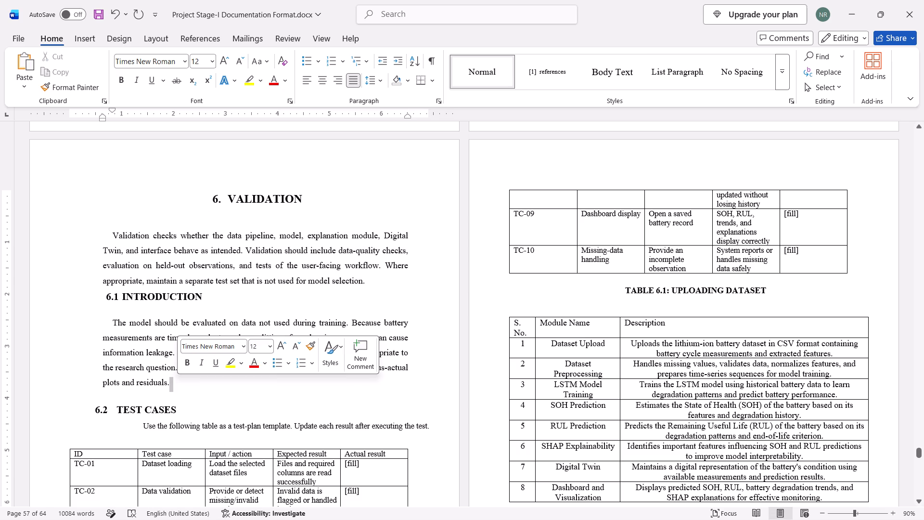
click(171, 383)
drag(171, 383, 171, 383)
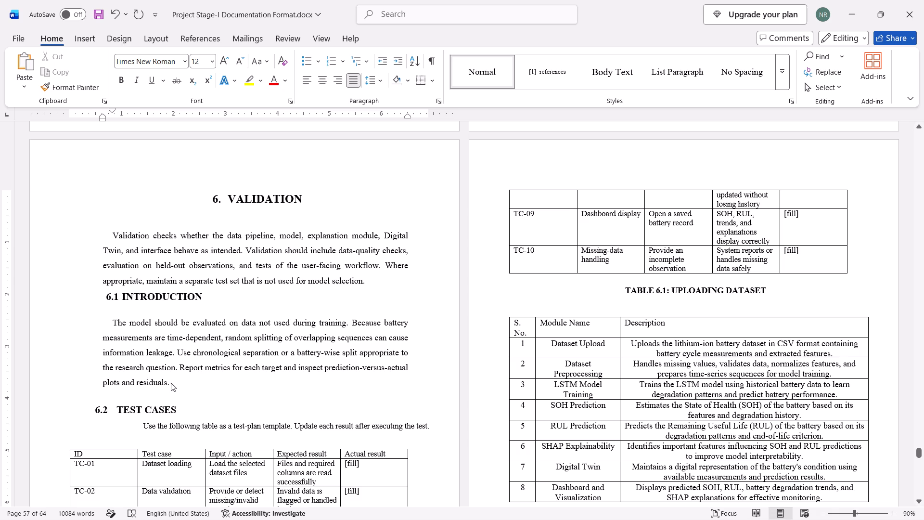
drag(171, 383, 182, 379)
drag(181, 385, 175, 384)
drag(175, 384, 115, 325)
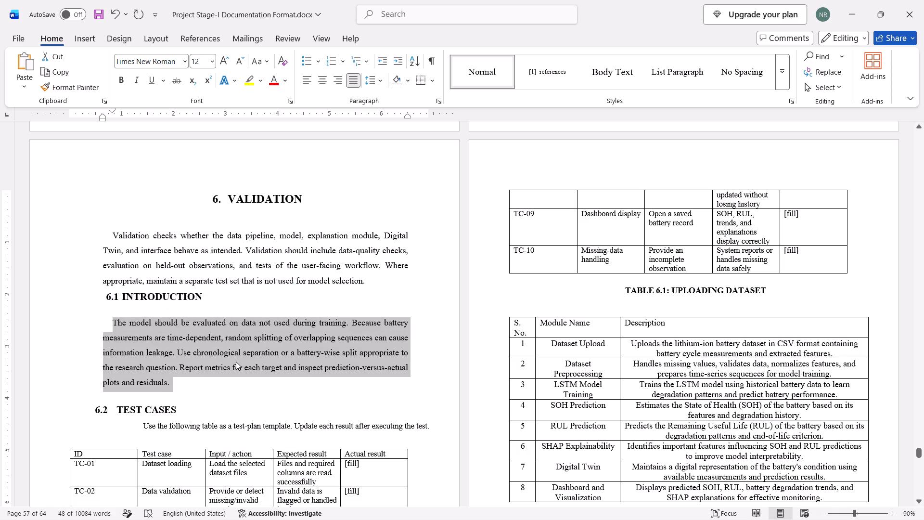
click(274, 376)
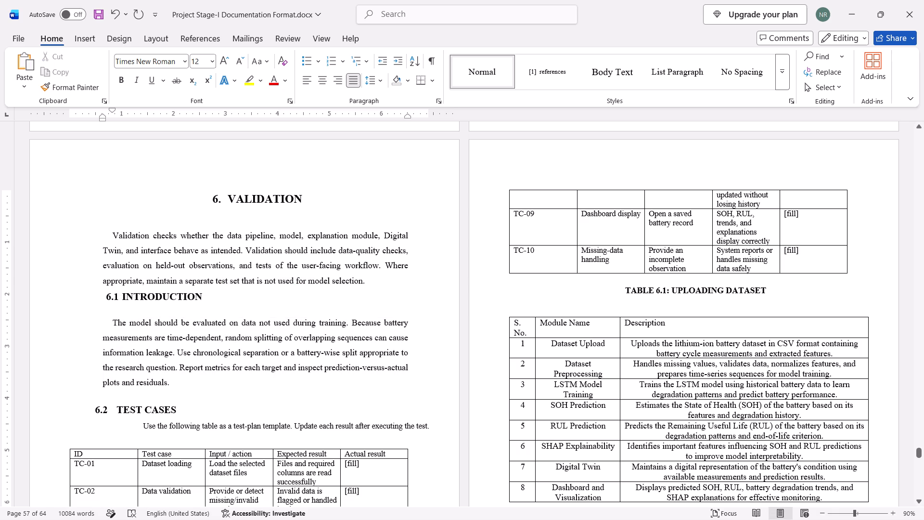
Check the formatting of the 6.2 test cases table and the opening paragraph of the Conclusion & Future Aspects chapter.
scroll(262, 374, down, 2)
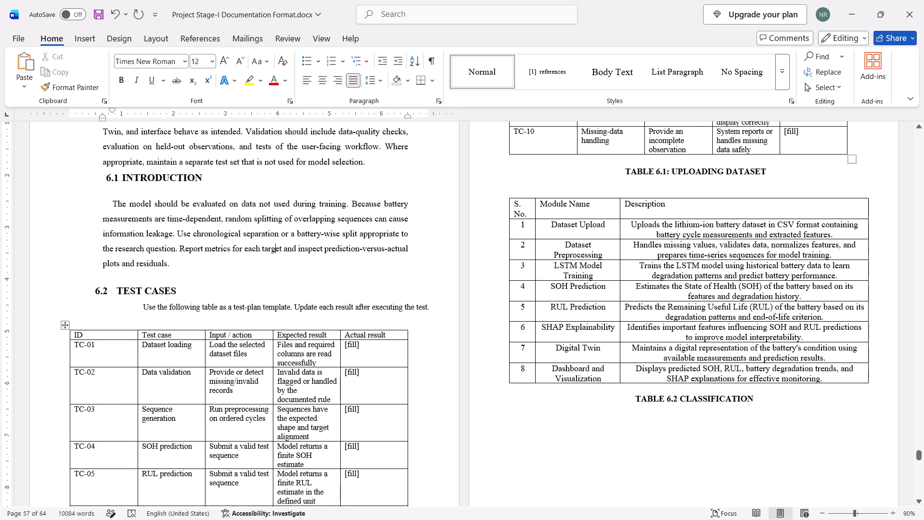
click(67, 325)
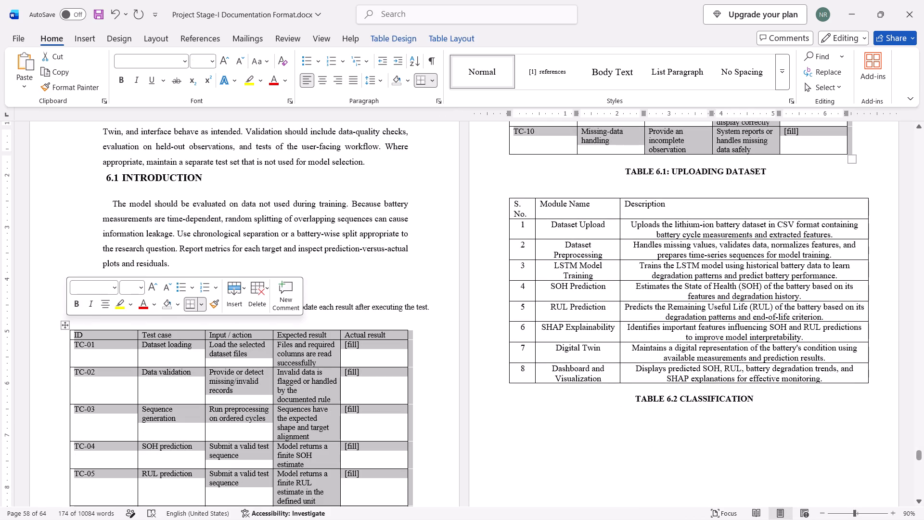
click(353, 287)
scroll(353, 287, down, 4)
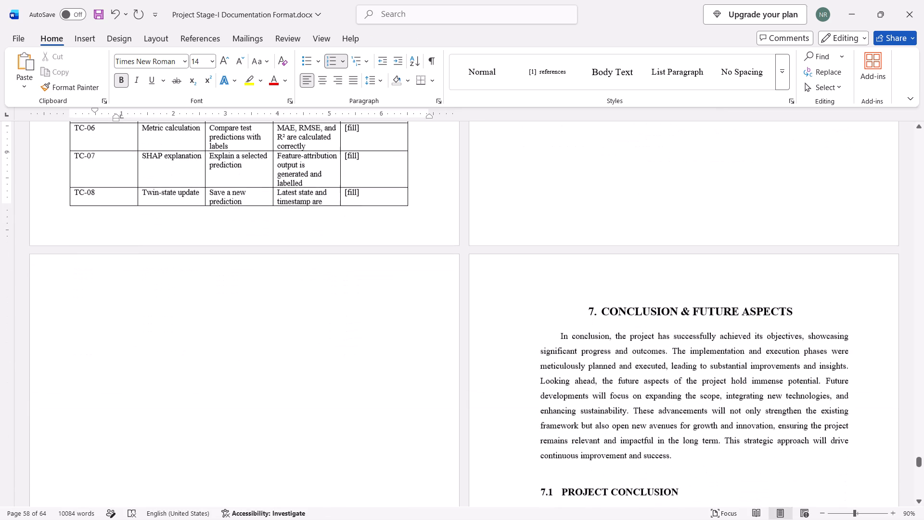
scroll(353, 287, down, 2)
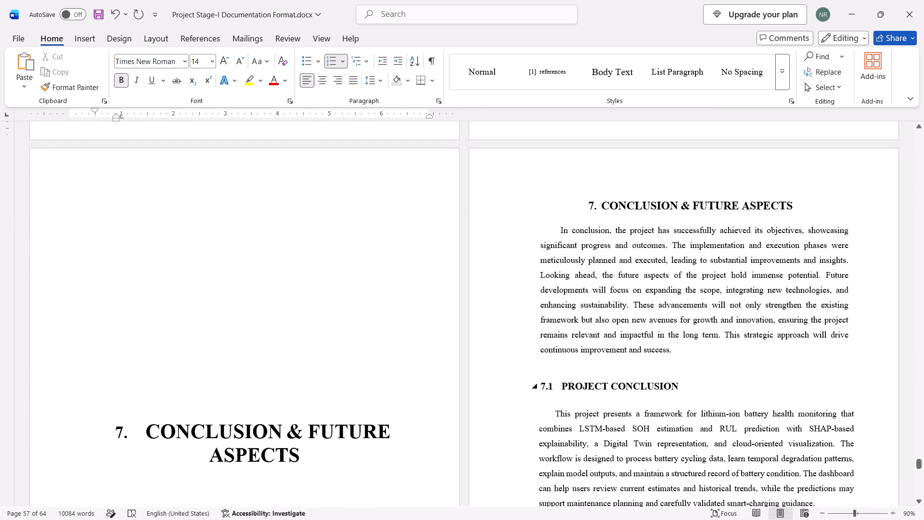
drag(678, 352, 558, 230)
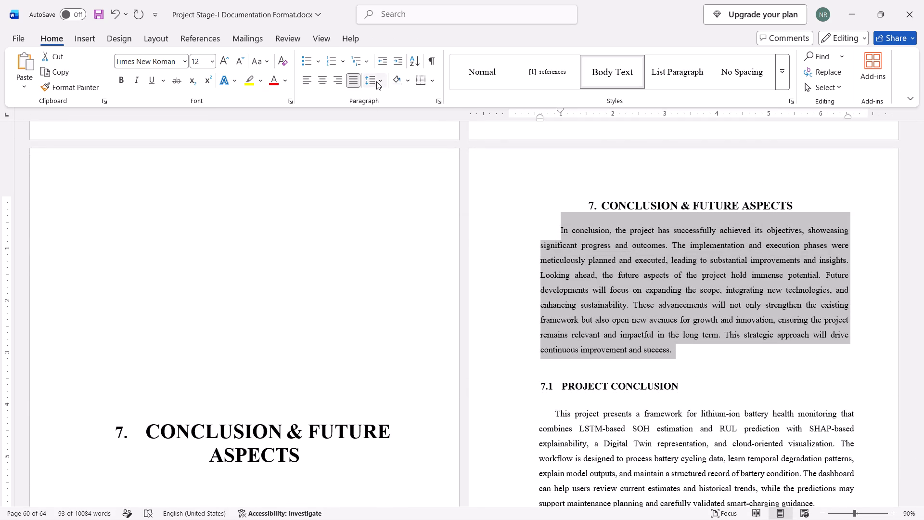
click(376, 81)
click(376, 81)
click(687, 369)
Justify both 7.1 Project Conclusion paragraphs and move their right indent to about the 6.6-inch ruler mark.
scroll(687, 369, down, 3)
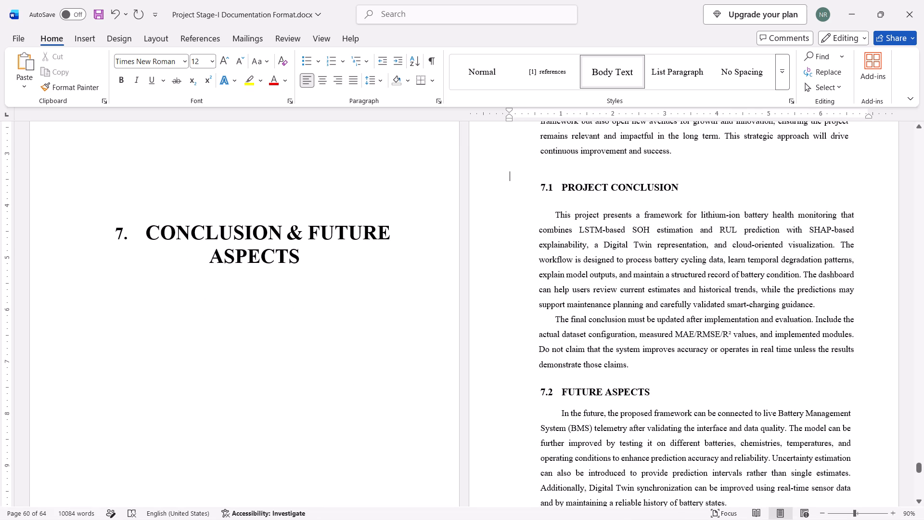
drag(634, 368, 561, 193)
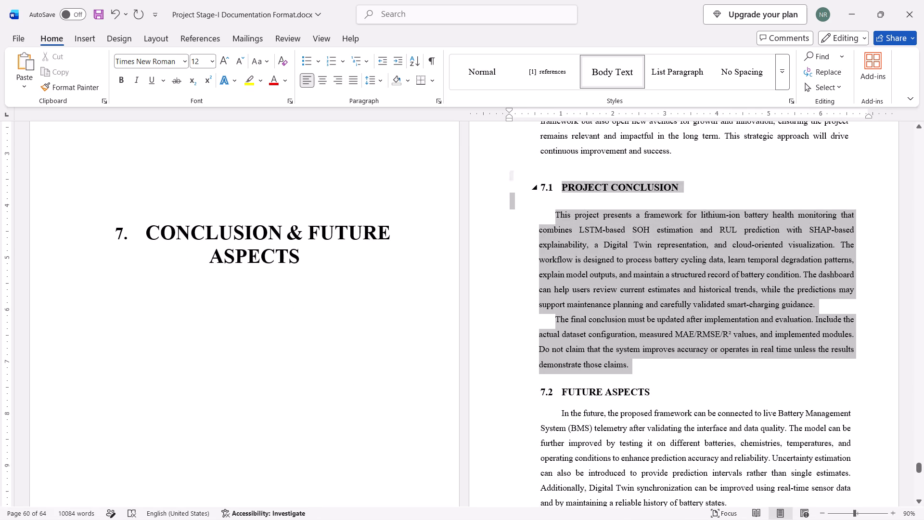
drag(561, 193, 559, 207)
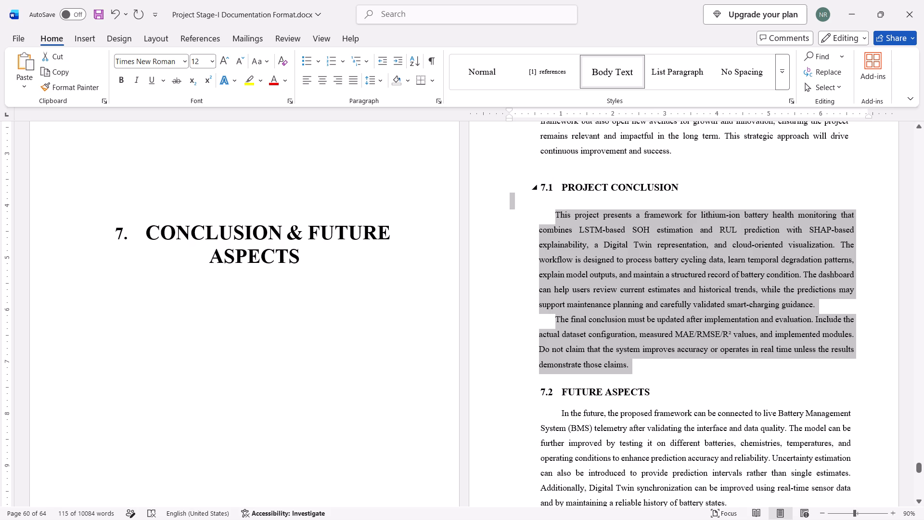
click(349, 77)
drag(870, 116, 865, 116)
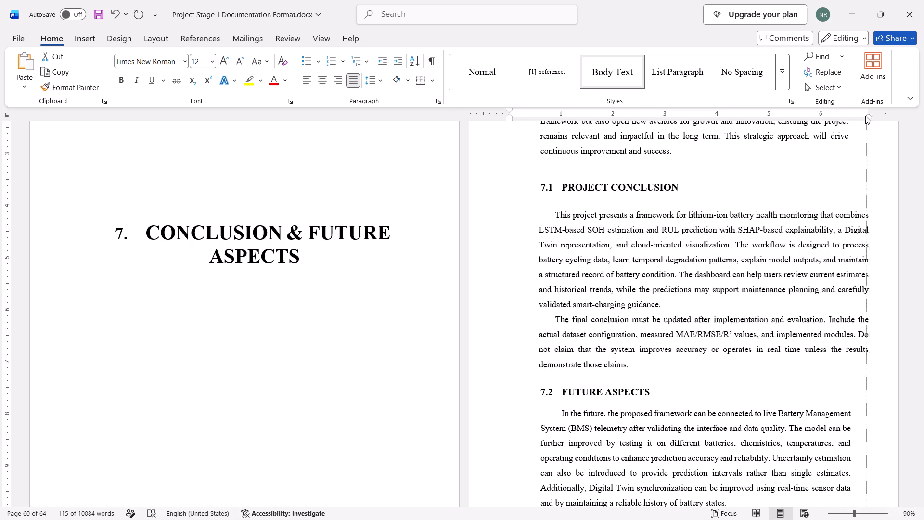
drag(865, 116, 853, 116)
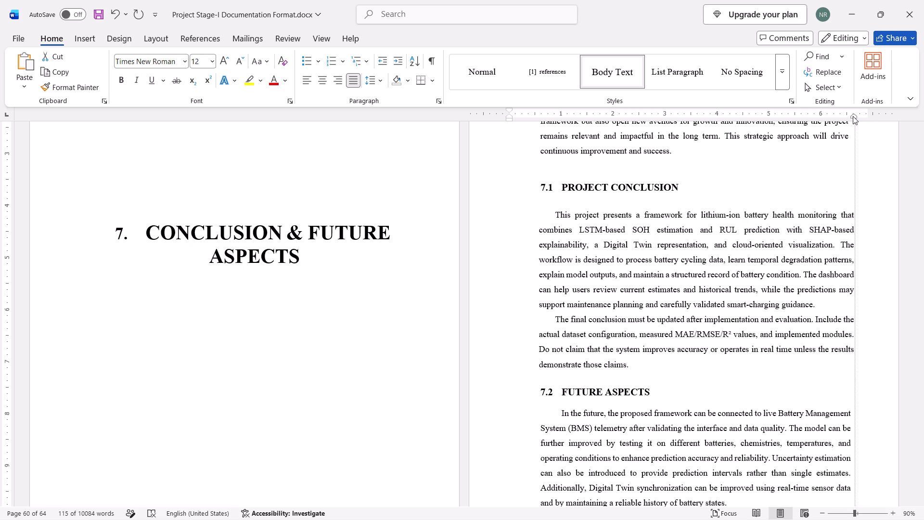
drag(853, 116, 851, 117)
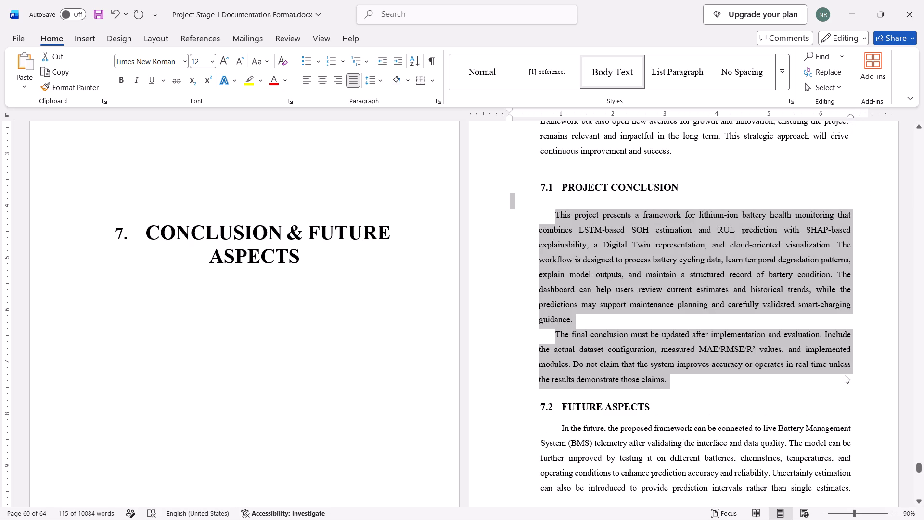
click(781, 375)
Check the font, alignment and right indent of the 7.2 Future Aspects paragraphs across both pages.
scroll(781, 375, down, 2)
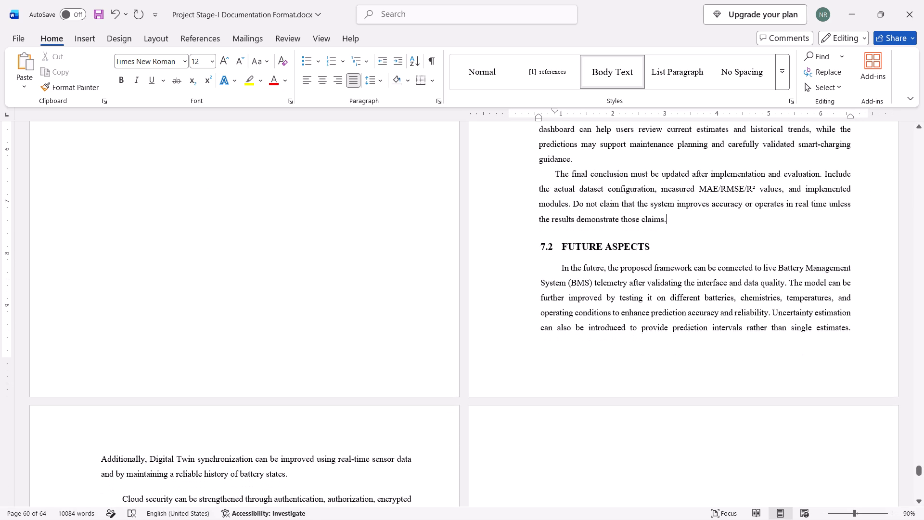
double_click(757, 322)
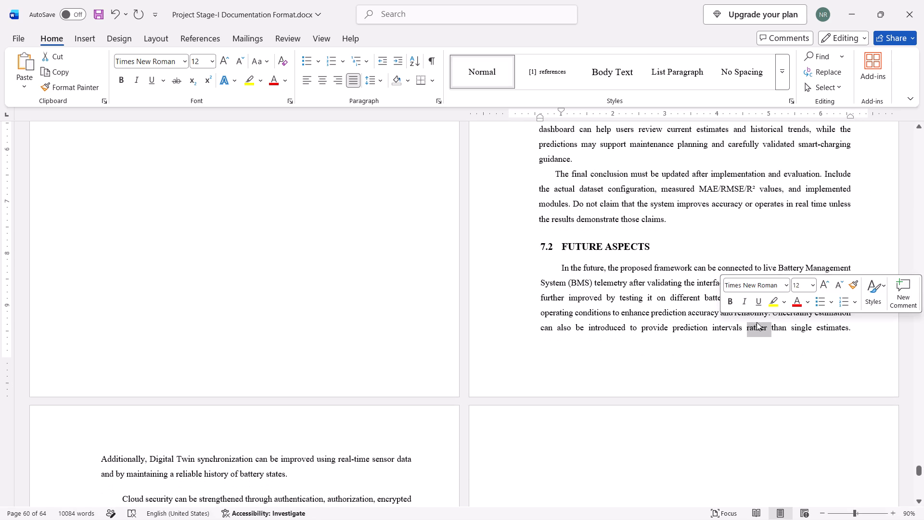
click(774, 342)
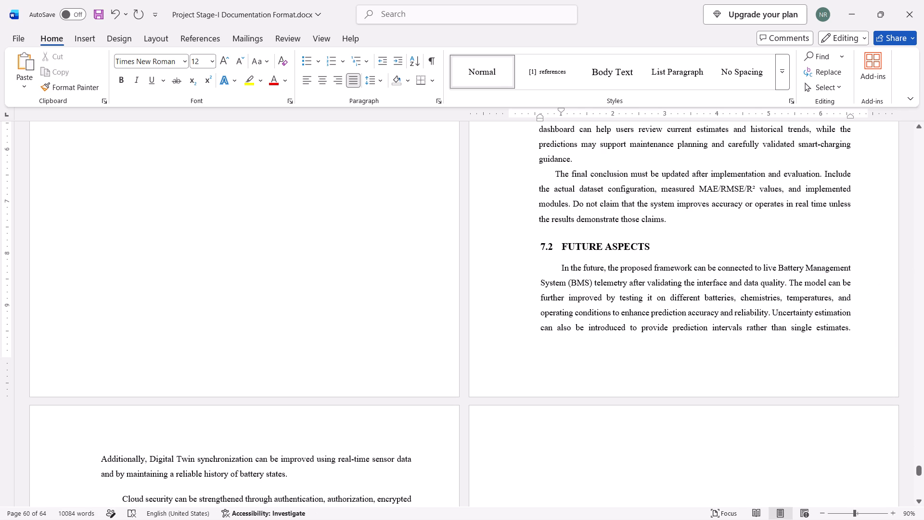
drag(858, 333, 697, 270)
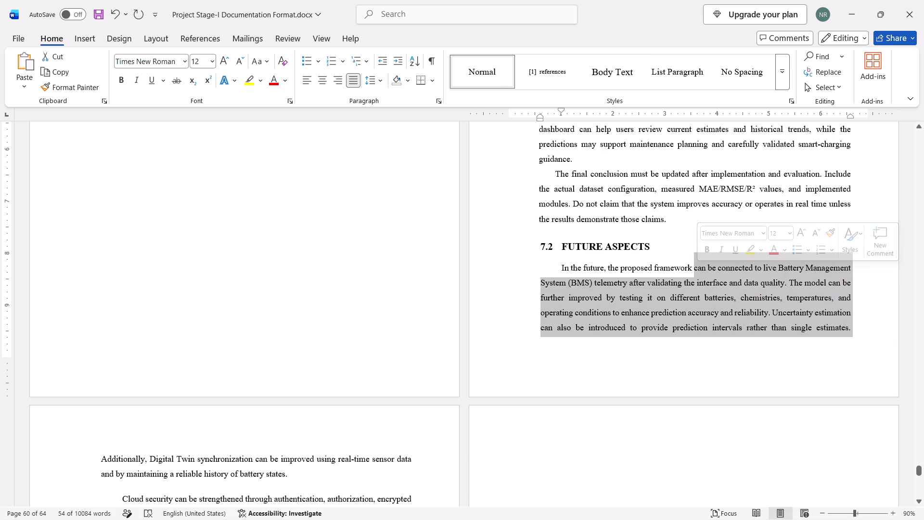
click(641, 381)
scroll(641, 381, down, 3)
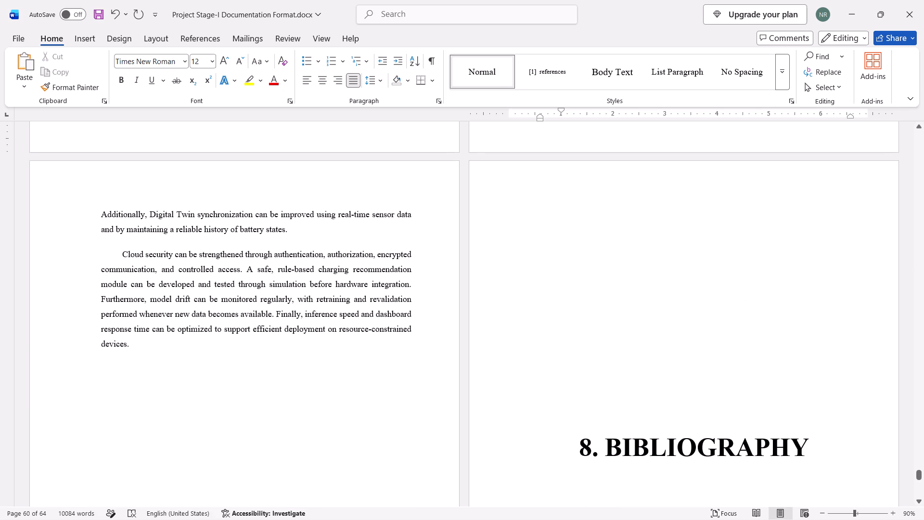
drag(131, 346, 102, 223)
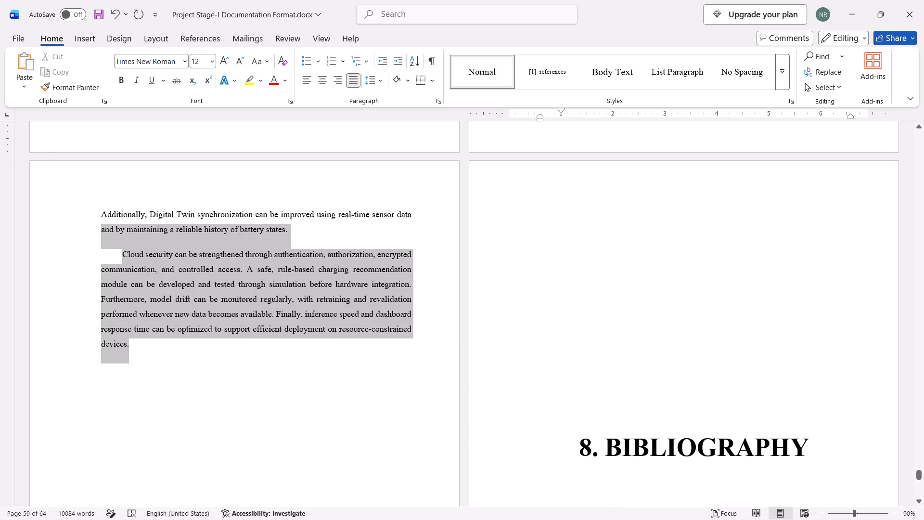
drag(102, 223, 101, 221)
click(180, 332)
Select all the numbered entries under 8.1 References in the Bibliography, leaving out the heading.
scroll(180, 332, down, 7)
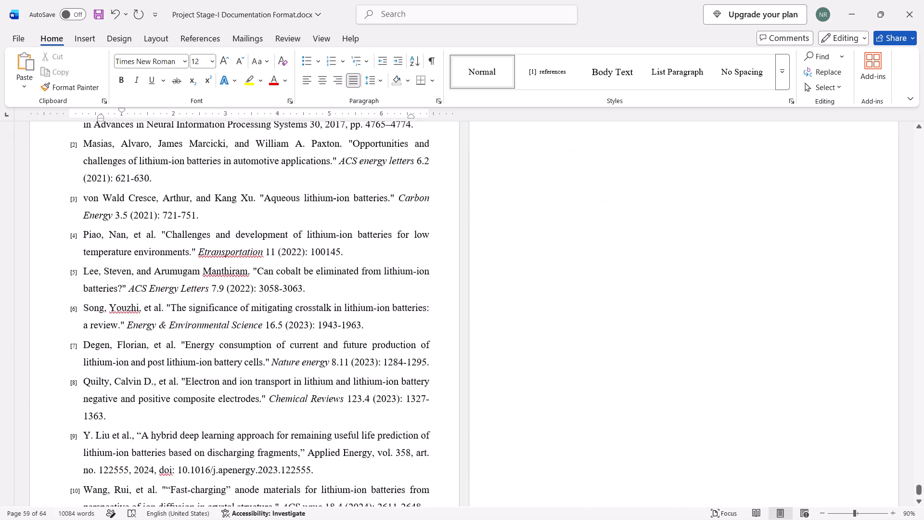
scroll(180, 332, down, 5)
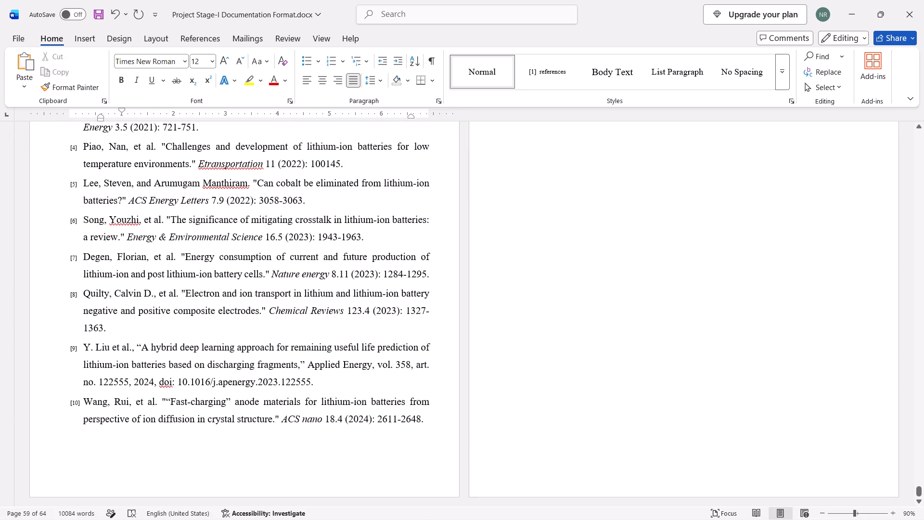
drag(431, 425, 165, 199)
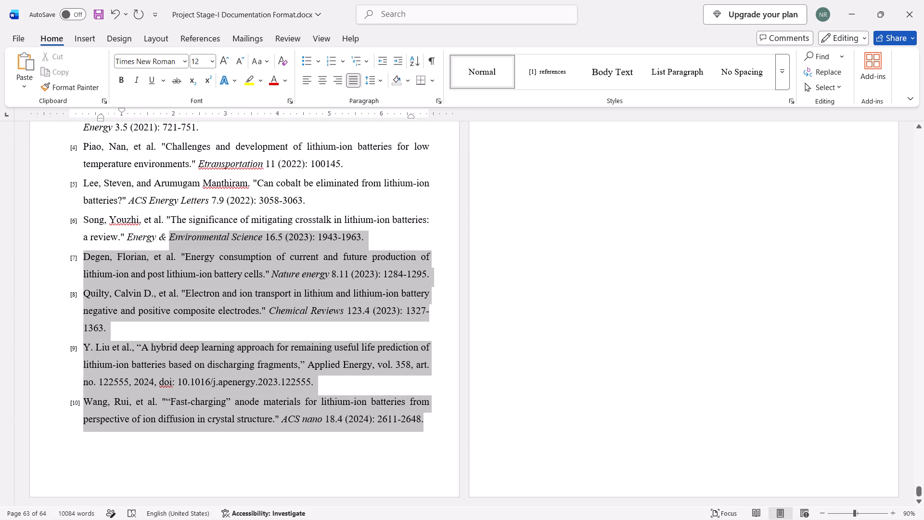
drag(165, 199, 104, 247)
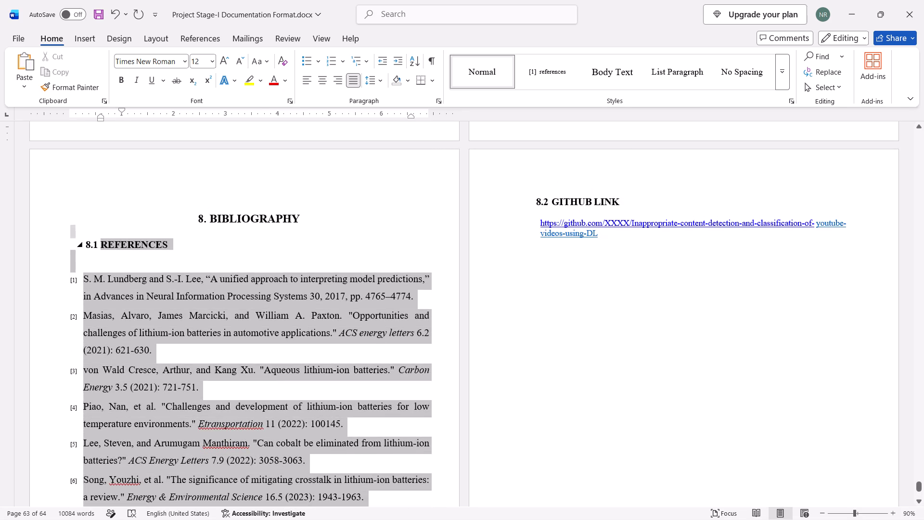
drag(104, 247, 80, 275)
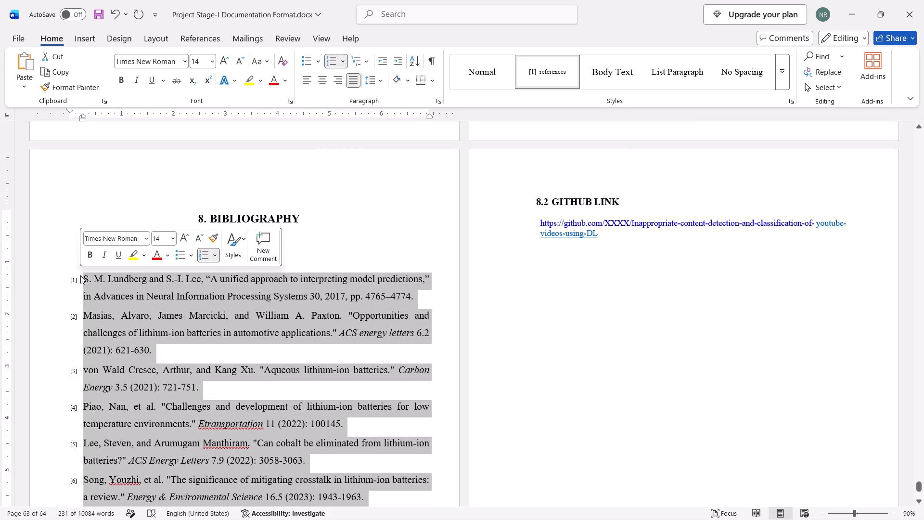
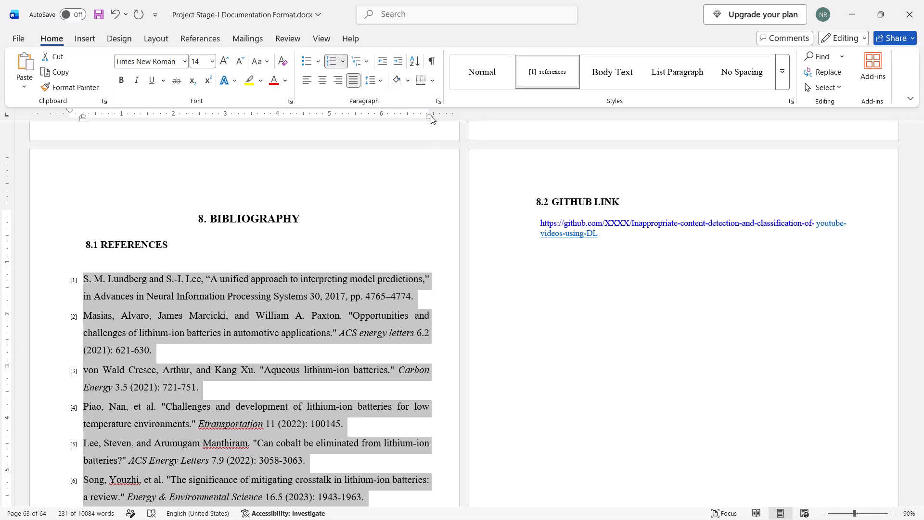
Move the right indent of the selected 8.1 reference entries to about the 6.6-inch ruler mark.
drag(428, 115, 412, 115)
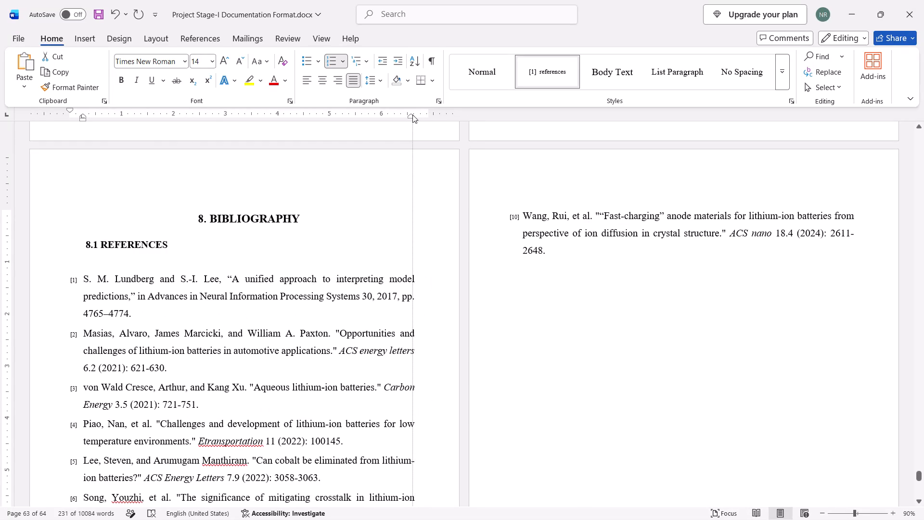
drag(412, 115, 412, 115)
click(413, 234)
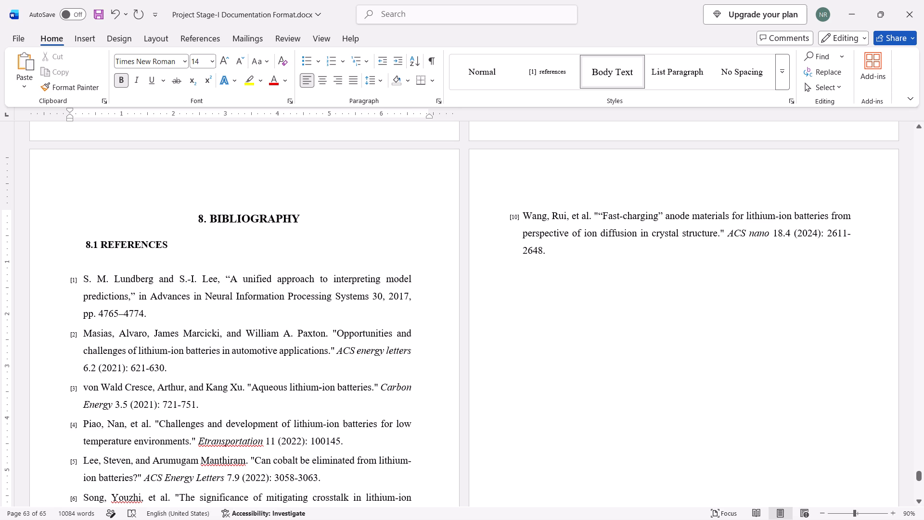
Delete reference [10], on "Fast-charging" anode materials, which sits alone on the page after the other references.
drag(560, 250, 517, 223)
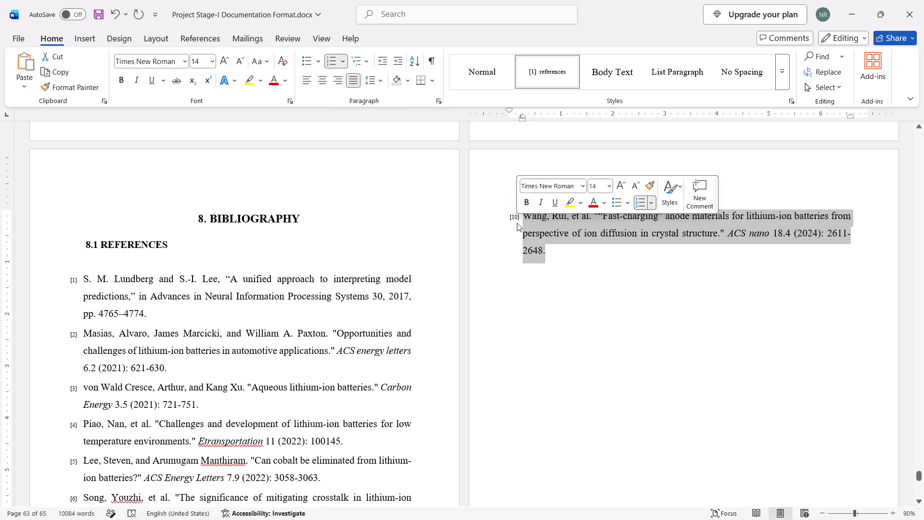
key(BackSpace)
scroll(396, 295, down, 1)
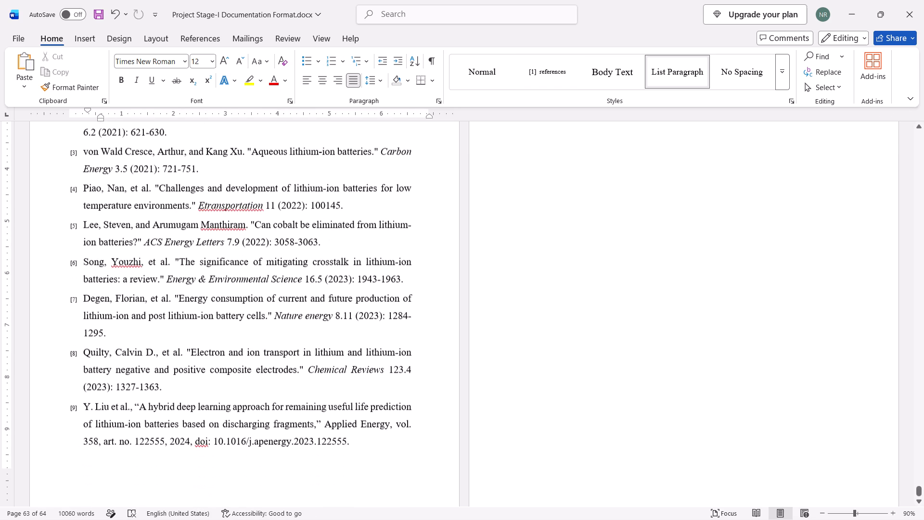
scroll(396, 295, down, 1)
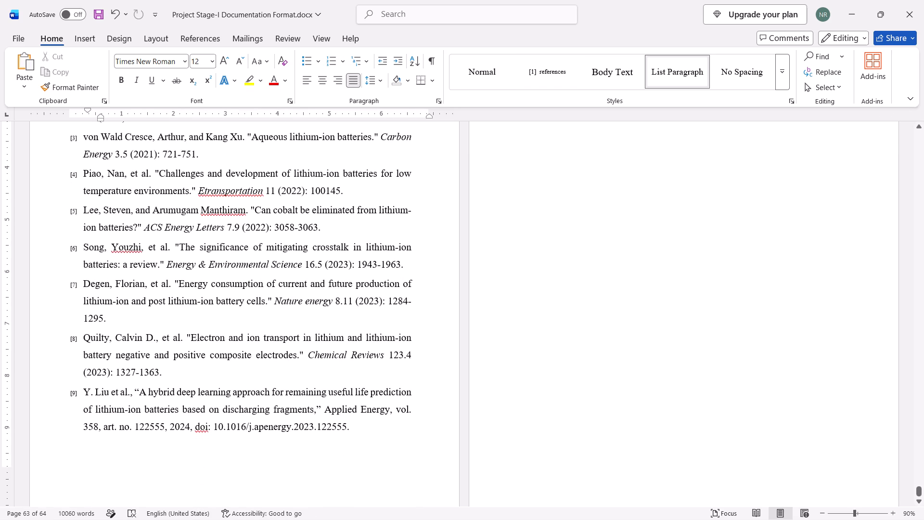
drag(356, 435, 194, 247)
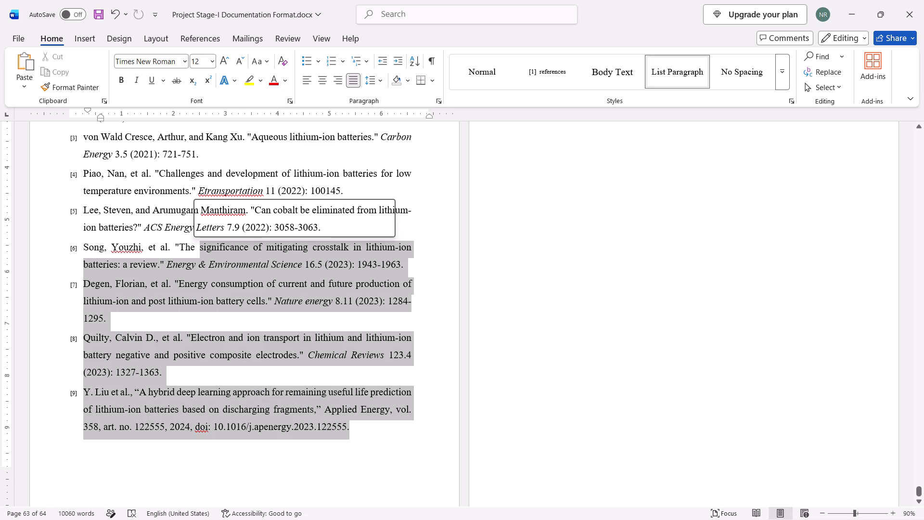
click(208, 321)
scroll(208, 321, down, 2)
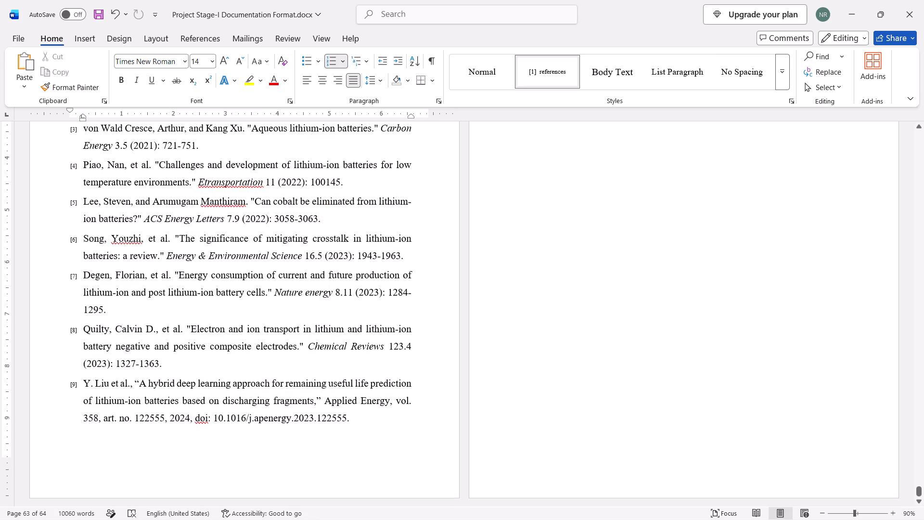
scroll(208, 321, down, 1)
Review the pages backwards from the Bibliography through the test cases, output figures and sample code to the list of implementation modules.
scroll(208, 321, up, 3)
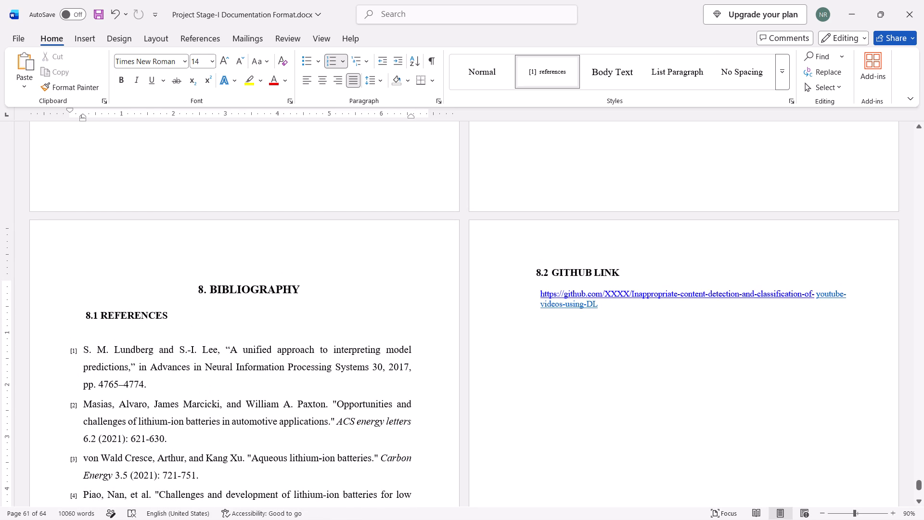
scroll(331, 344, up, 5)
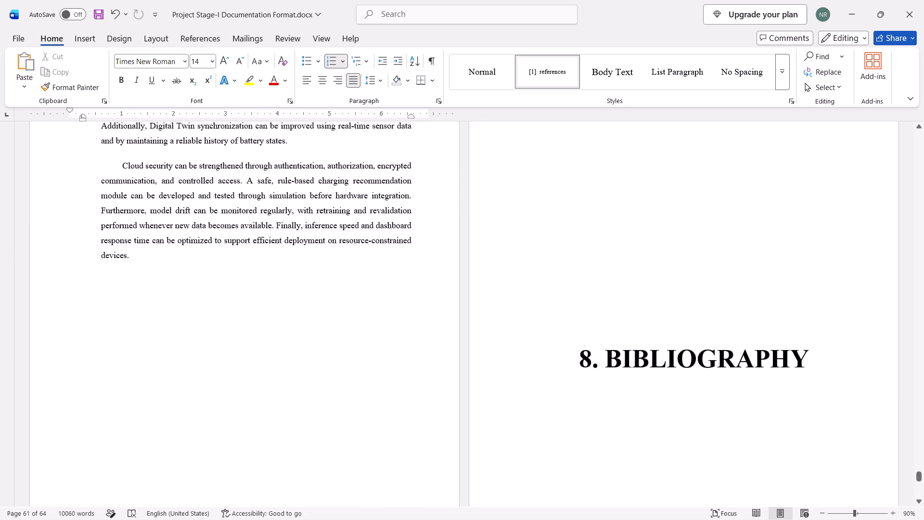
scroll(331, 344, up, 4)
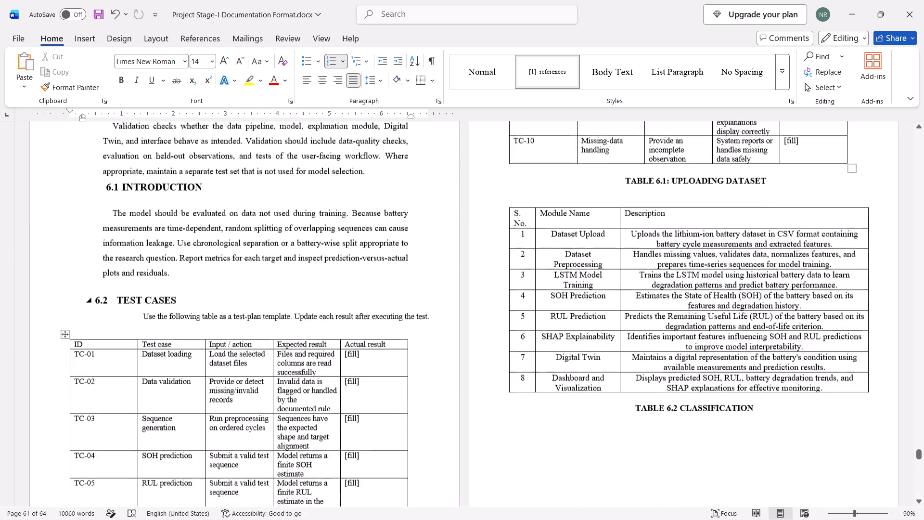
scroll(331, 344, up, 6)
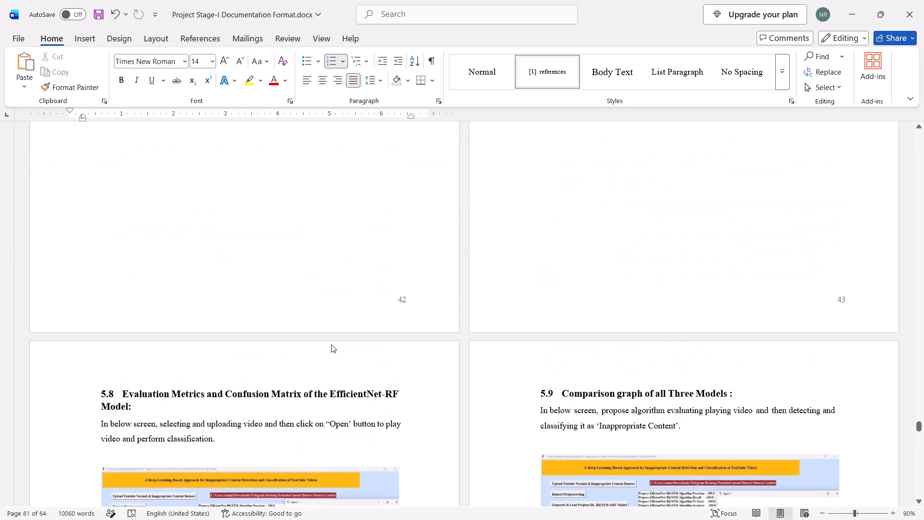
scroll(331, 344, up, 4)
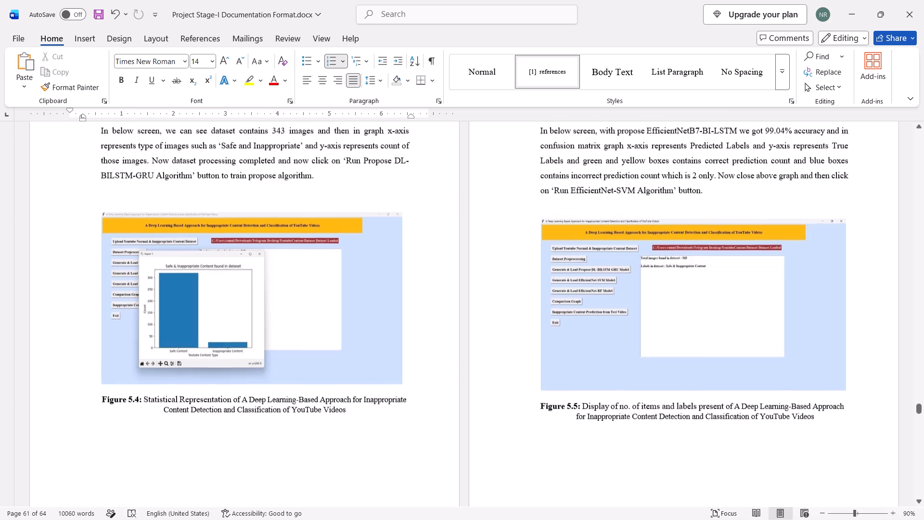
scroll(331, 344, up, 4)
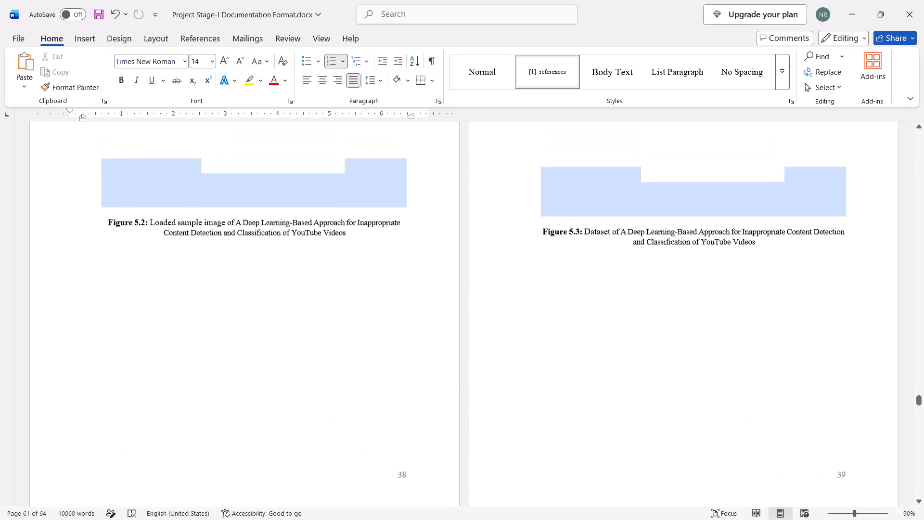
scroll(331, 344, up, 5)
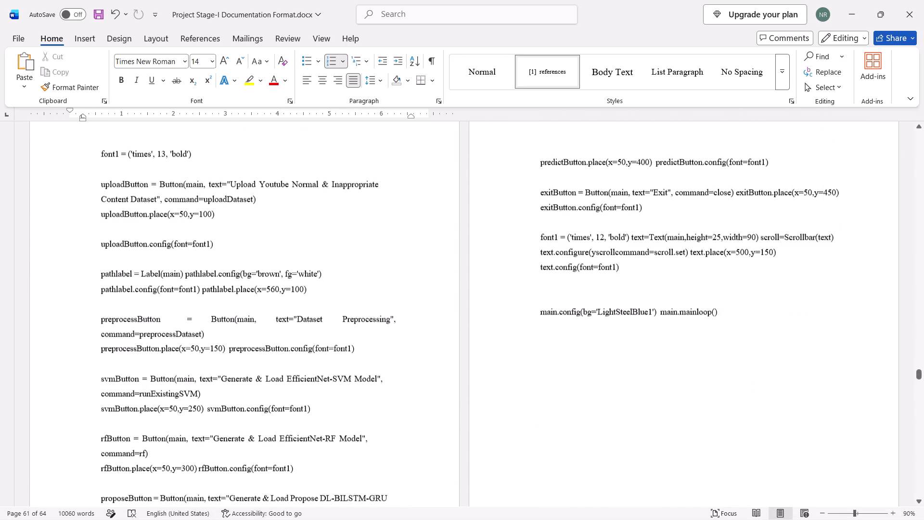
scroll(331, 344, up, 6)
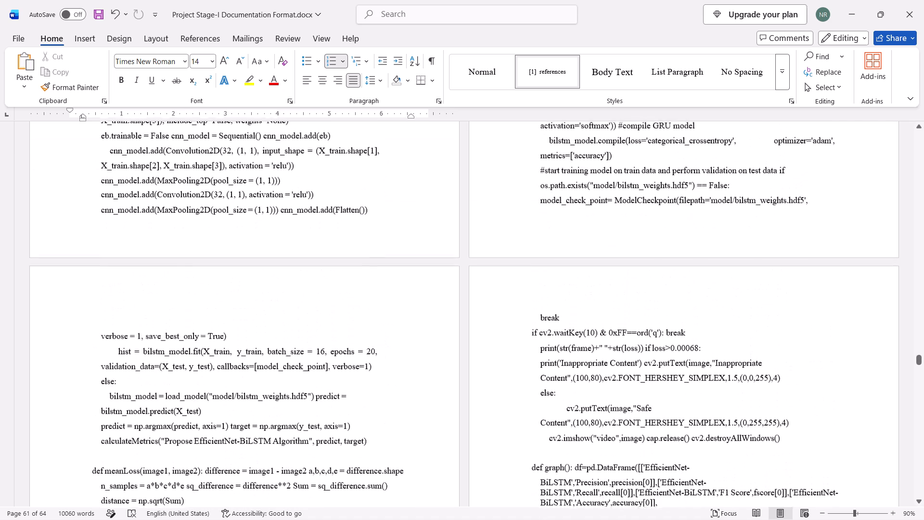
scroll(331, 344, up, 3)
scroll(331, 344, down, 2)
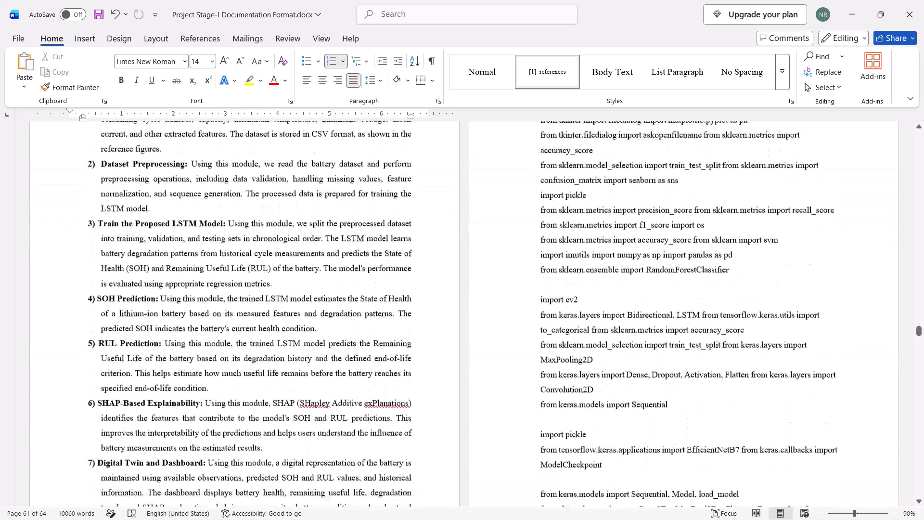
scroll(331, 344, down, 2)
scroll(331, 344, up, 5)
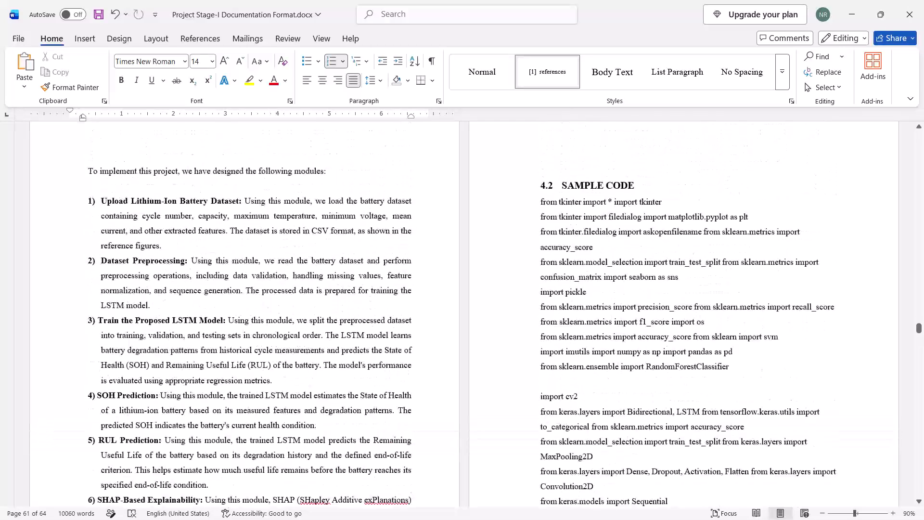
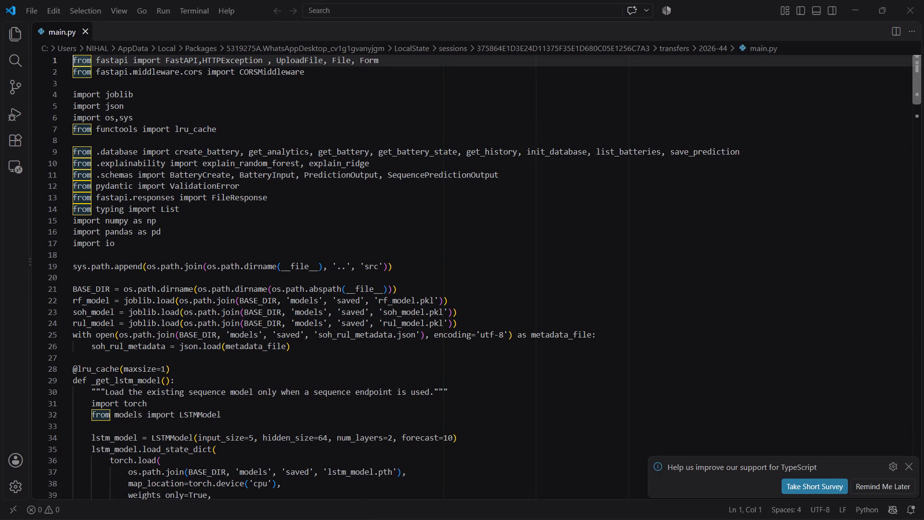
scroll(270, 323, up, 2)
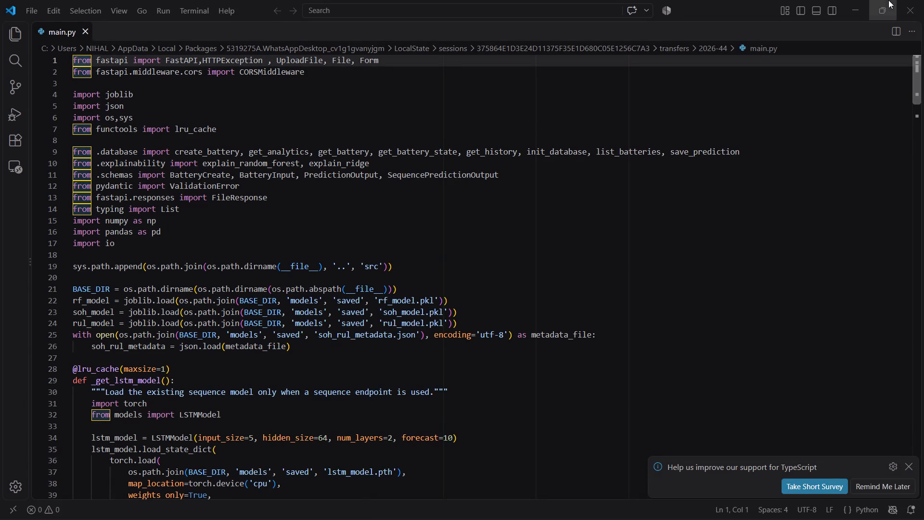
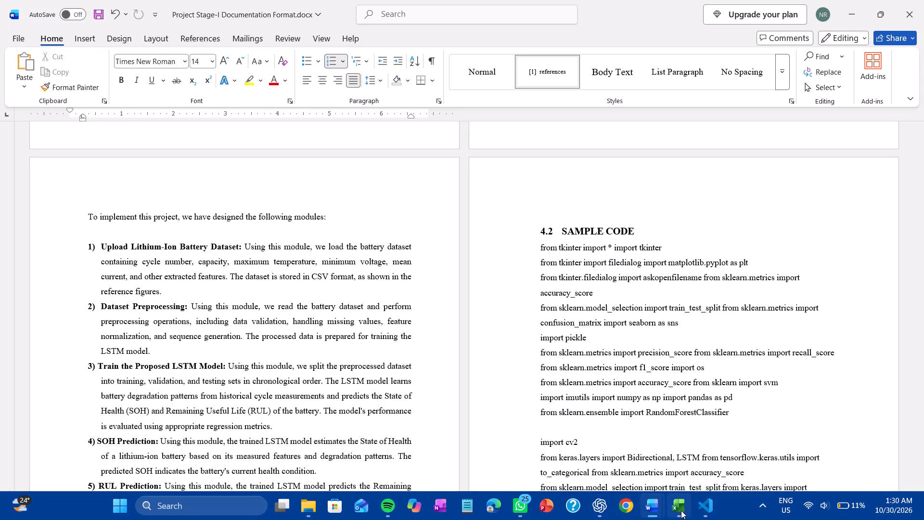
Switch to Visual Studio Code, copy the entire contents of main.py, and return to the Word document's Sample Code section.
click(702, 508)
scroll(469, 318, down, 2)
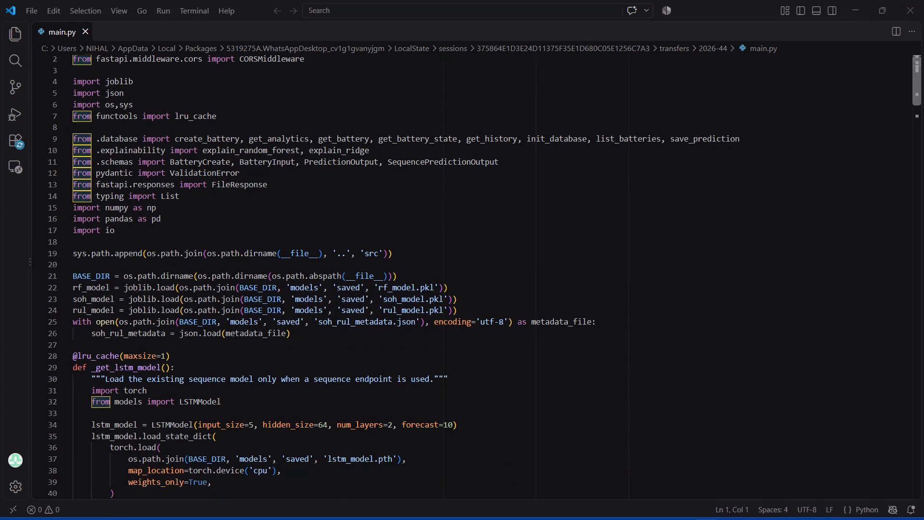
scroll(469, 318, down, 16)
scroll(469, 318, down, 11)
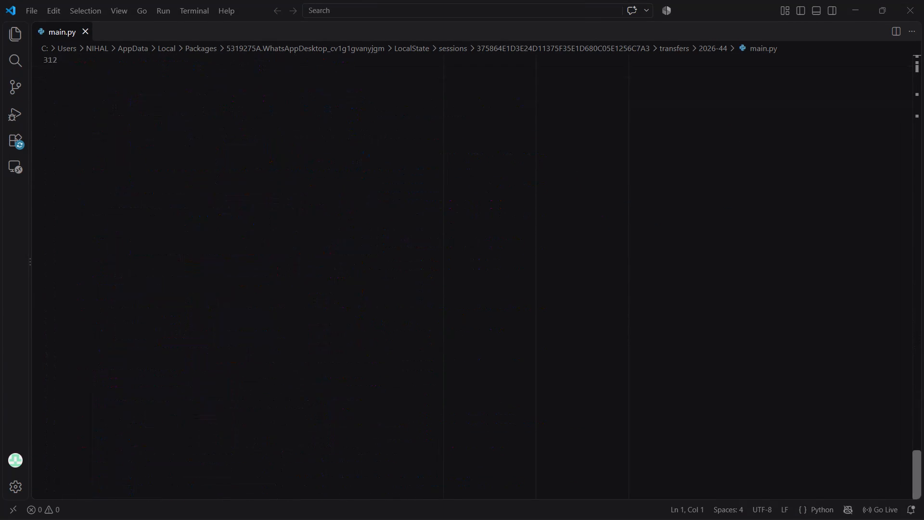
scroll(469, 318, up, 1)
click(264, 232)
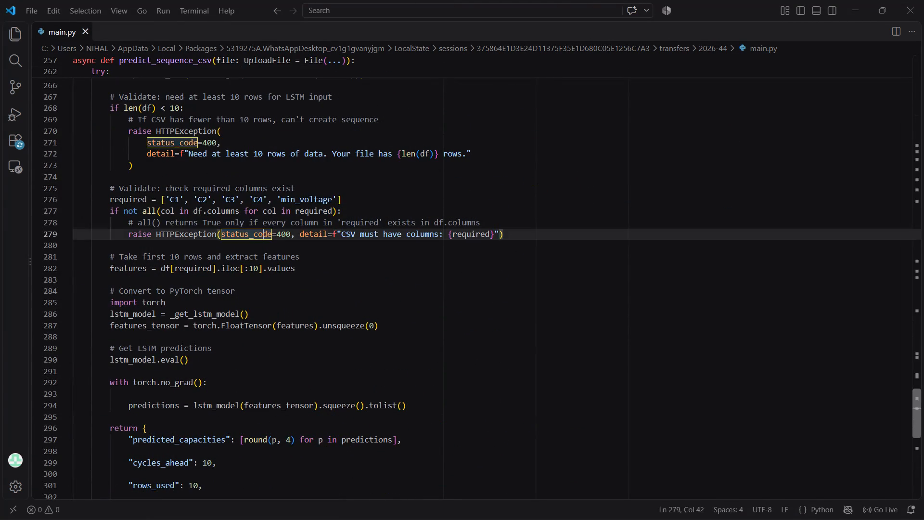
key(ctrl+a)
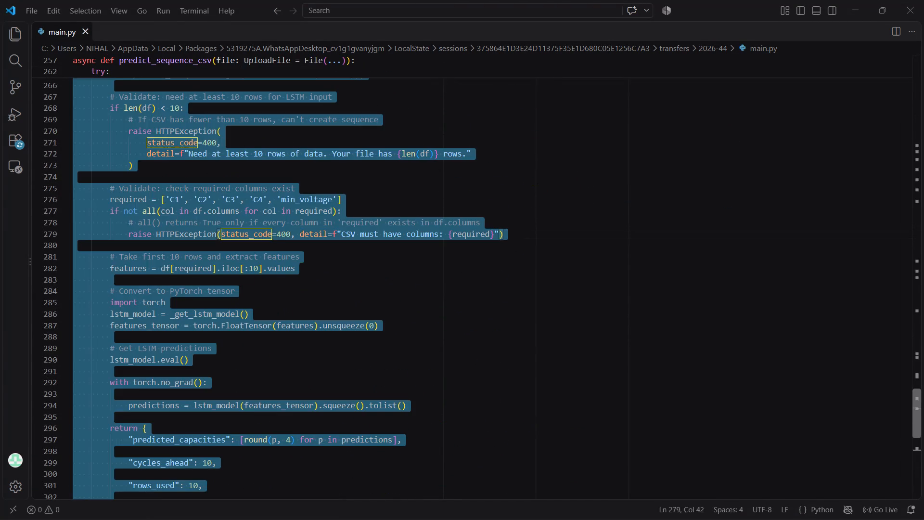
key(ctrl+c)
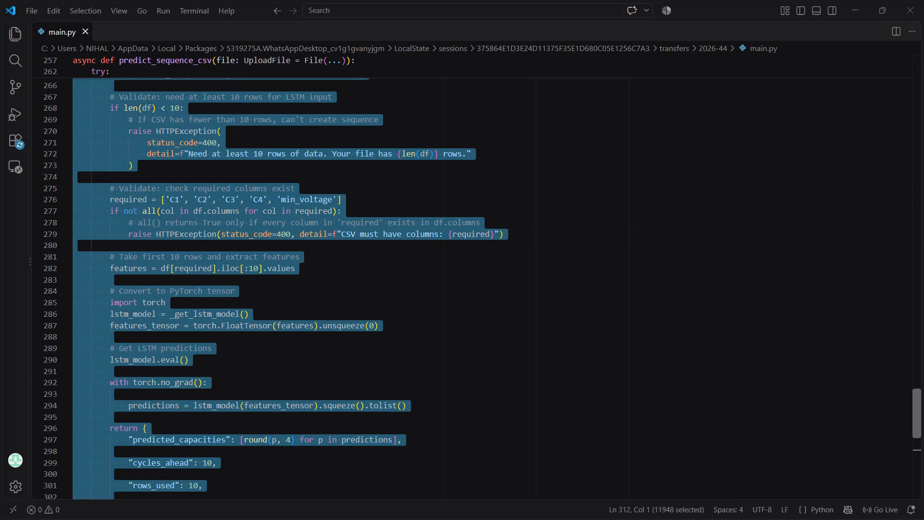
scroll(264, 232, down, 5)
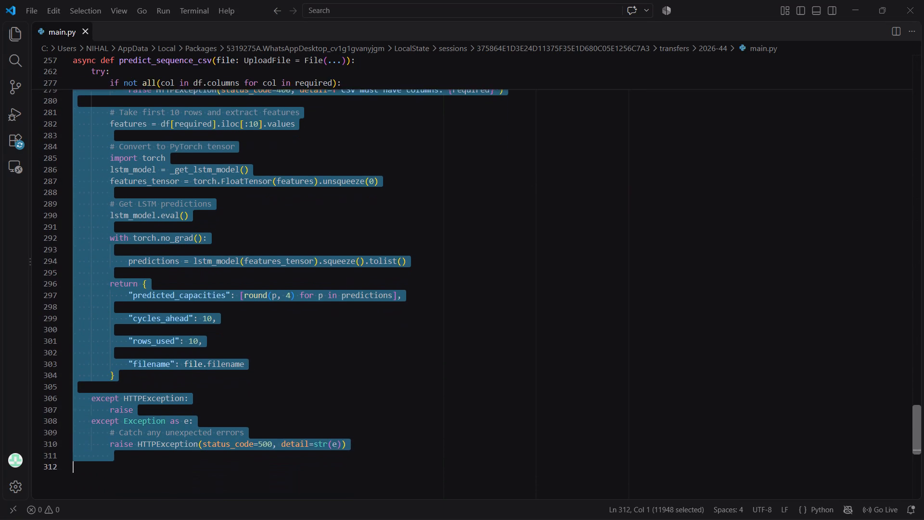
scroll(264, 232, down, 1)
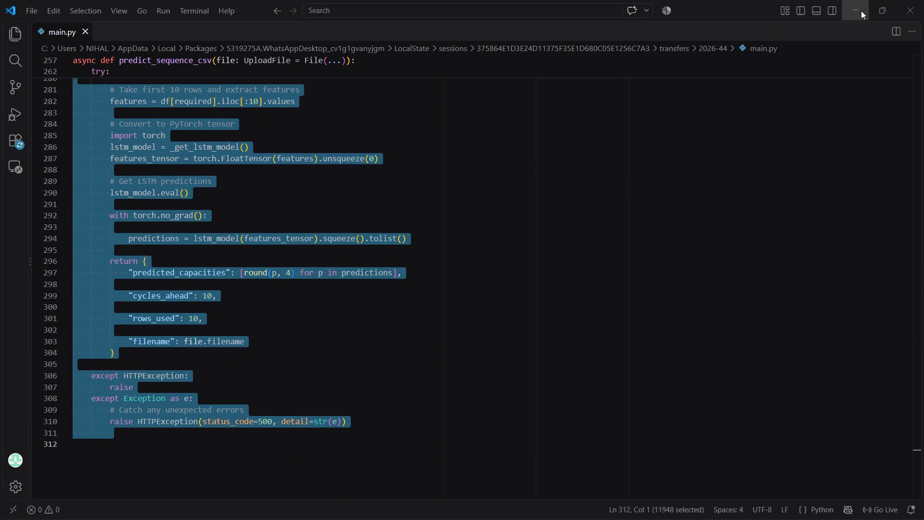
click(861, 11)
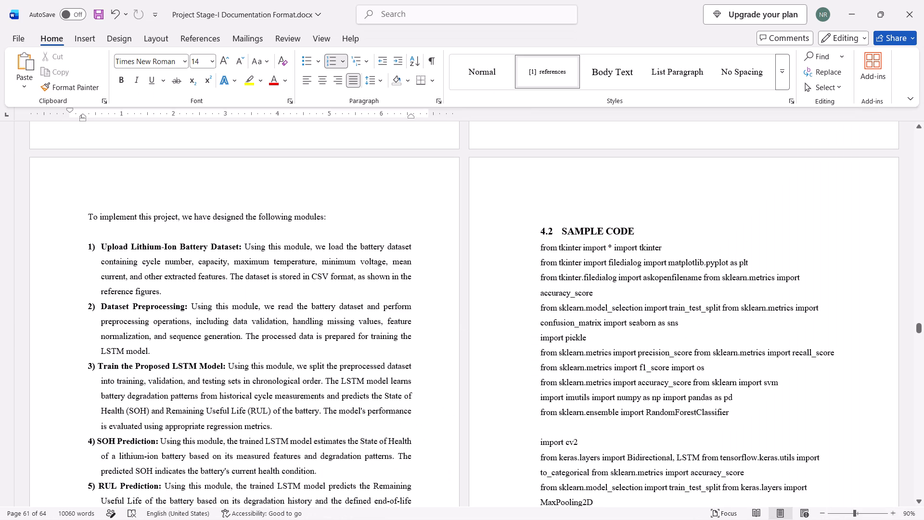